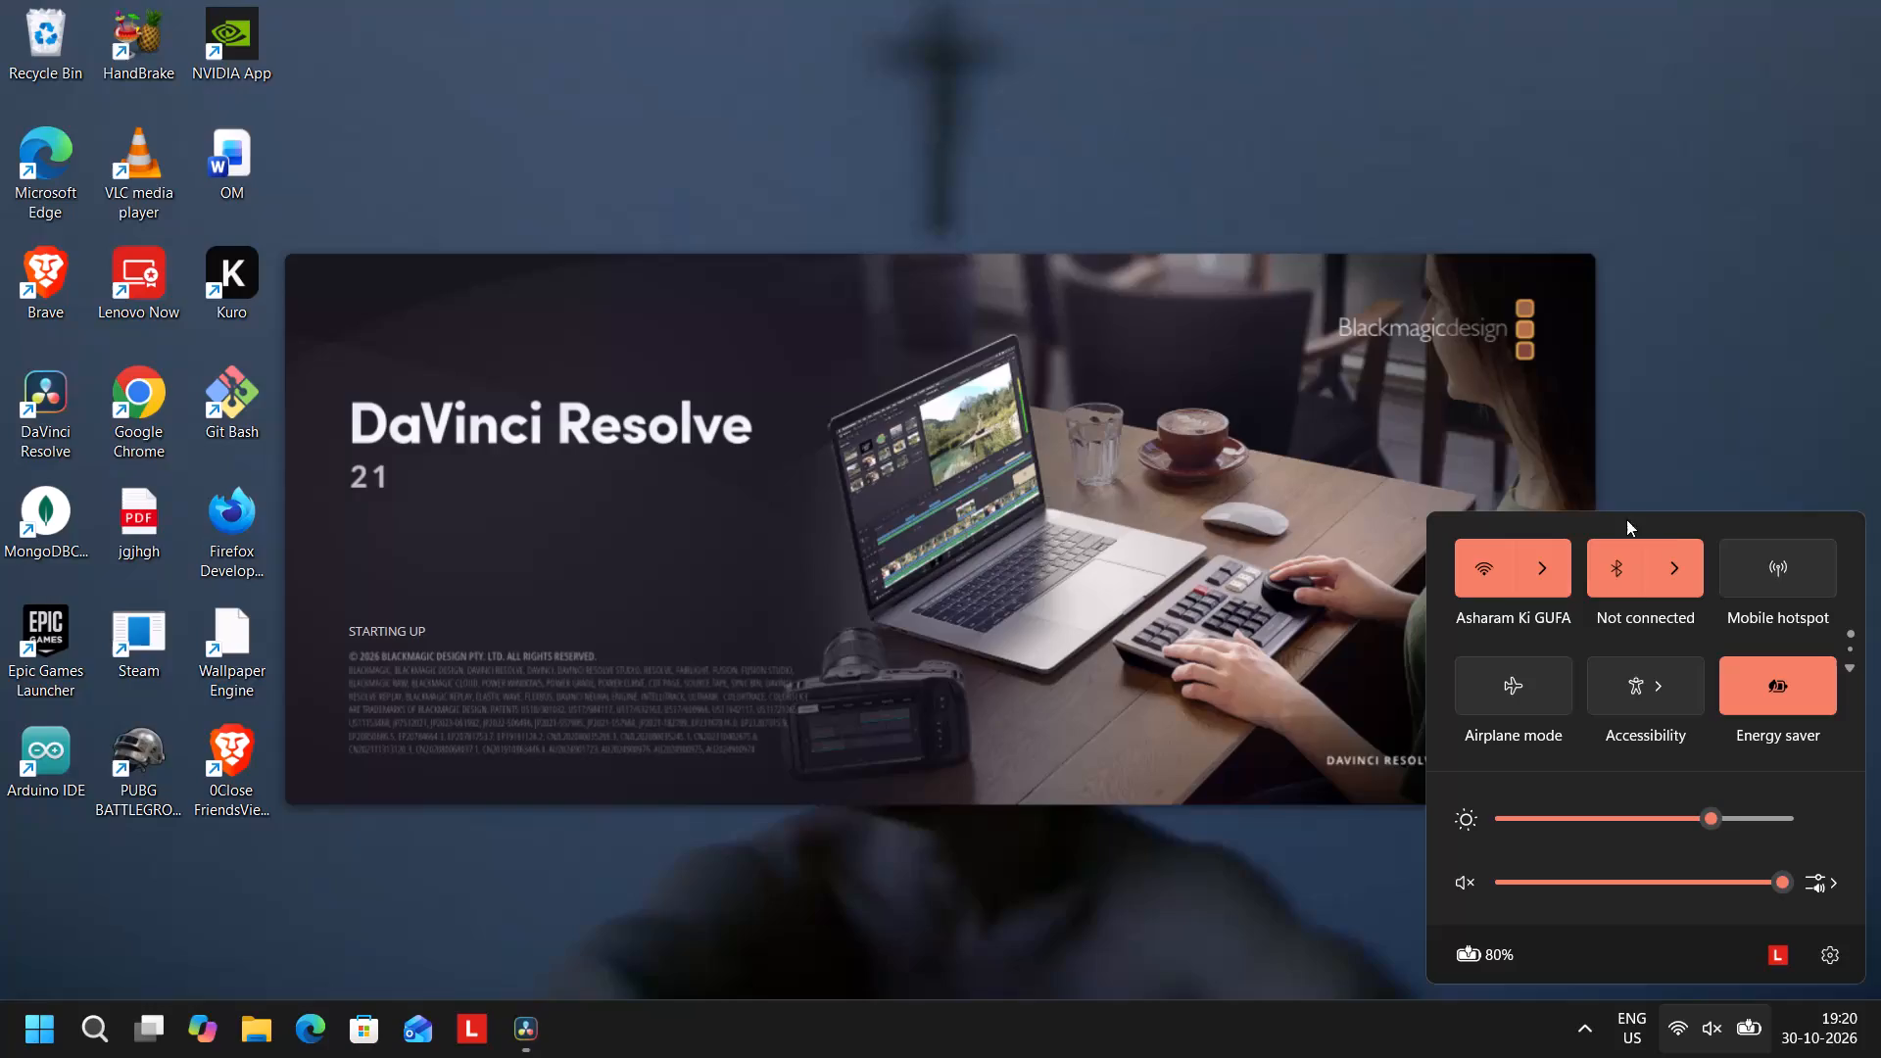
Connect the JBL Tune 520BT headphones over Bluetooth and close the device list.
{"action": "left_click", "coordinate": [1669, 570]}
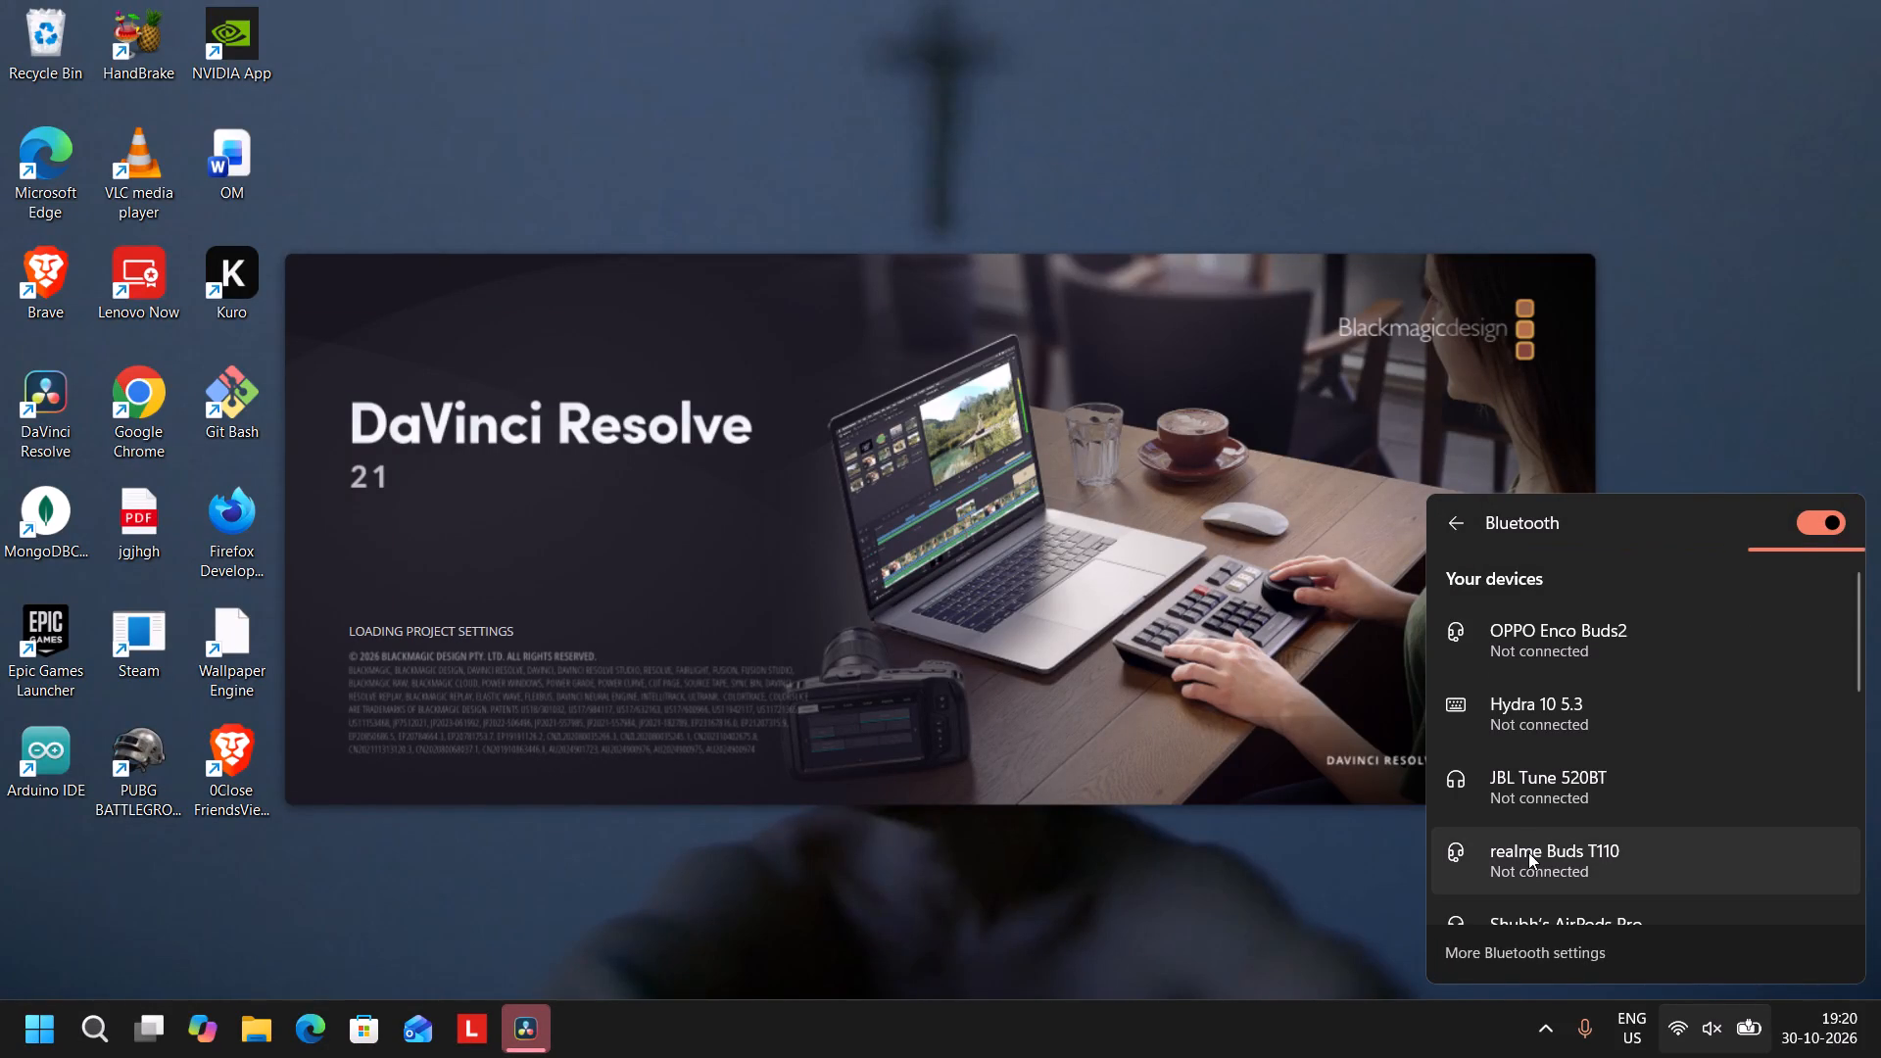
{"action": "scroll", "coordinate": [1528, 852], "scroll_direction": "down", "scroll_amount": 4}
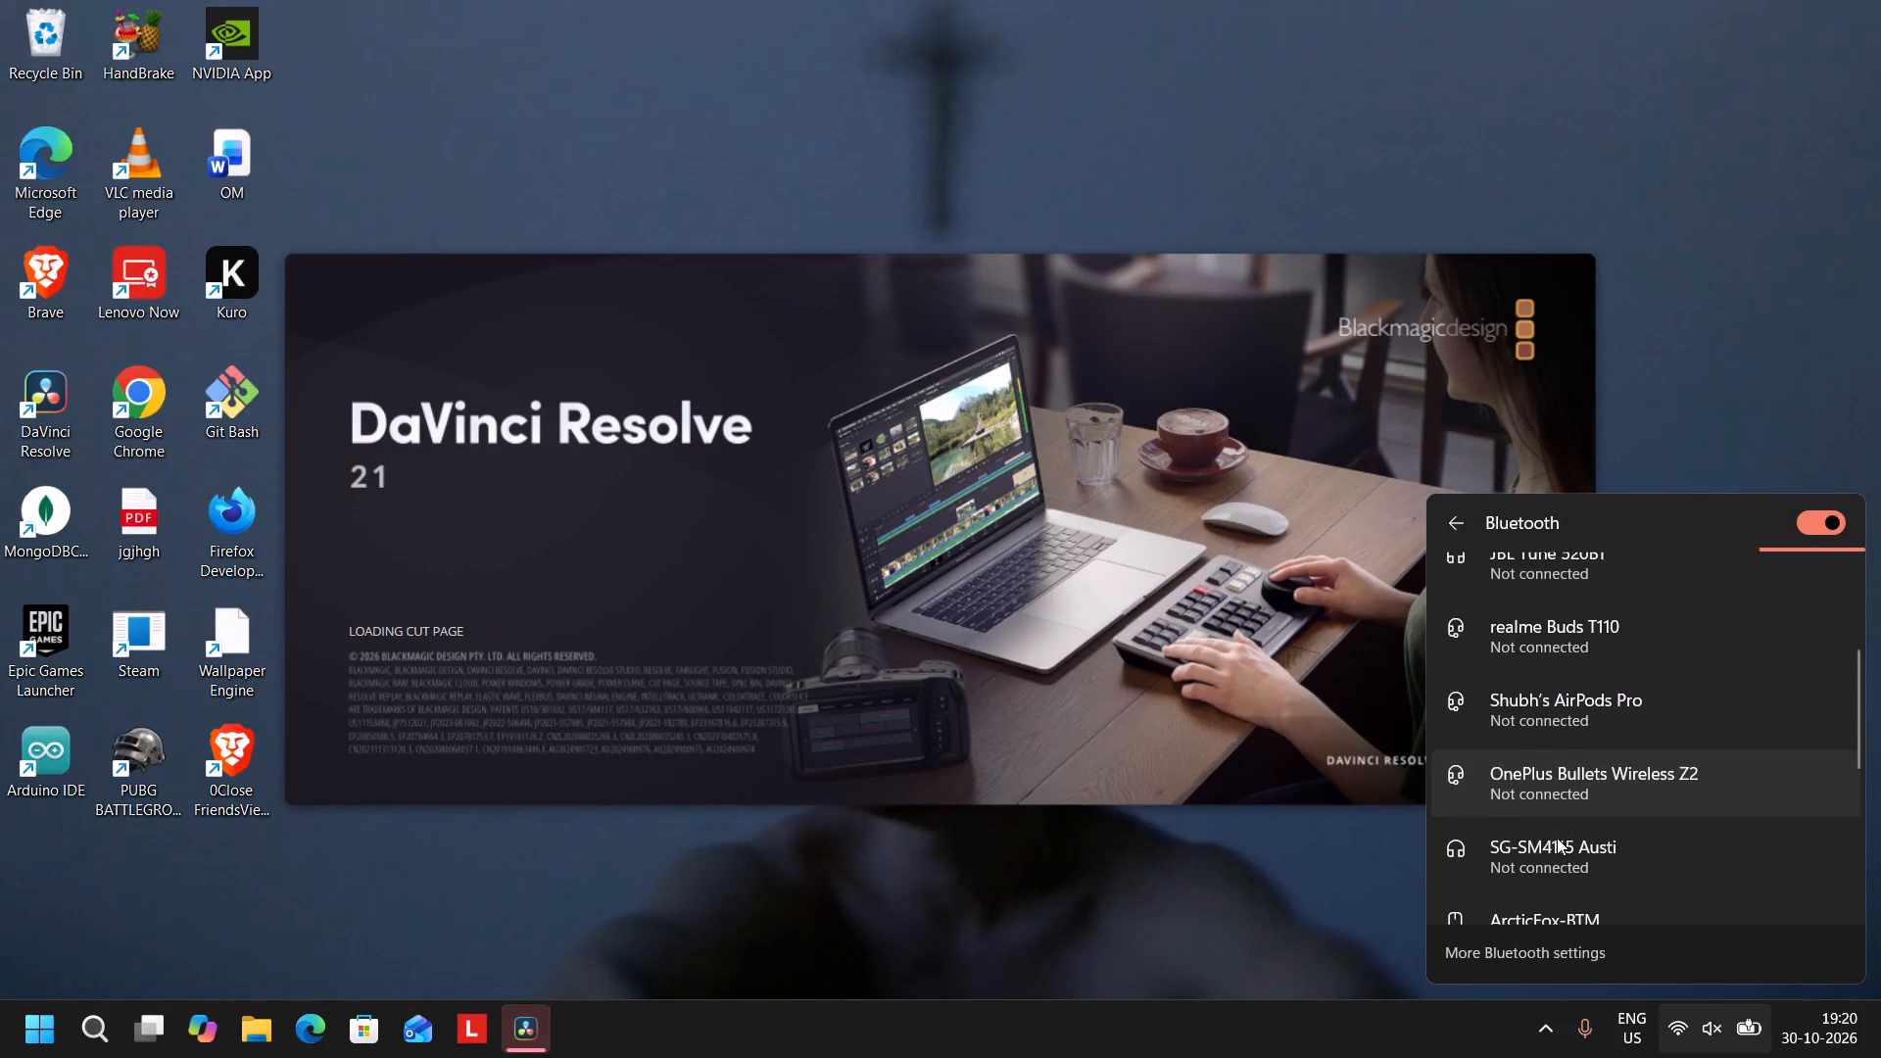
{"action": "scroll", "coordinate": [1556, 839], "scroll_direction": "down", "scroll_amount": 4}
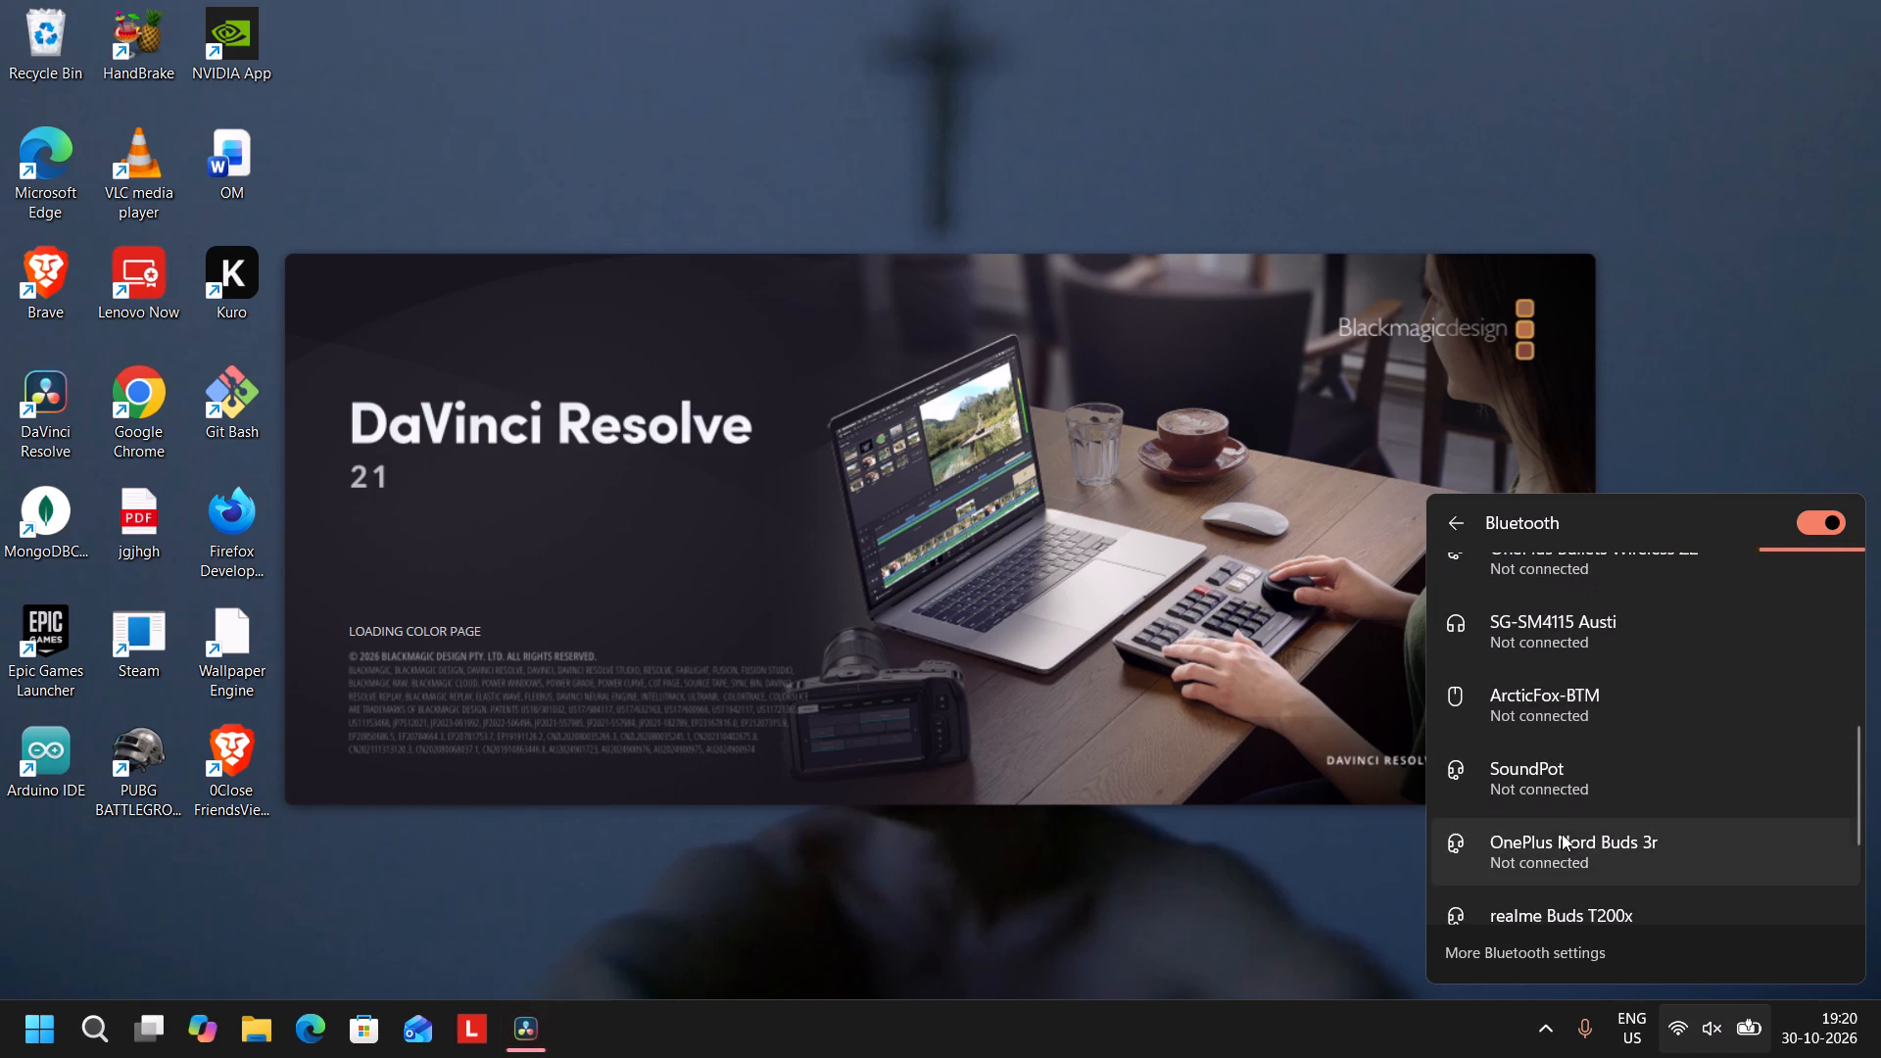
{"action": "scroll", "coordinate": [1561, 830], "scroll_direction": "down", "scroll_amount": 4}
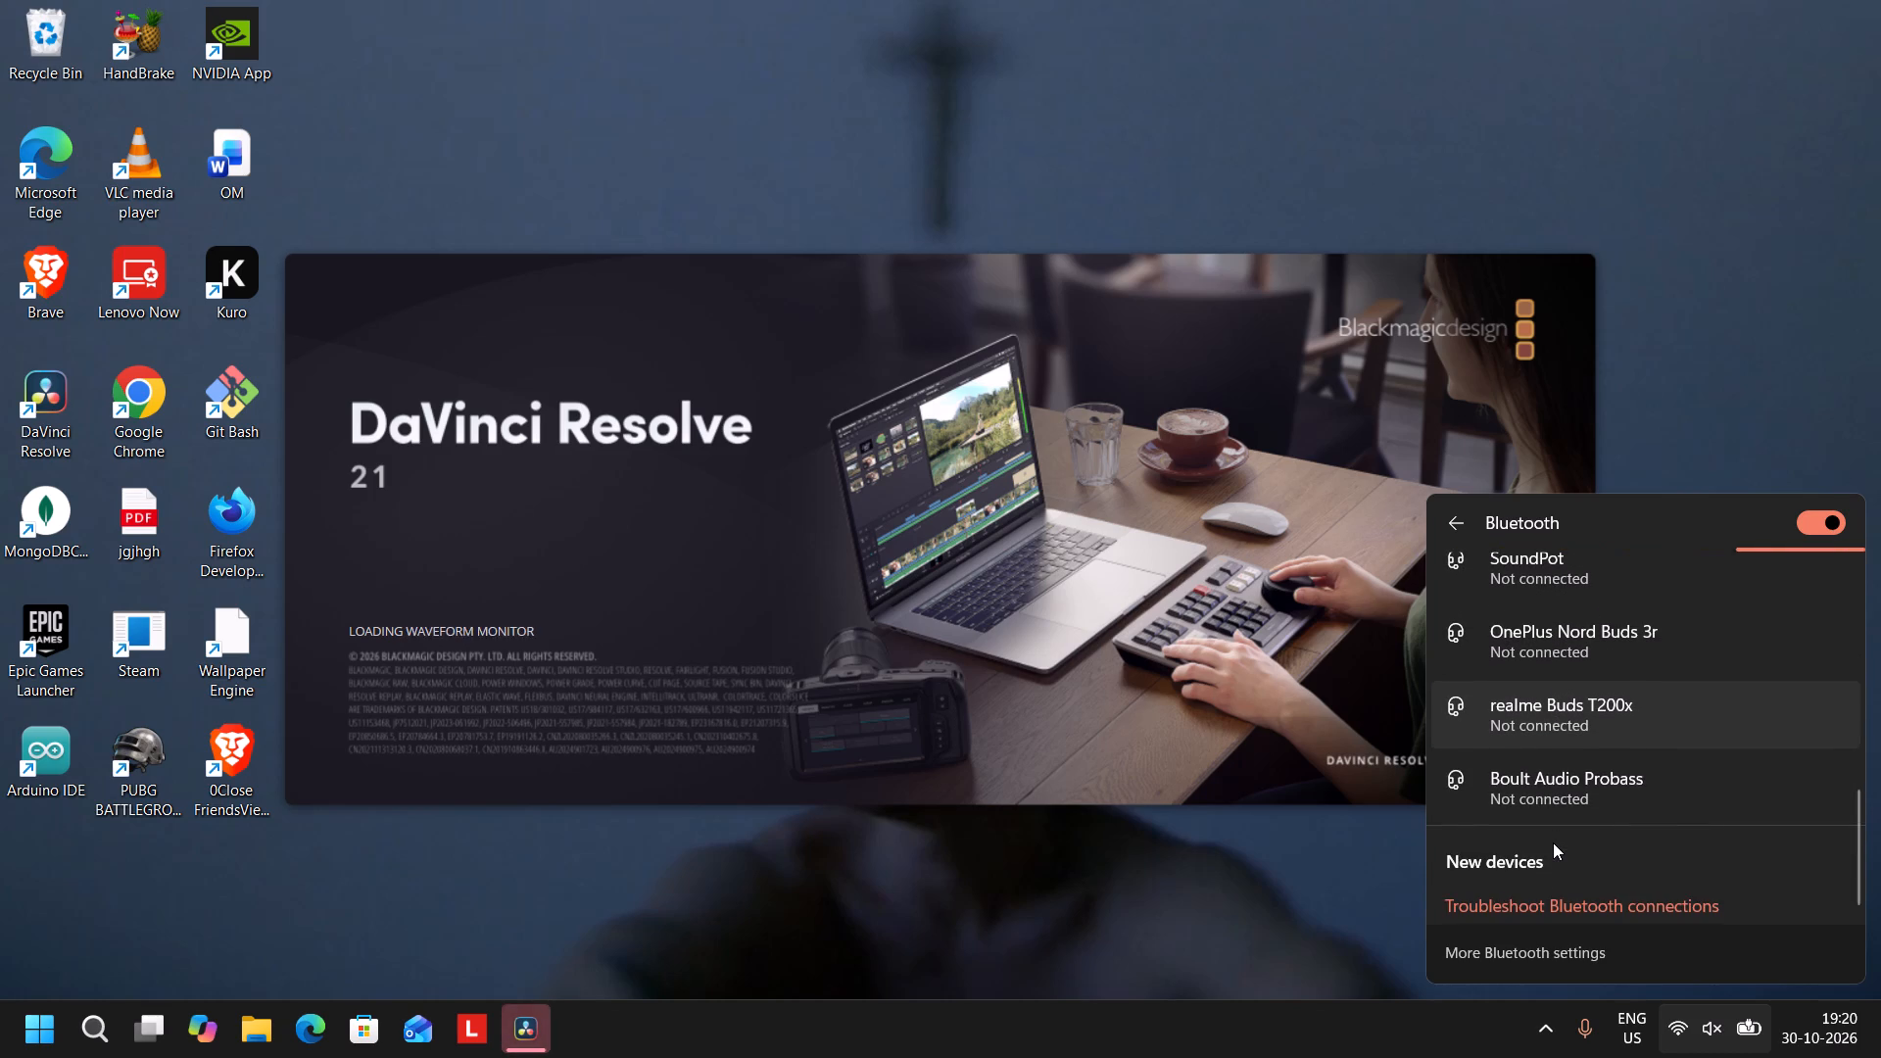
{"action": "scroll", "coordinate": [1553, 842], "scroll_direction": "up", "scroll_amount": 7}
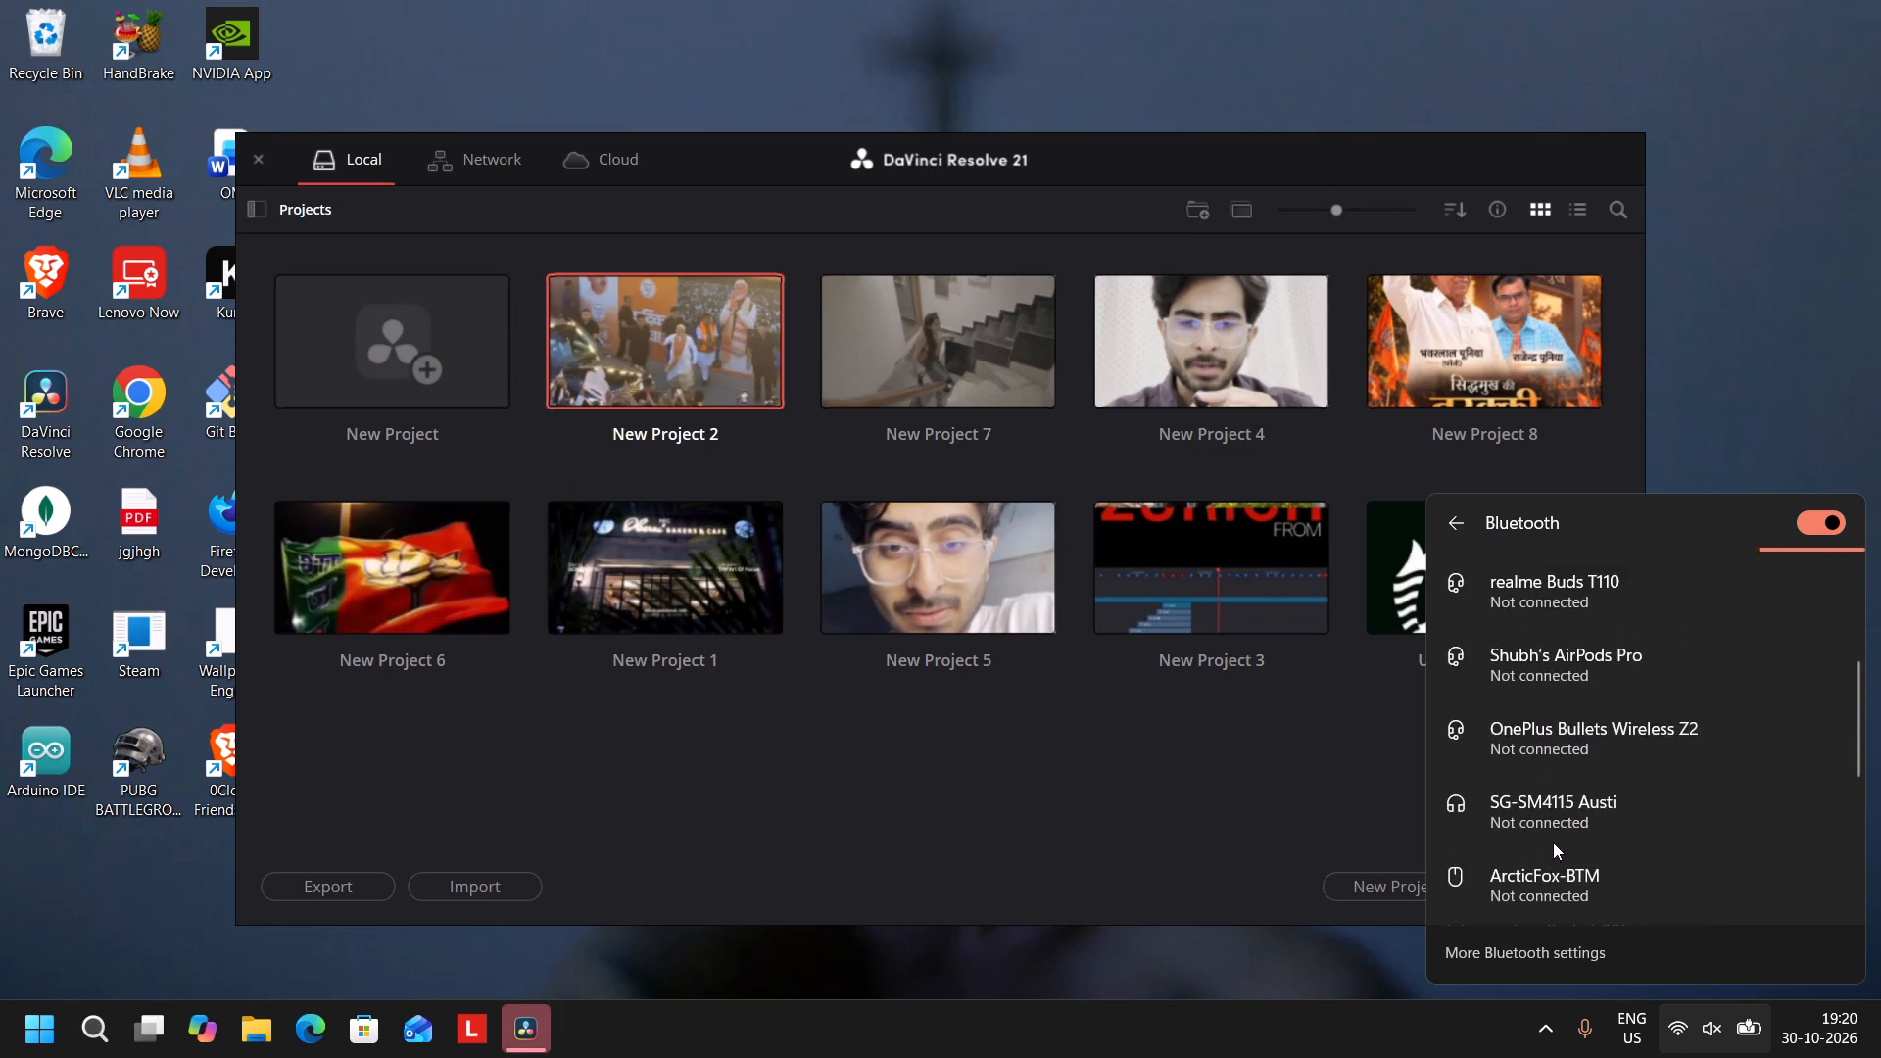
{"action": "scroll", "coordinate": [1553, 842], "scroll_direction": "up", "scroll_amount": 4}
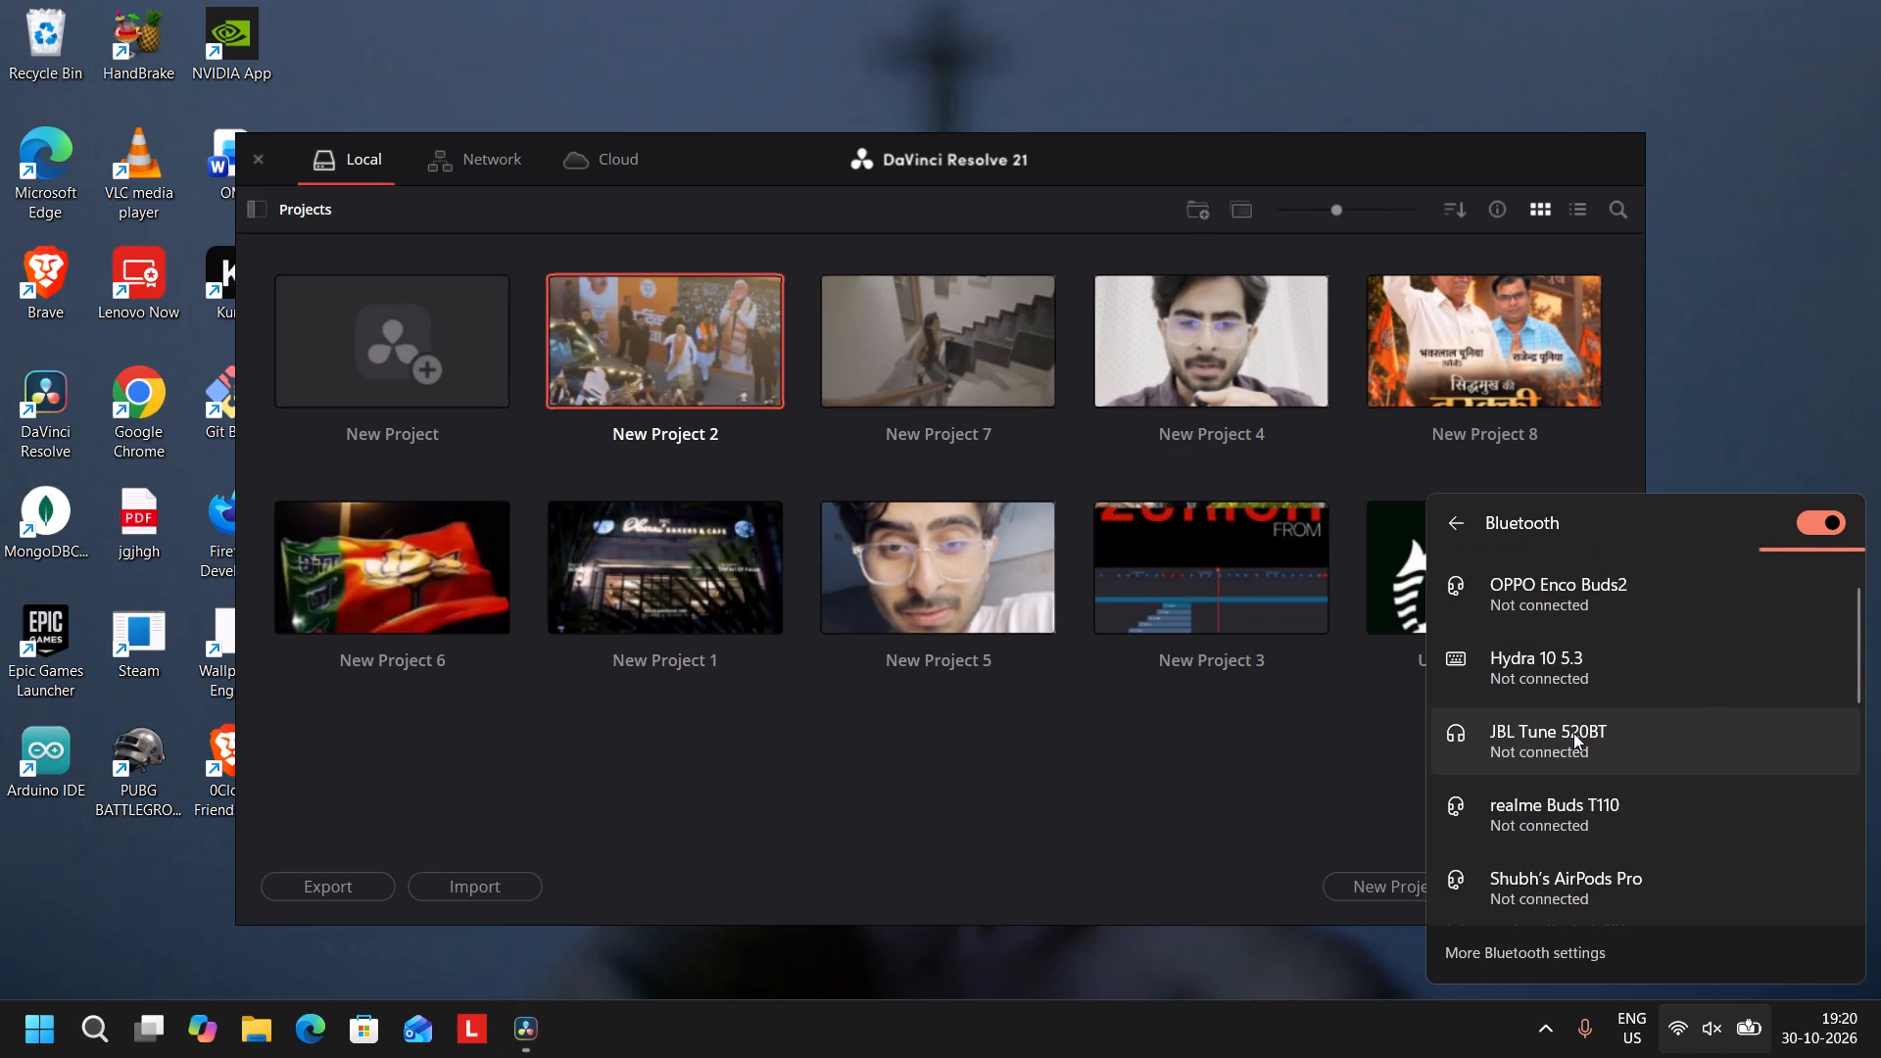
{"action": "left_click", "coordinate": [1573, 733]}
{"action": "scroll", "coordinate": [1573, 733], "scroll_direction": "up", "scroll_amount": 1}
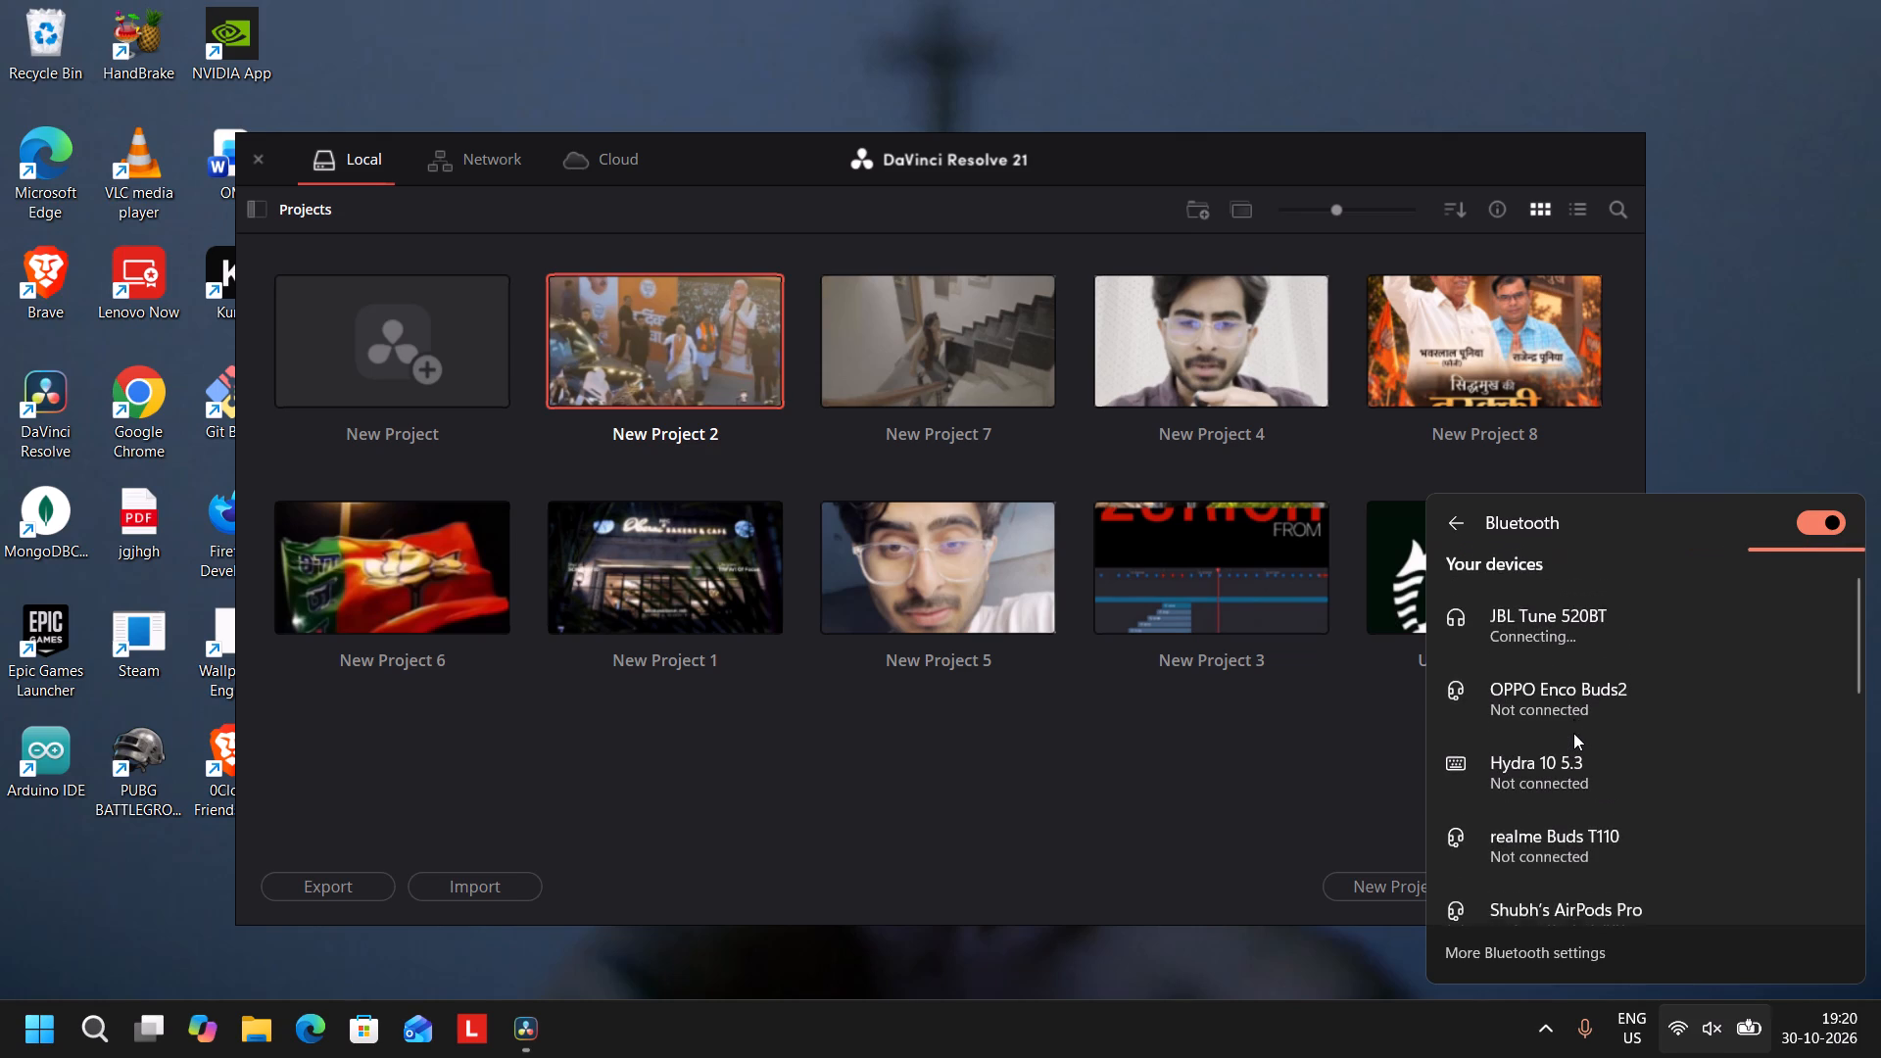
{"action": "scroll", "coordinate": [1573, 733], "scroll_direction": "up", "scroll_amount": 1}
{"action": "left_click", "coordinate": [1339, 826]}
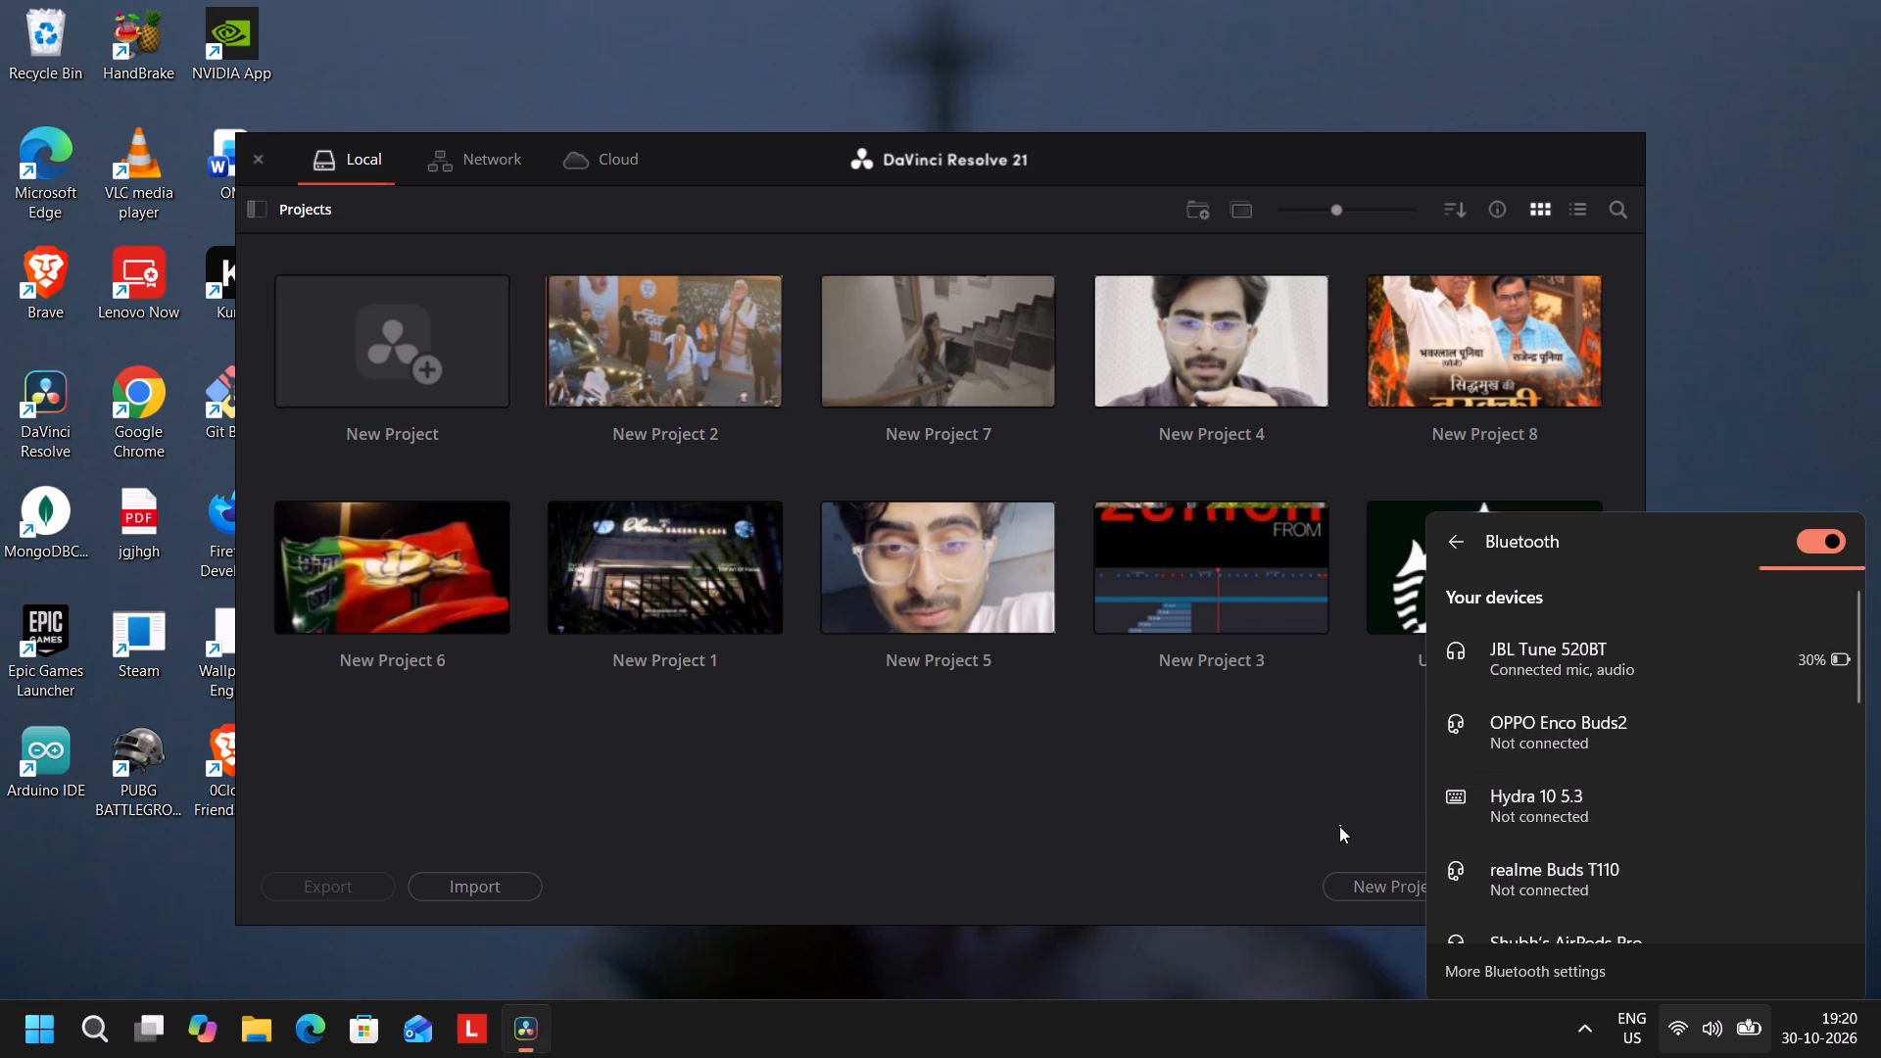
Open the local project New Project 2 in DaVinci Resolve.
{"action": "double_click", "coordinate": [647, 385]}
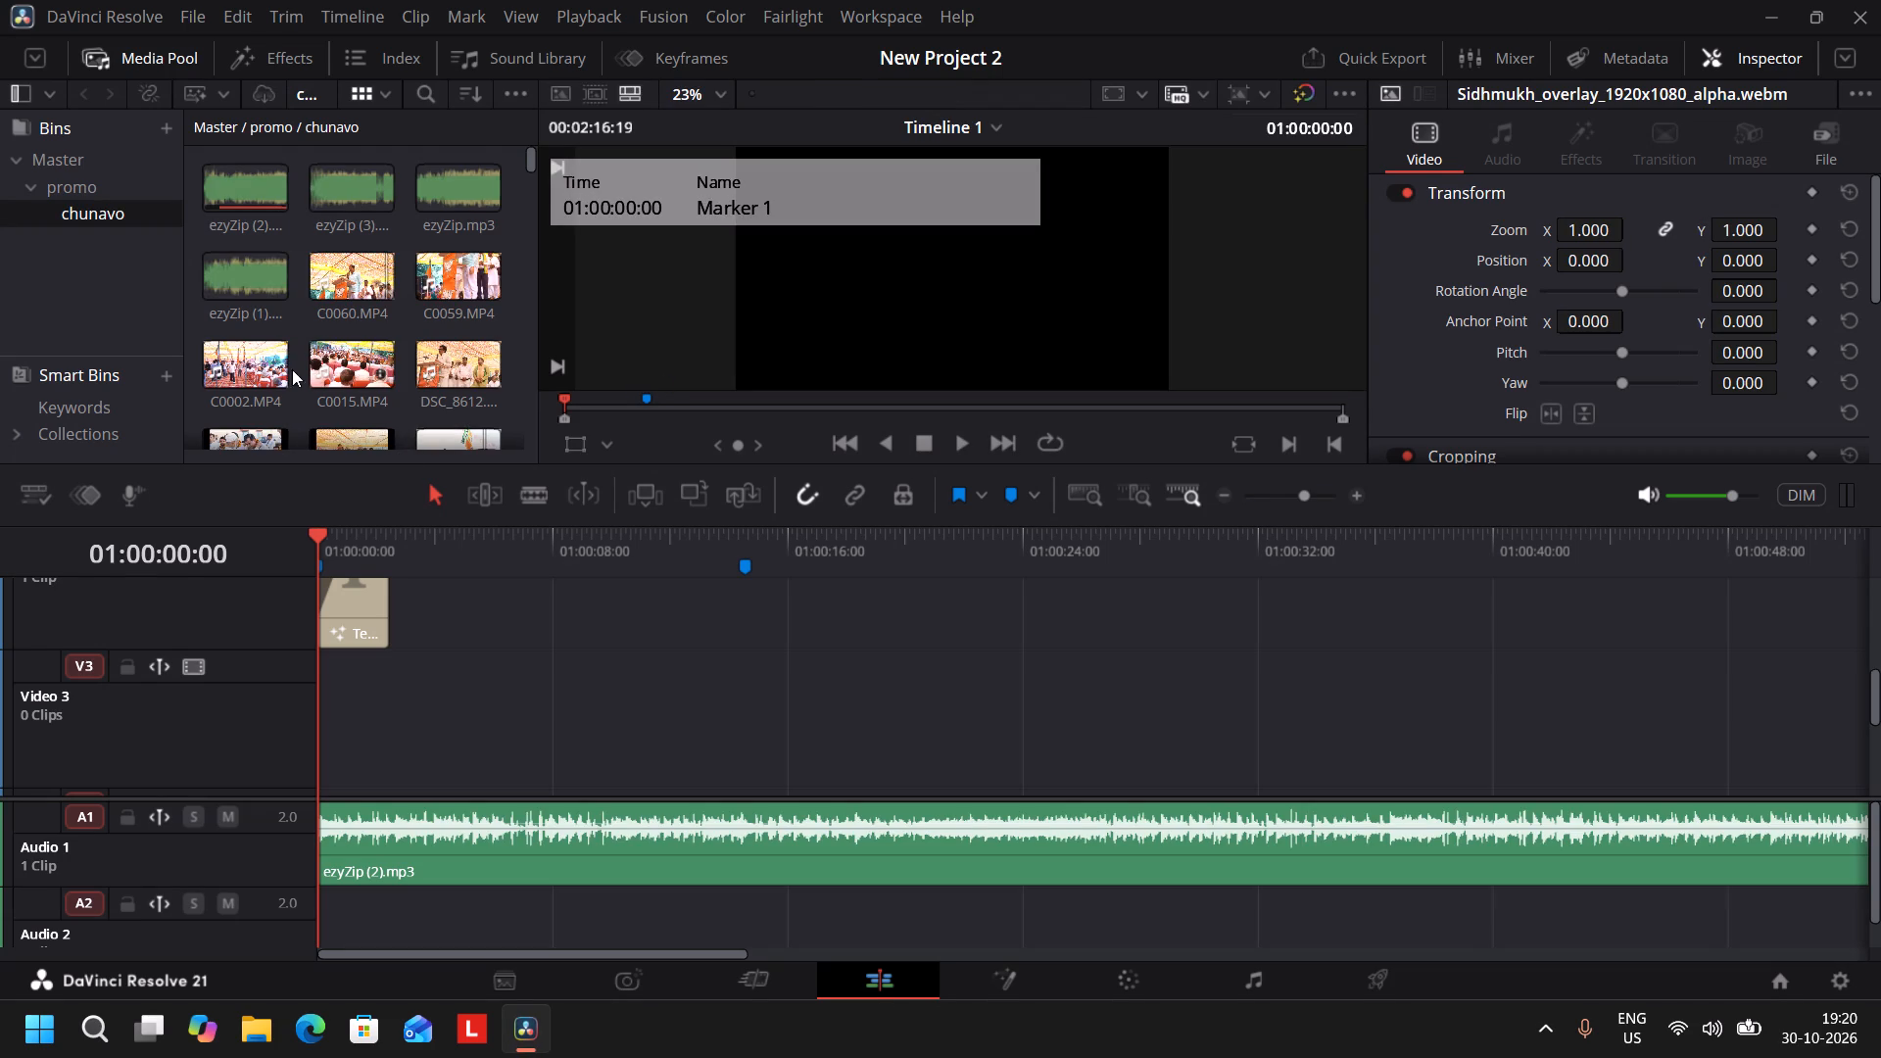
Play Timeline 1 from its start to preview the opening title, overlay and music.
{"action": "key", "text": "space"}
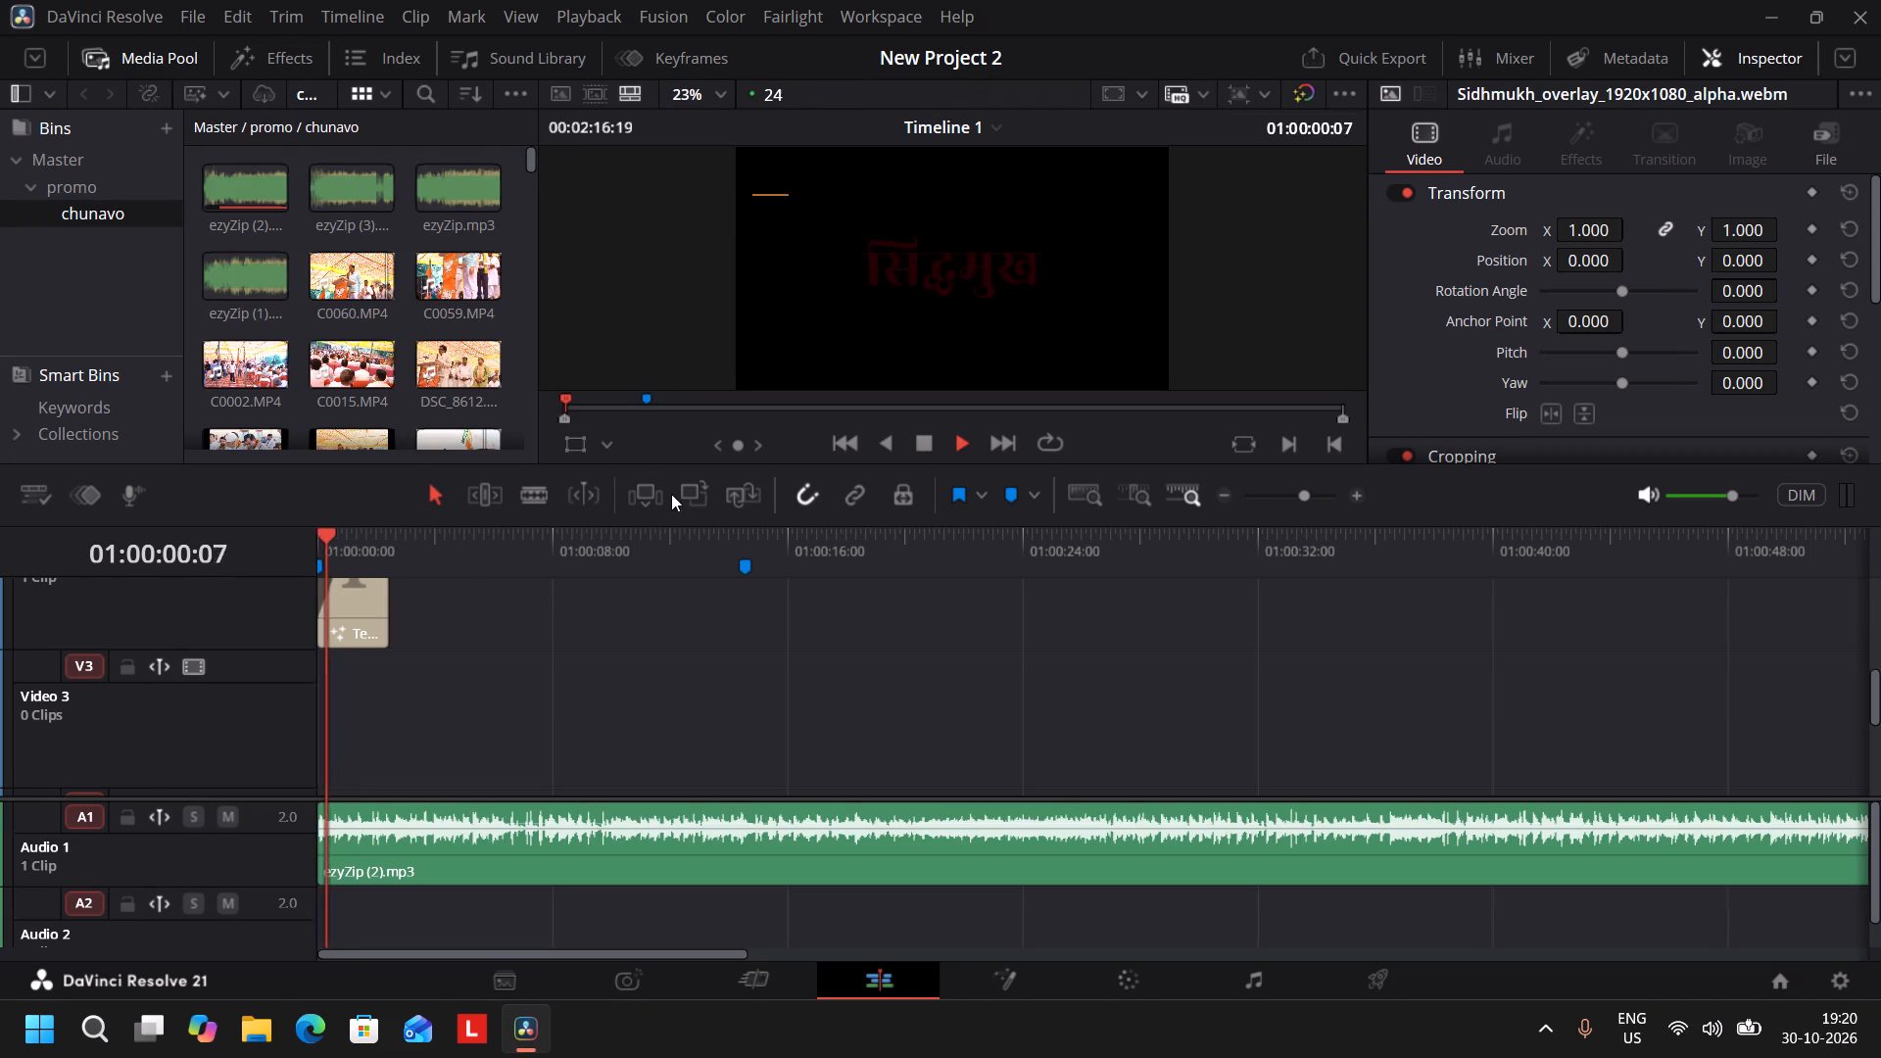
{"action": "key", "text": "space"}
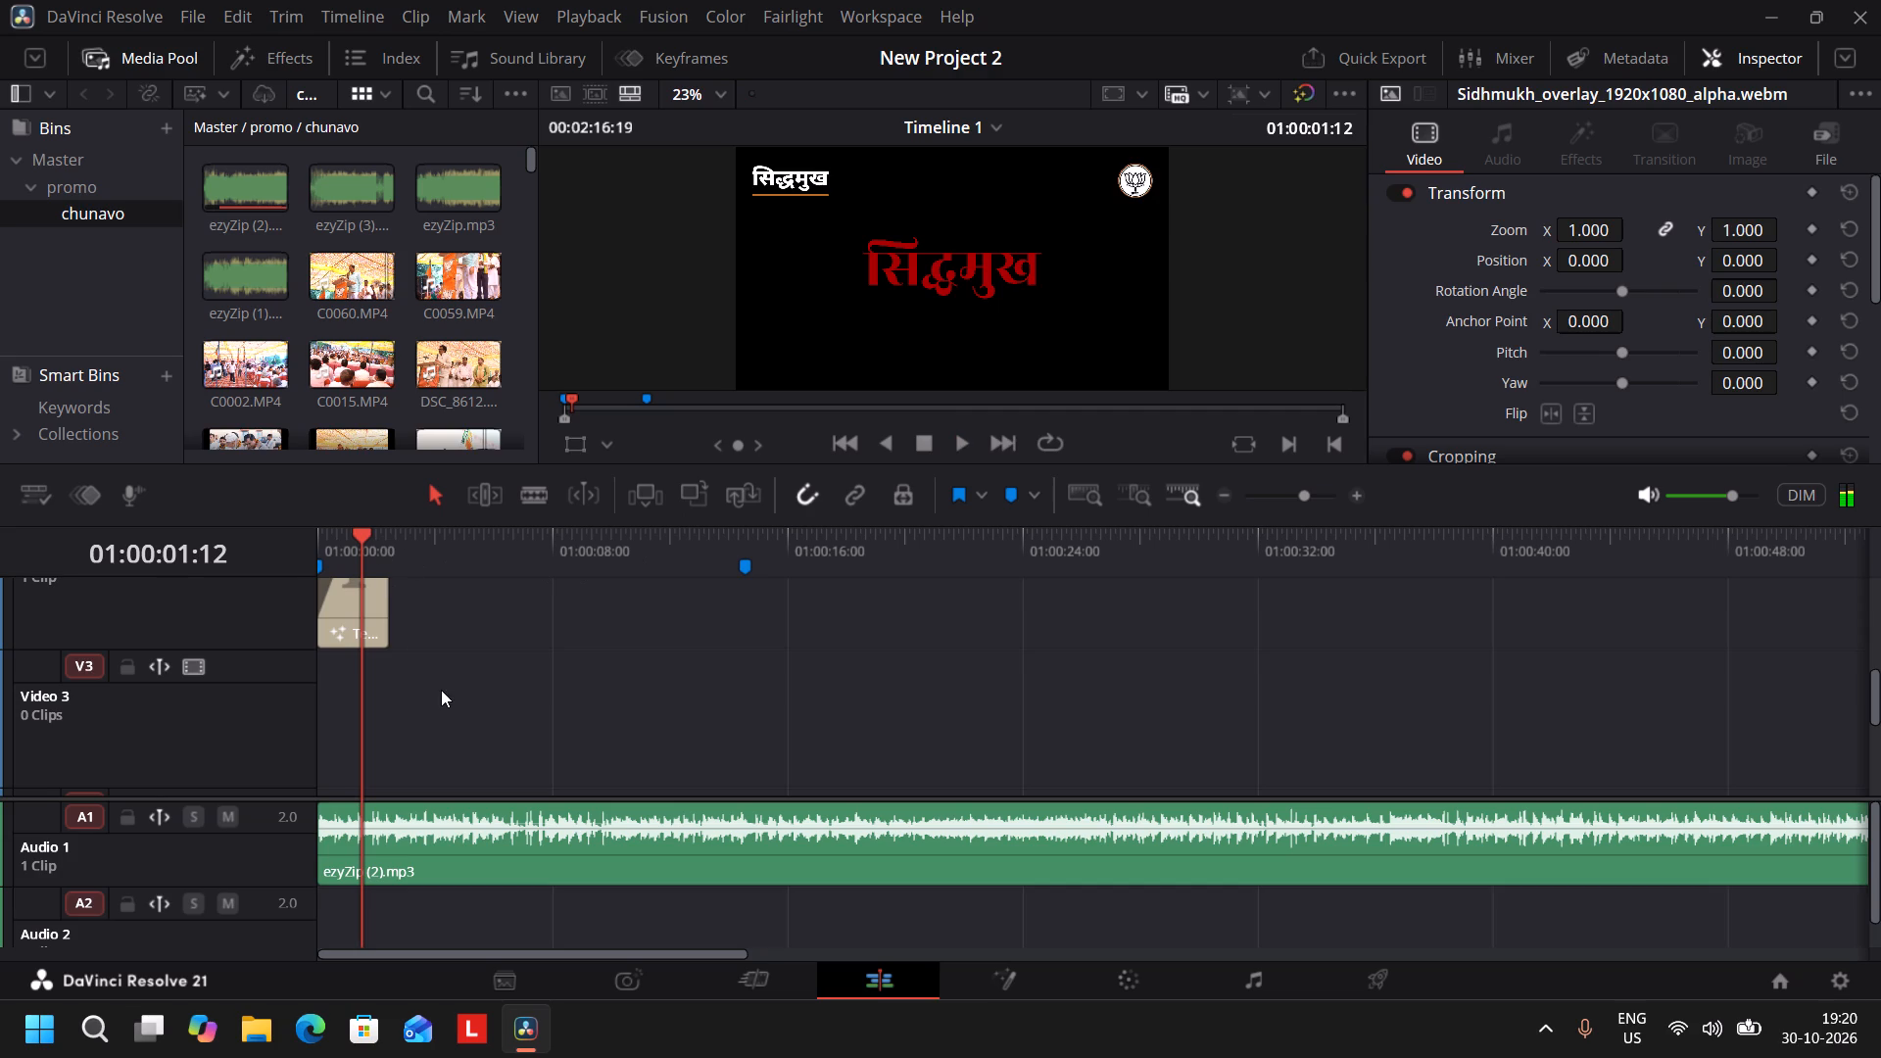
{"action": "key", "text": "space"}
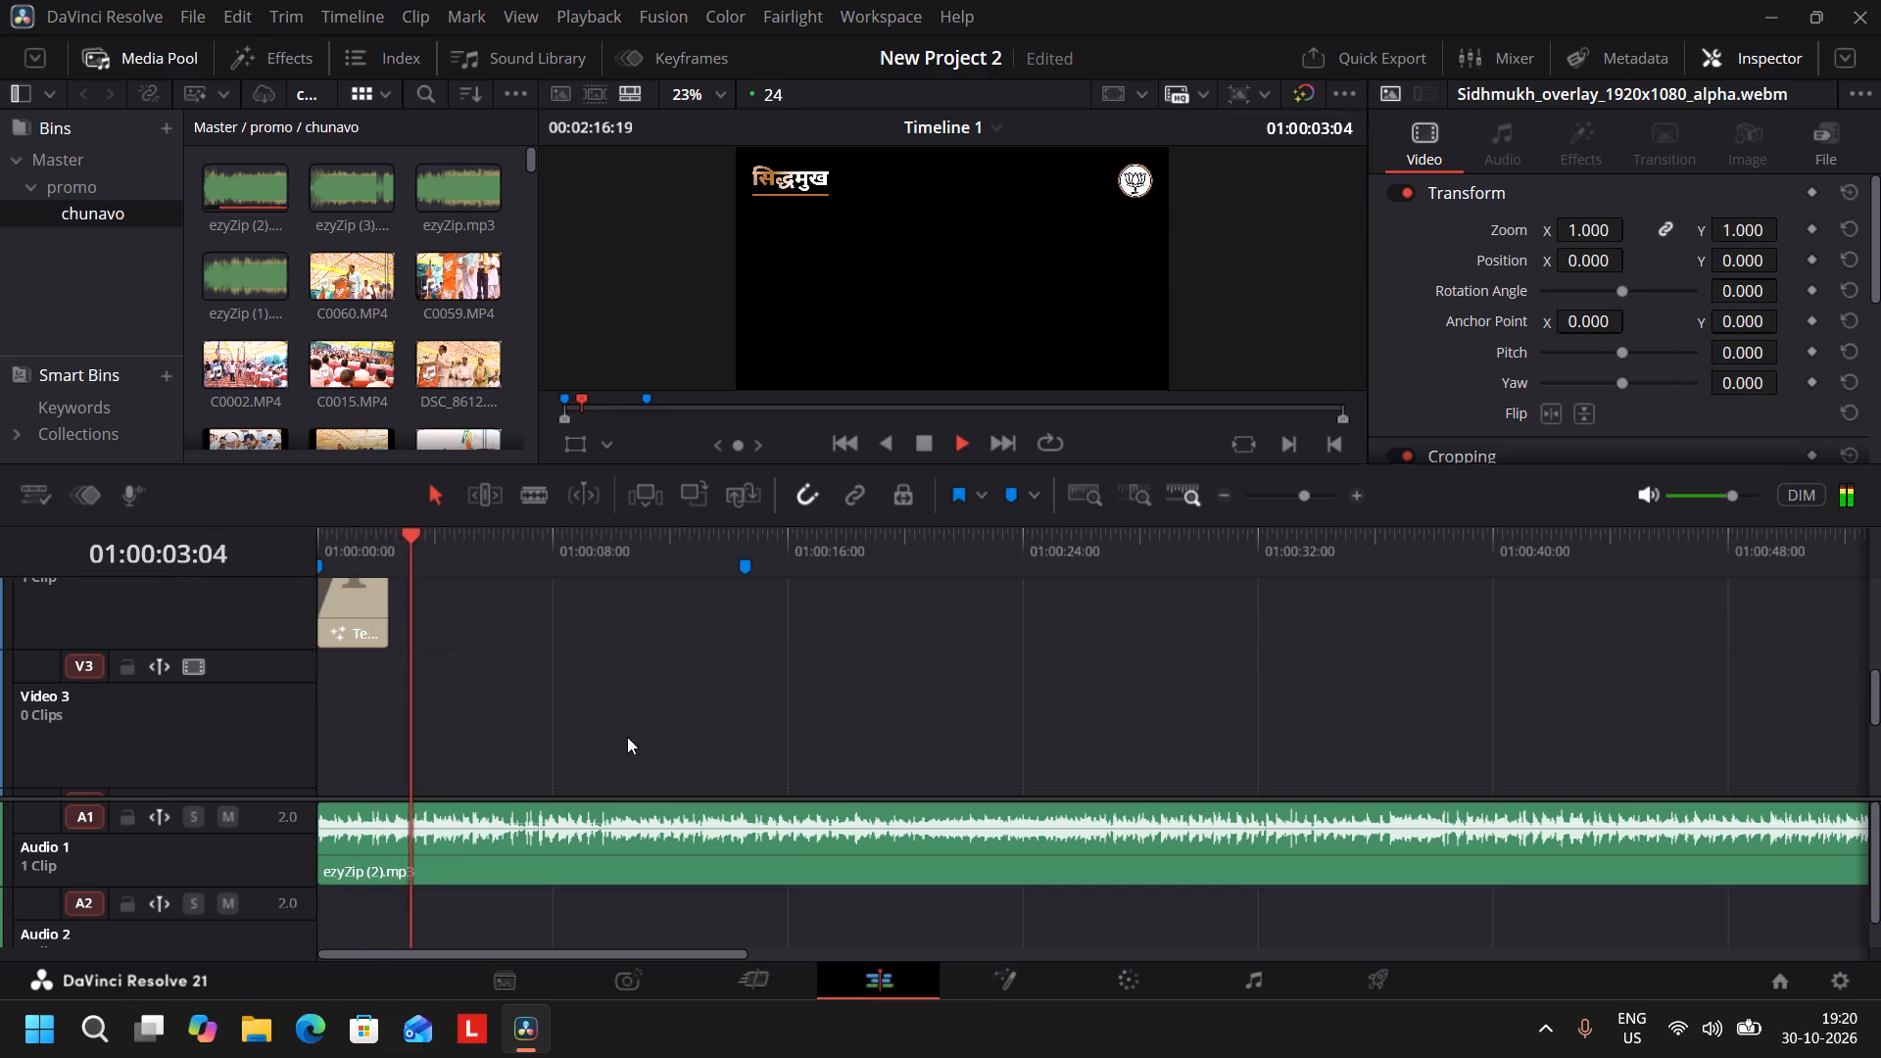
Enlarge the audio track area of the timeline so that Audio 1 and Audio 2 have more room.
{"action": "left_click_drag", "start_coordinate": [620, 797], "coordinate": [672, 663]}
{"action": "scroll", "coordinate": [671, 760], "scroll_direction": "up", "scroll_amount": 2}
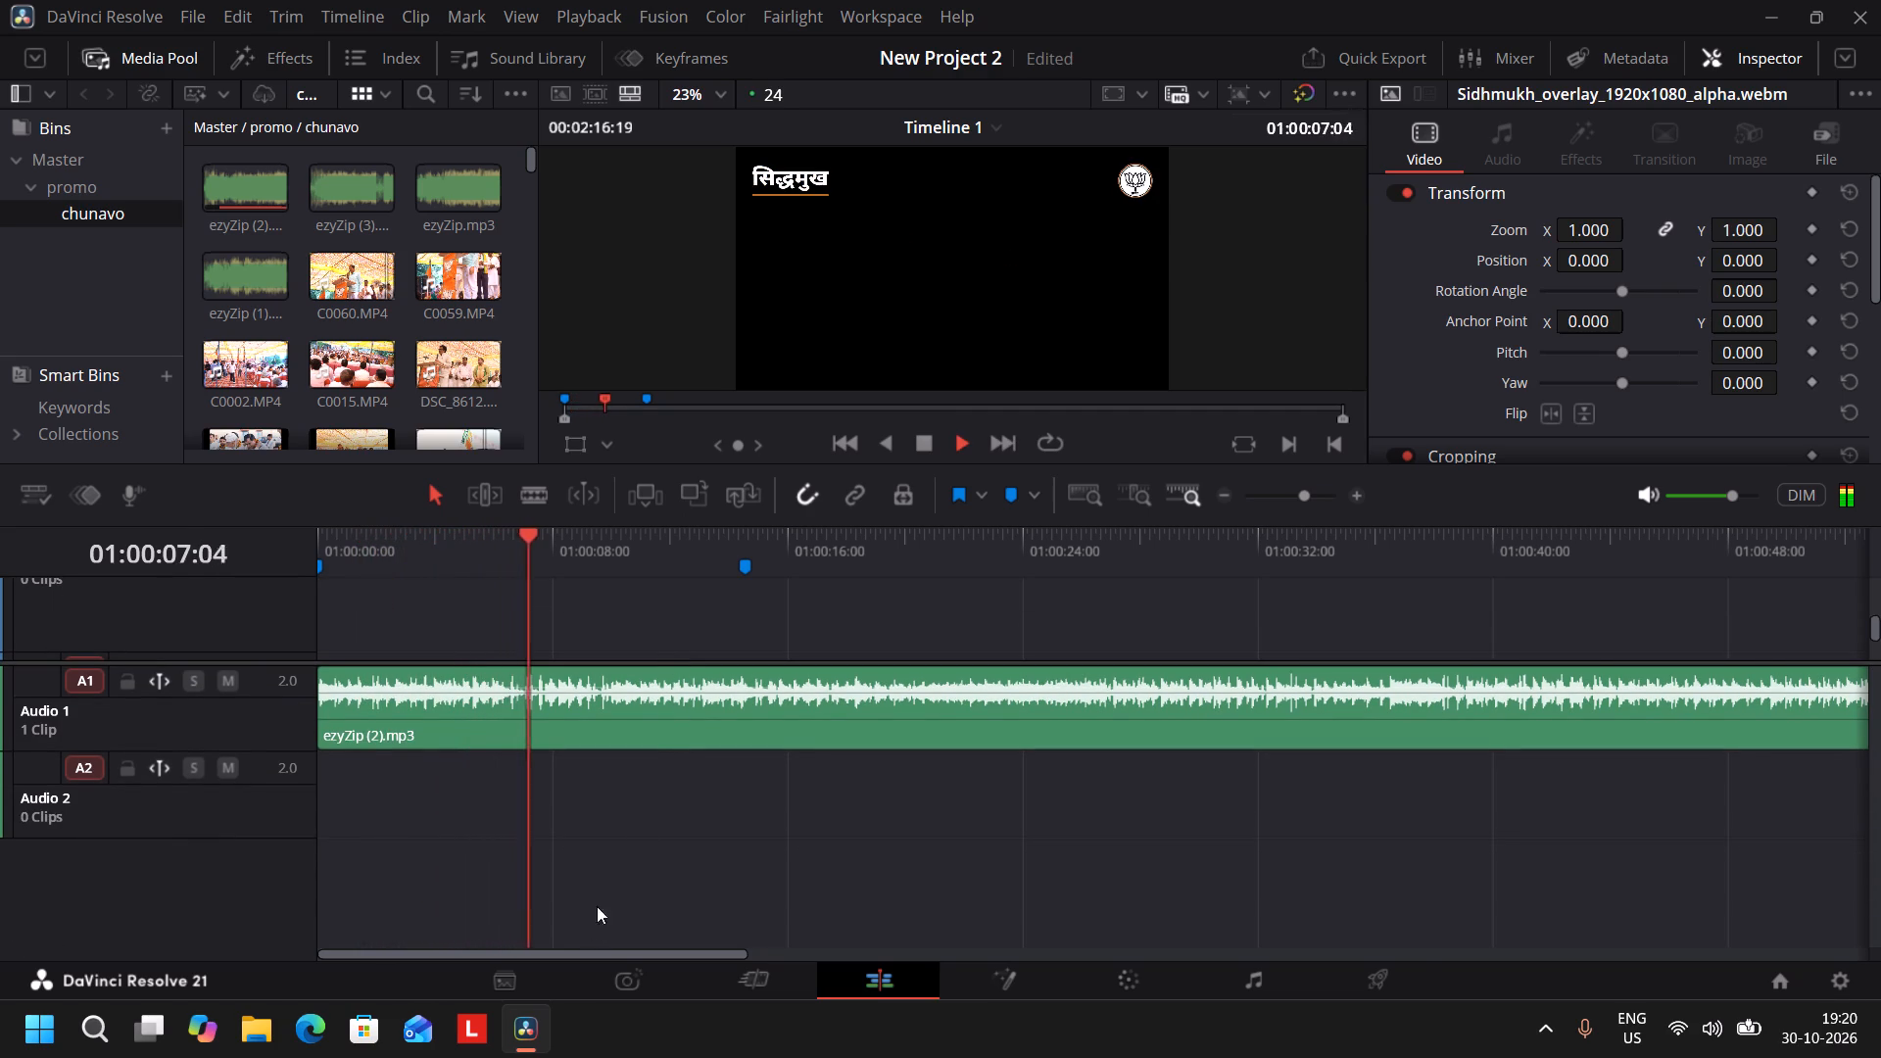
Check the headphone connection and volume in the Windows quick settings, then close them.
{"action": "left_click", "coordinate": [1680, 1057]}
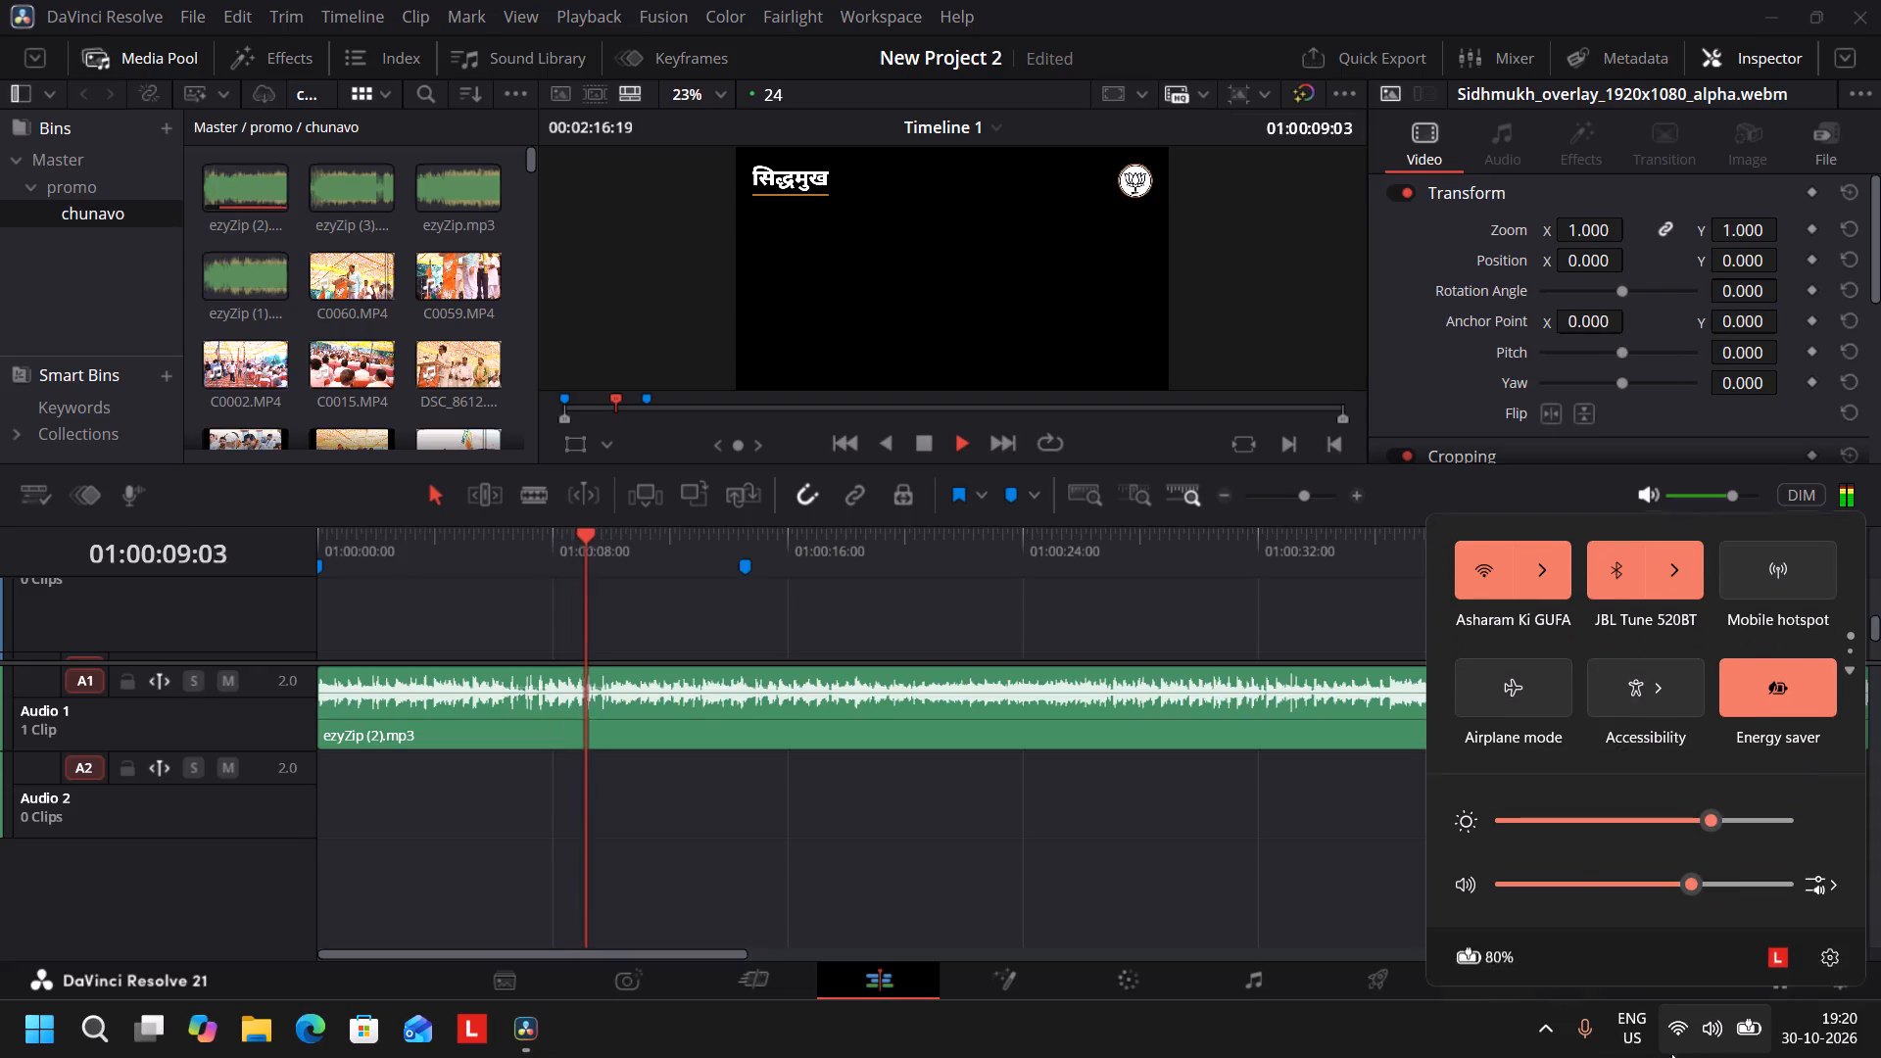
{"action": "left_click", "coordinate": [1175, 873]}
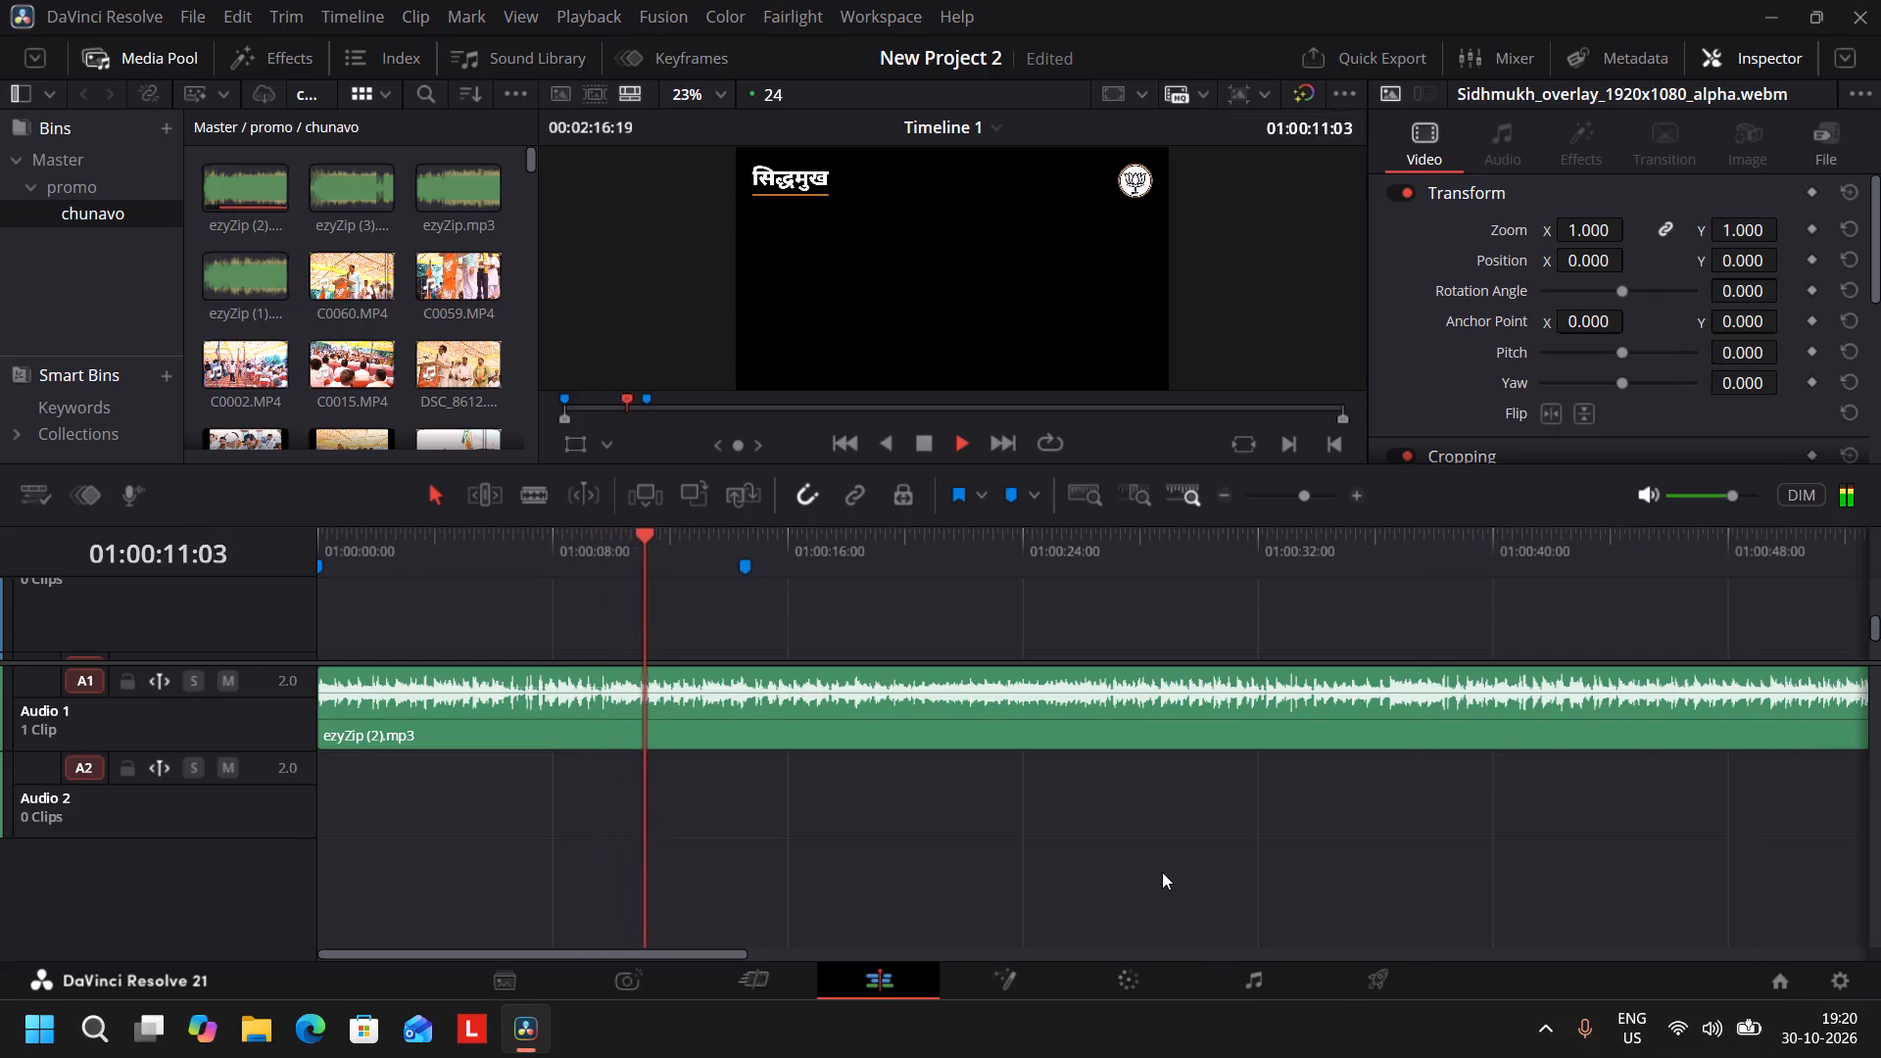
Switch to the Windows microphone privacy settings, turn off Microphone access for the device, and close Settings.
{"action": "left_click", "coordinate": [1583, 1029]}
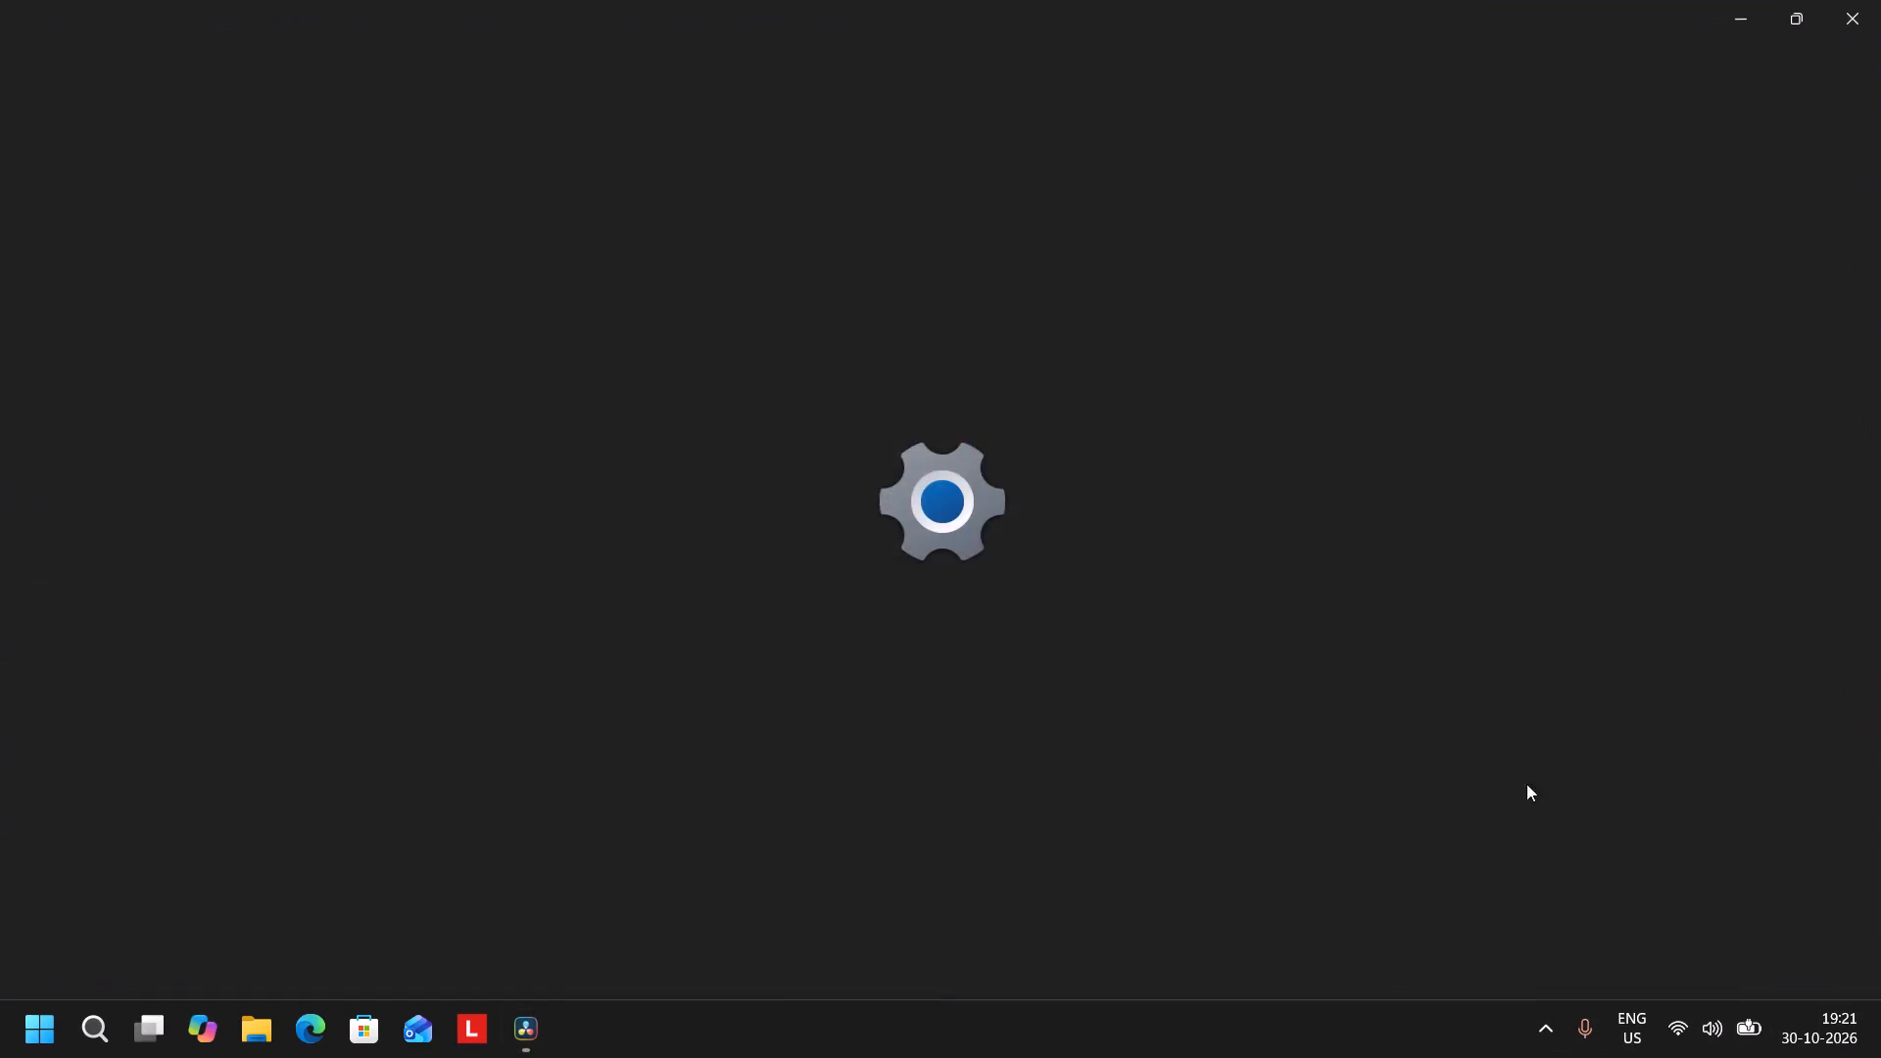
{"action": "left_click", "coordinate": [1725, 270]}
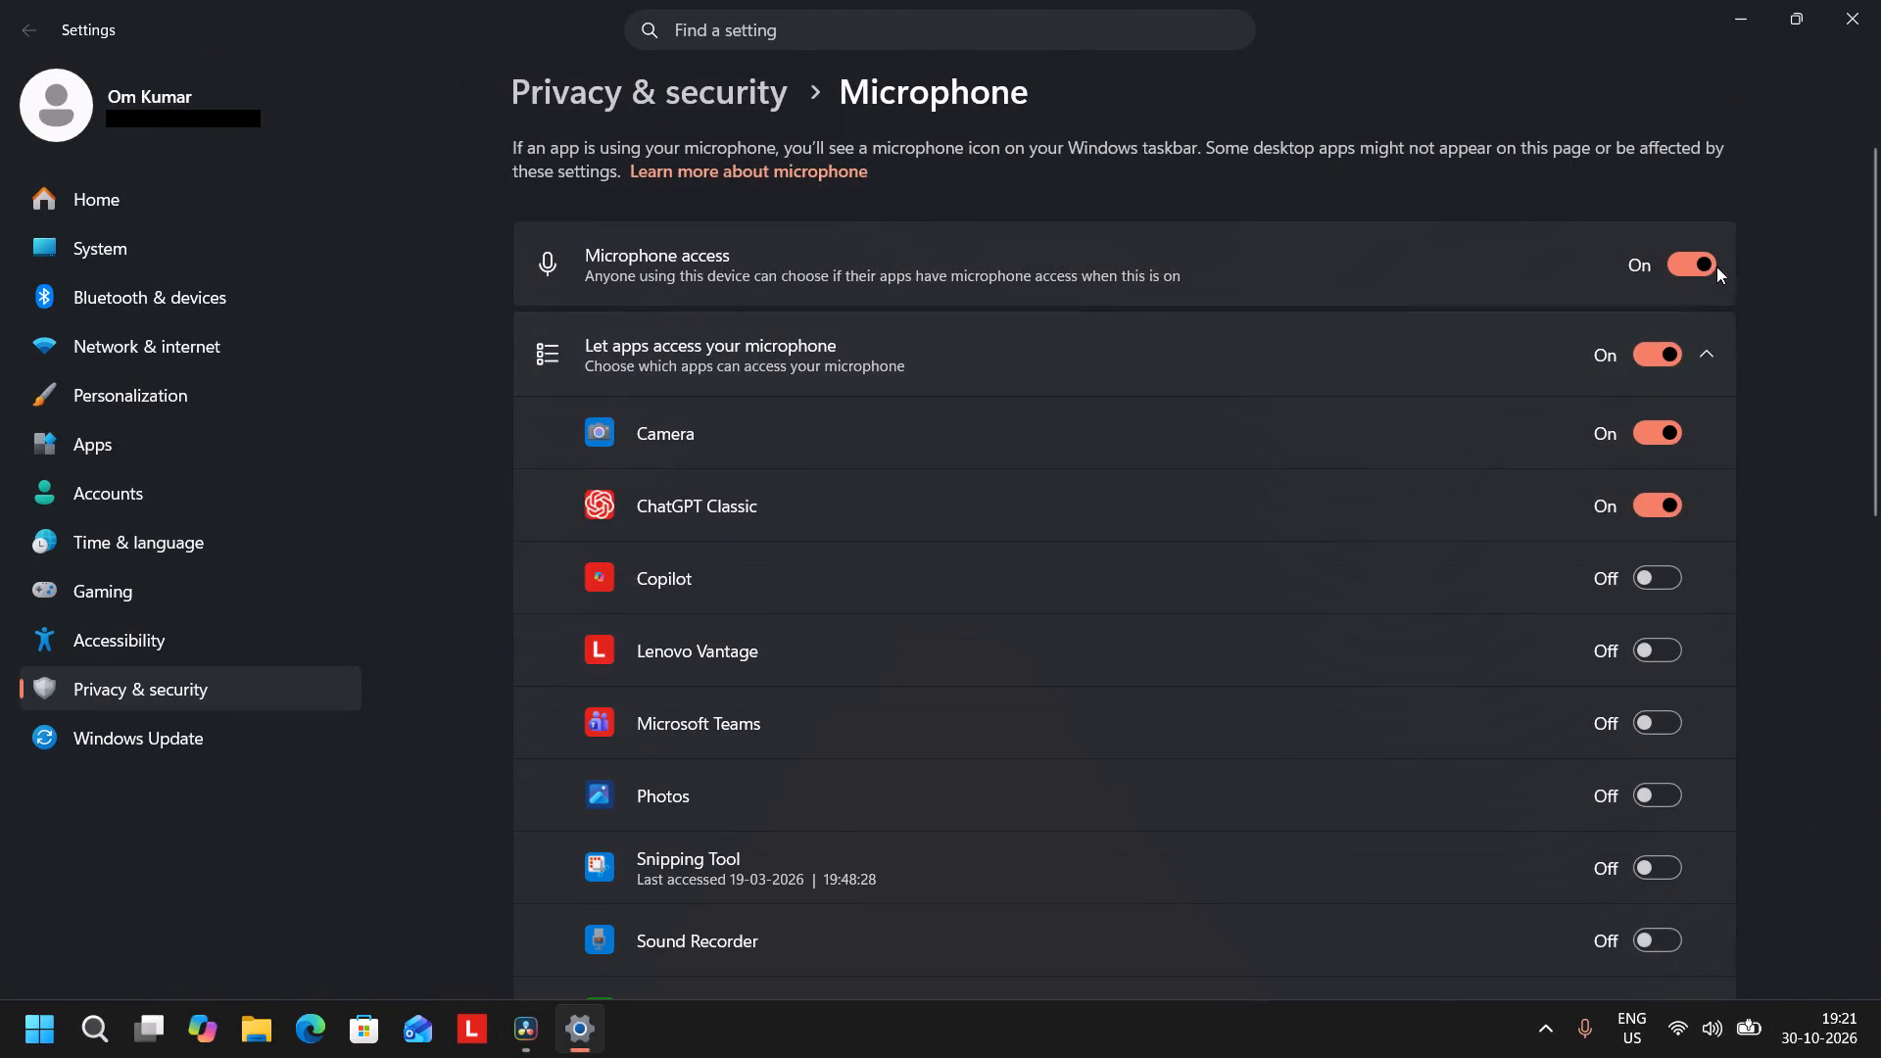
{"action": "left_click", "coordinate": [1712, 265]}
{"action": "left_click", "coordinate": [1880, 0]}
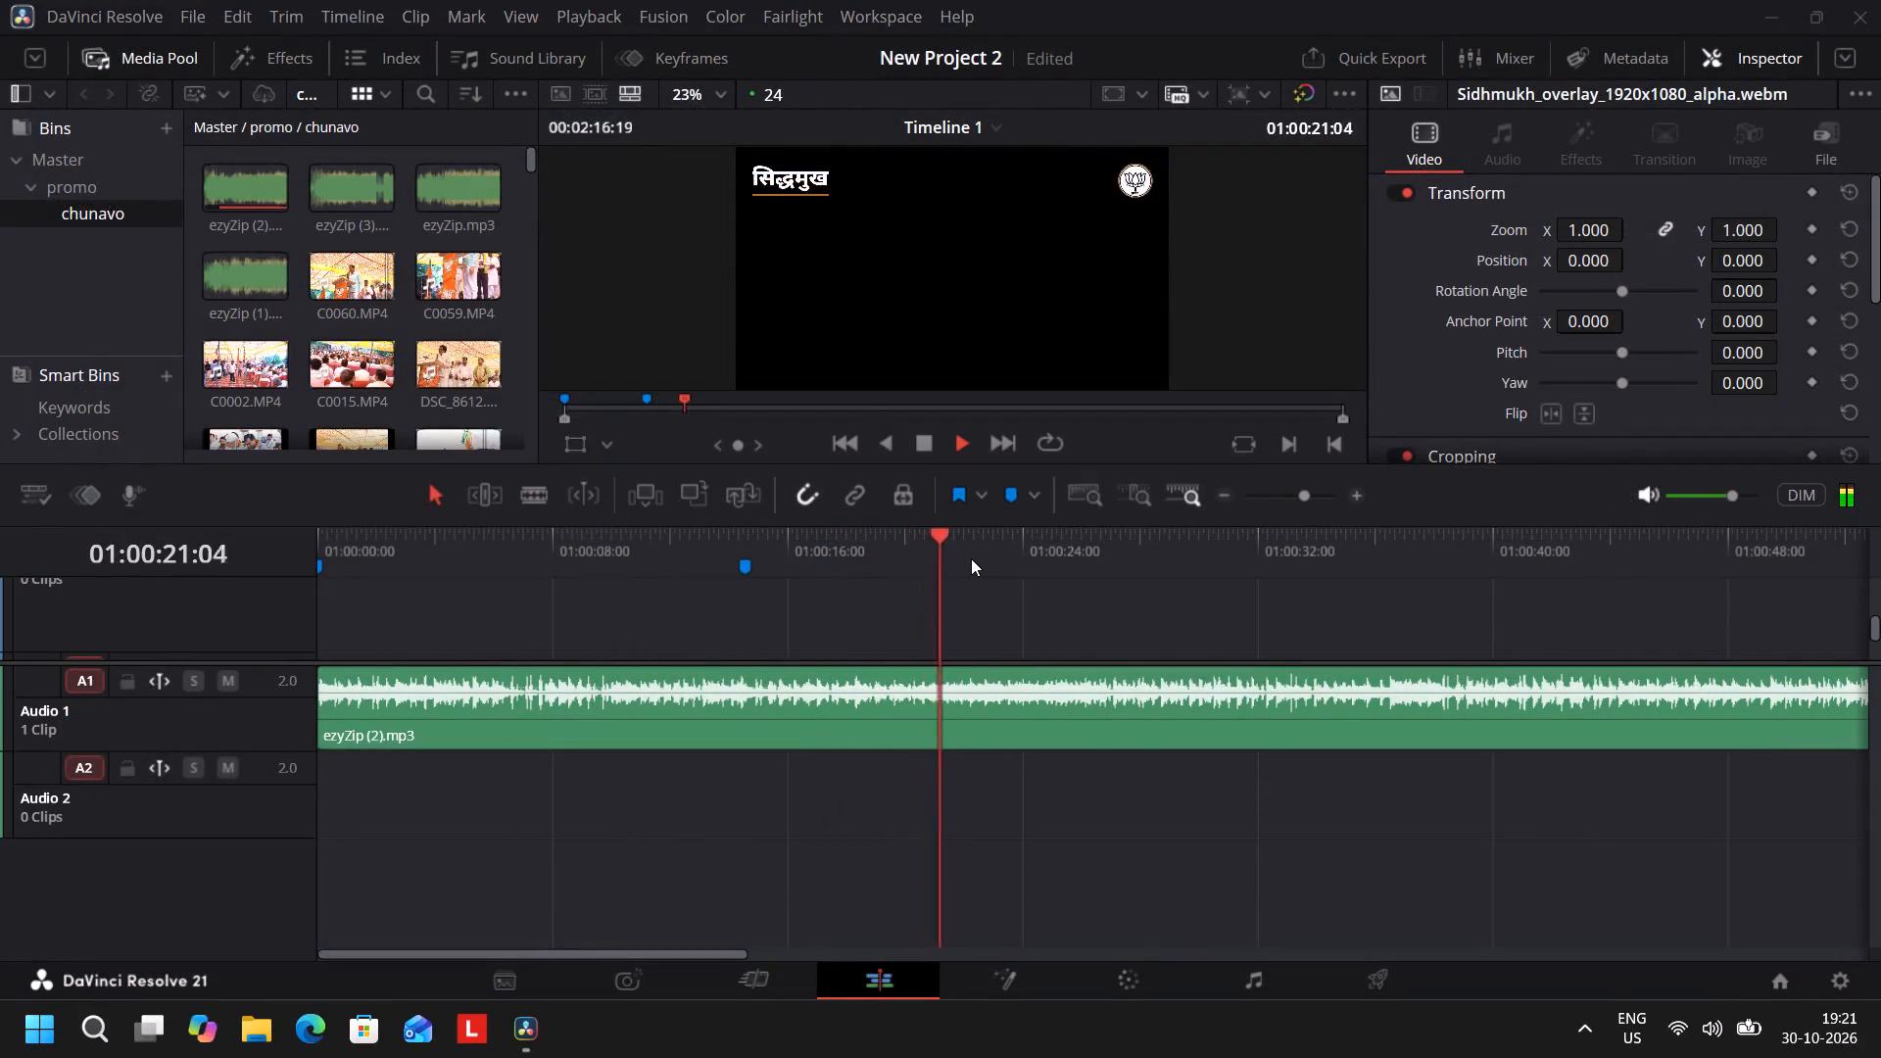
Return the playhead to the beginning of Timeline 1 and play it.
{"action": "left_click_drag", "start_coordinate": [977, 556], "coordinate": [15, 565]}
{"action": "key", "text": "space"}
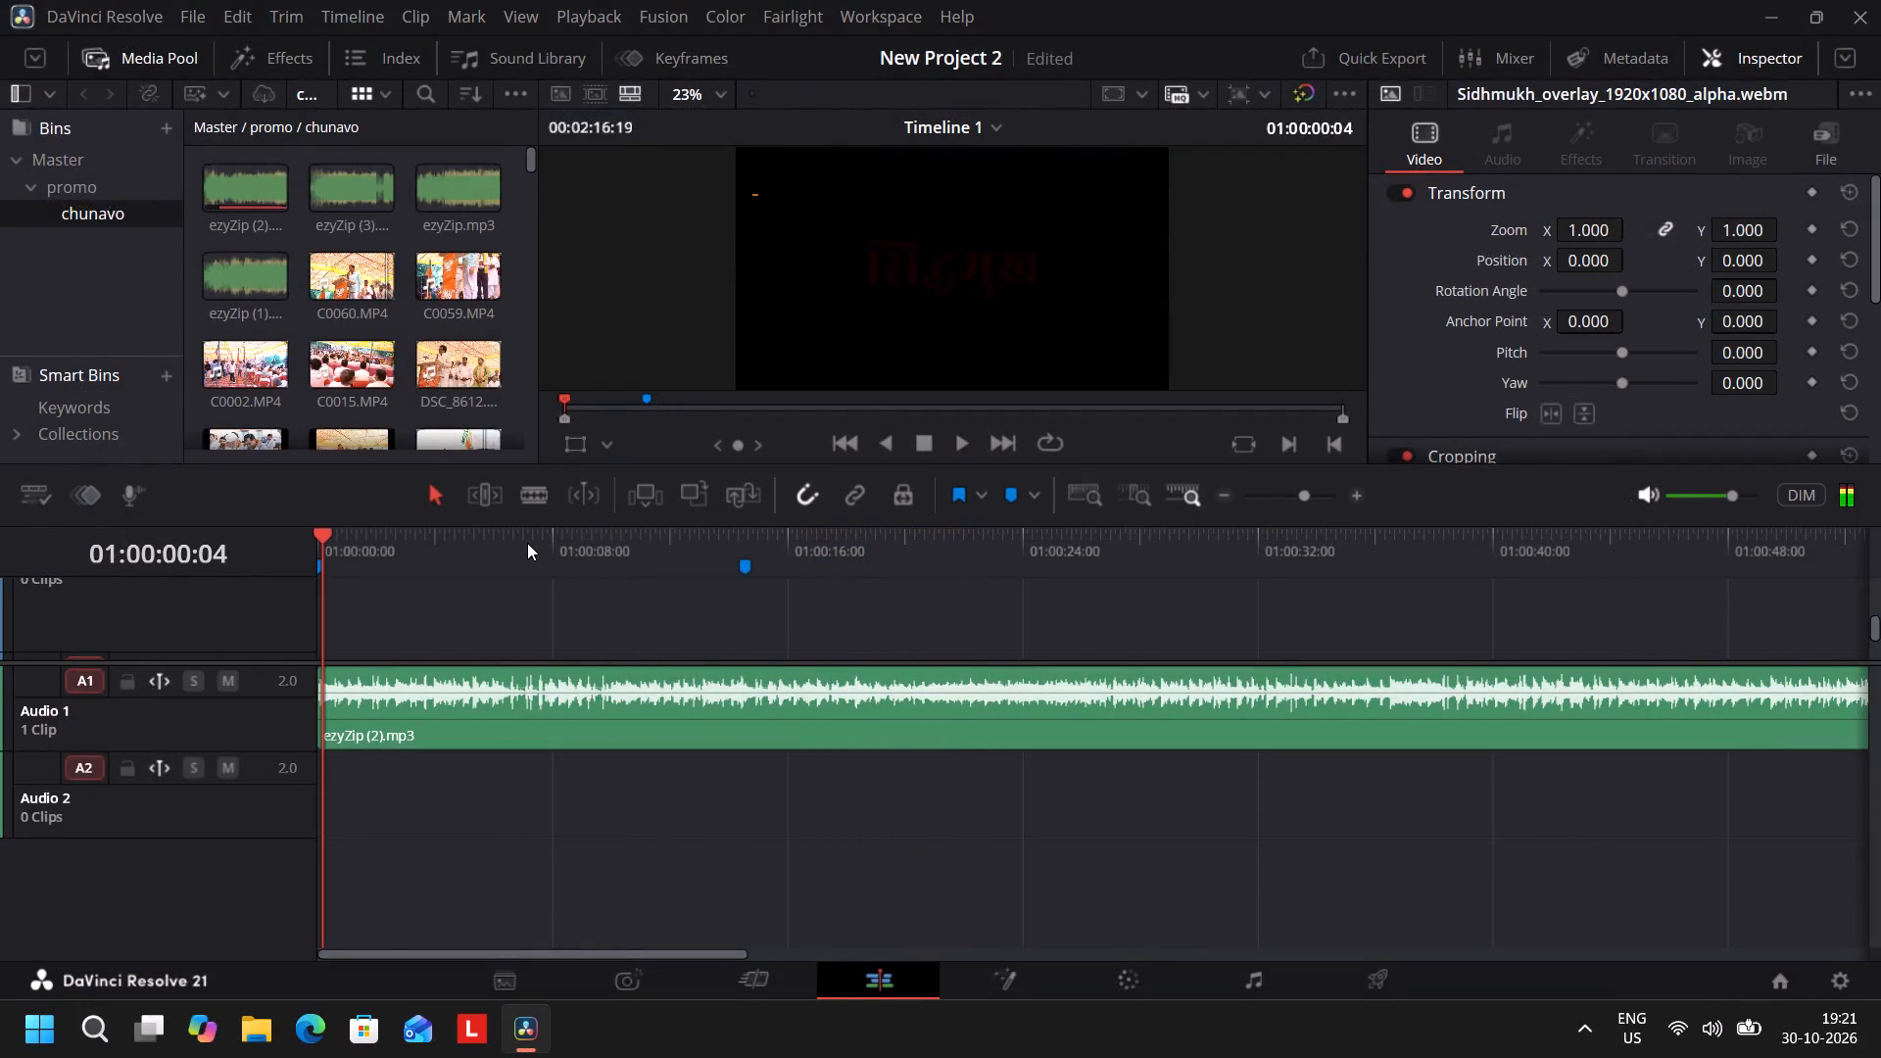
Play the opening of Timeline 1 and enlarge the video track area above Audio 1 so the Video 2 track has room.
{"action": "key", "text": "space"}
{"action": "left_click_drag", "start_coordinate": [538, 659], "coordinate": [527, 714]}
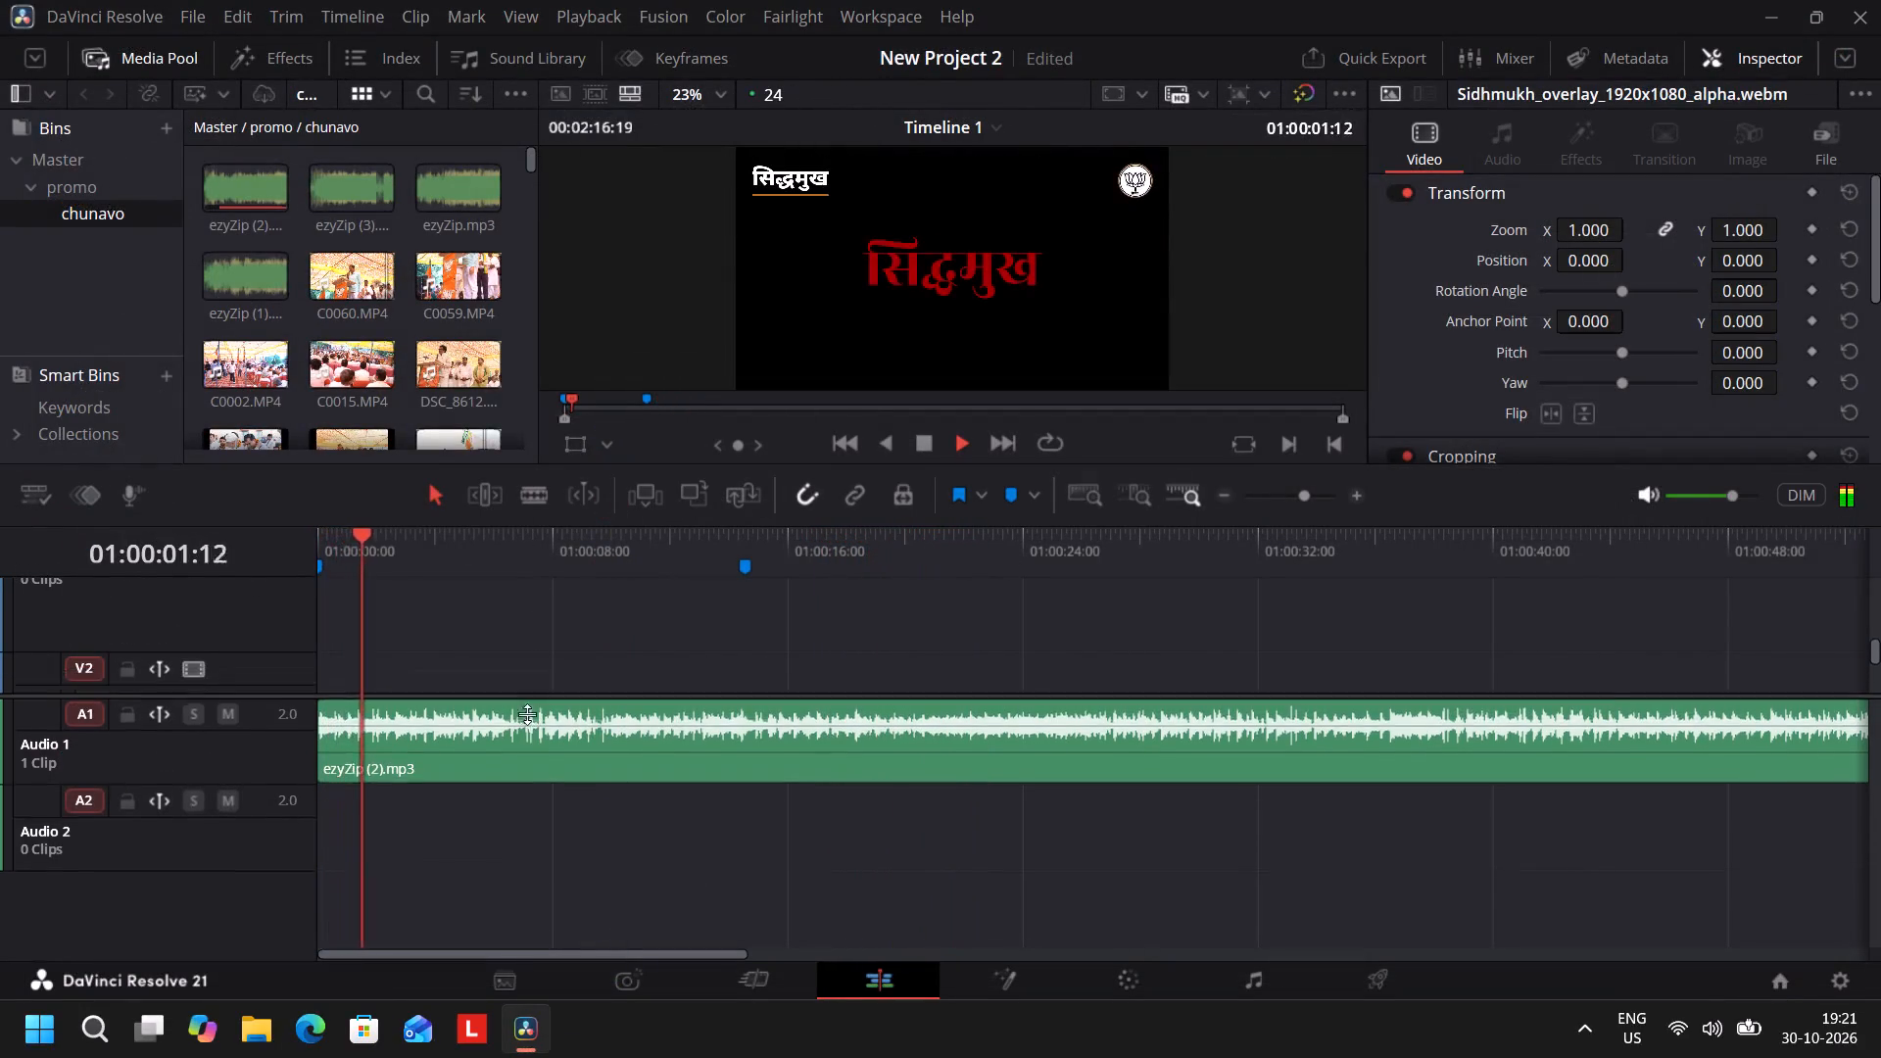
{"action": "left_click_drag", "start_coordinate": [527, 714], "coordinate": [521, 737]}
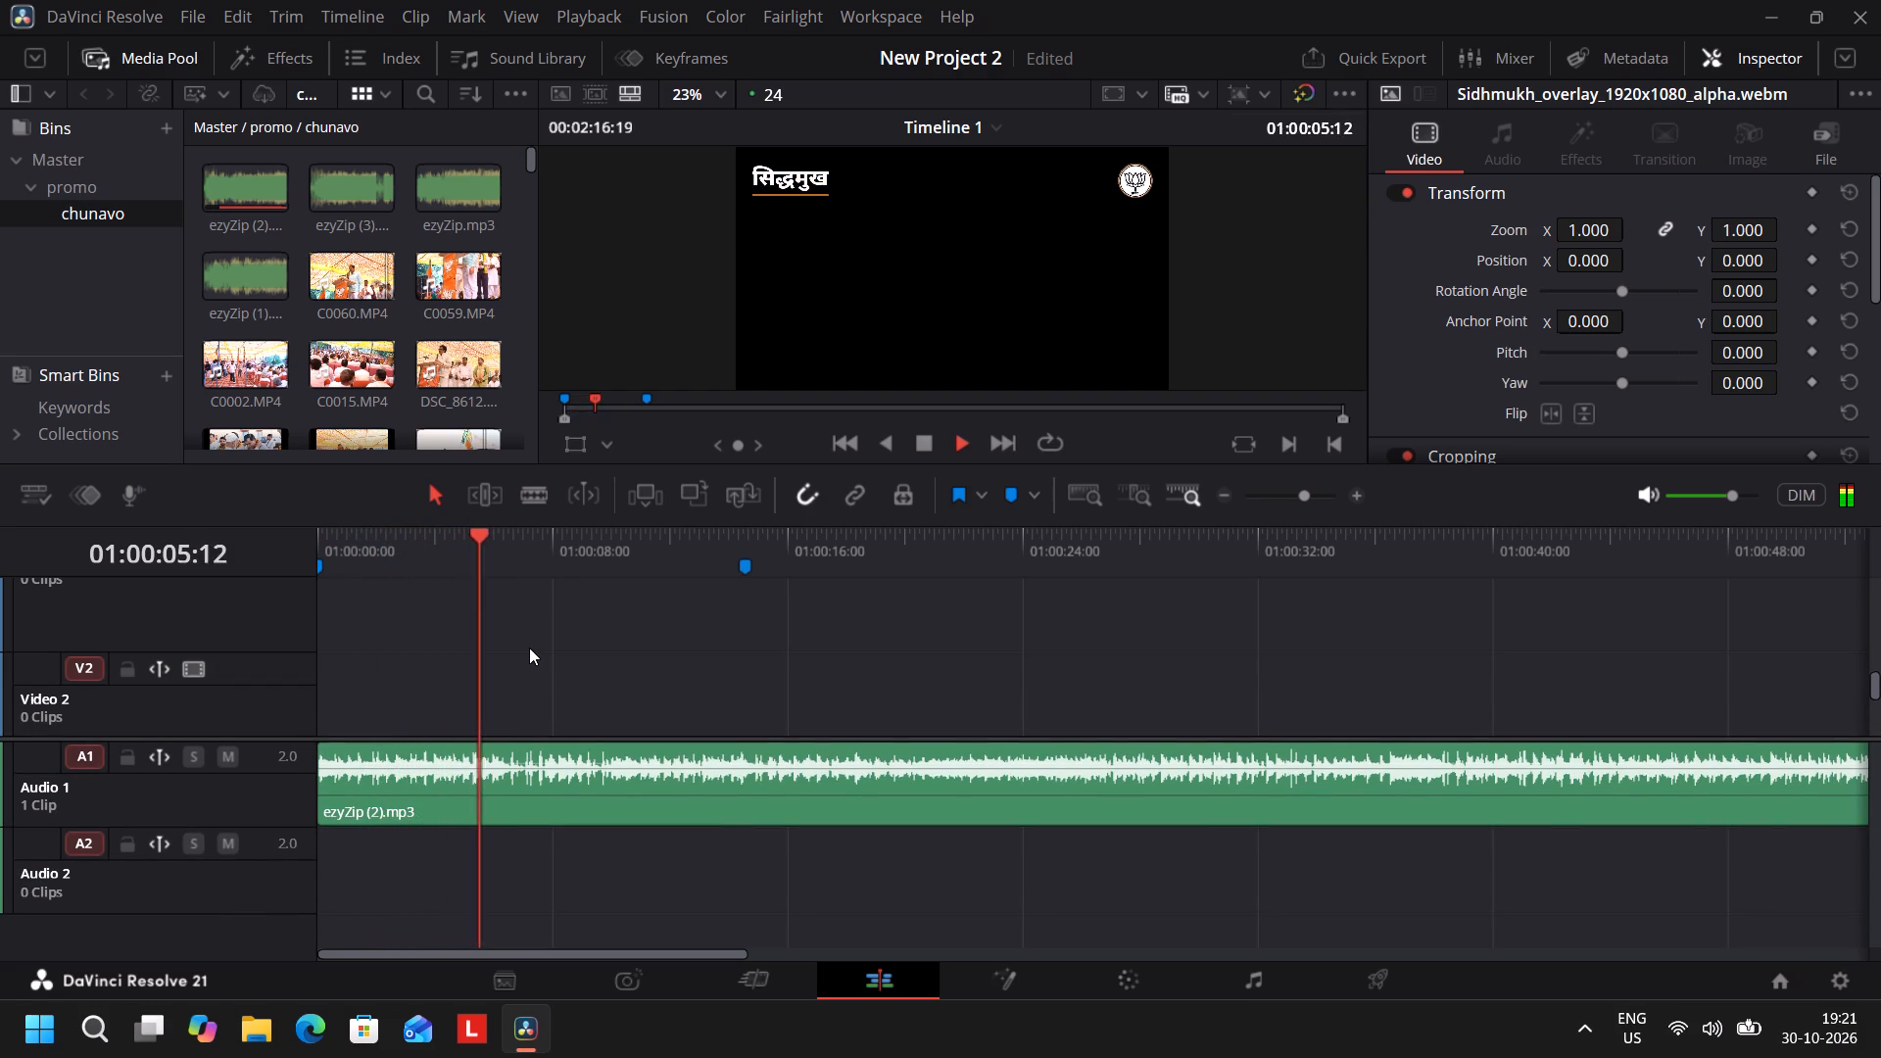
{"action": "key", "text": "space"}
{"action": "left_click_drag", "start_coordinate": [521, 580], "coordinate": [276, 634]}
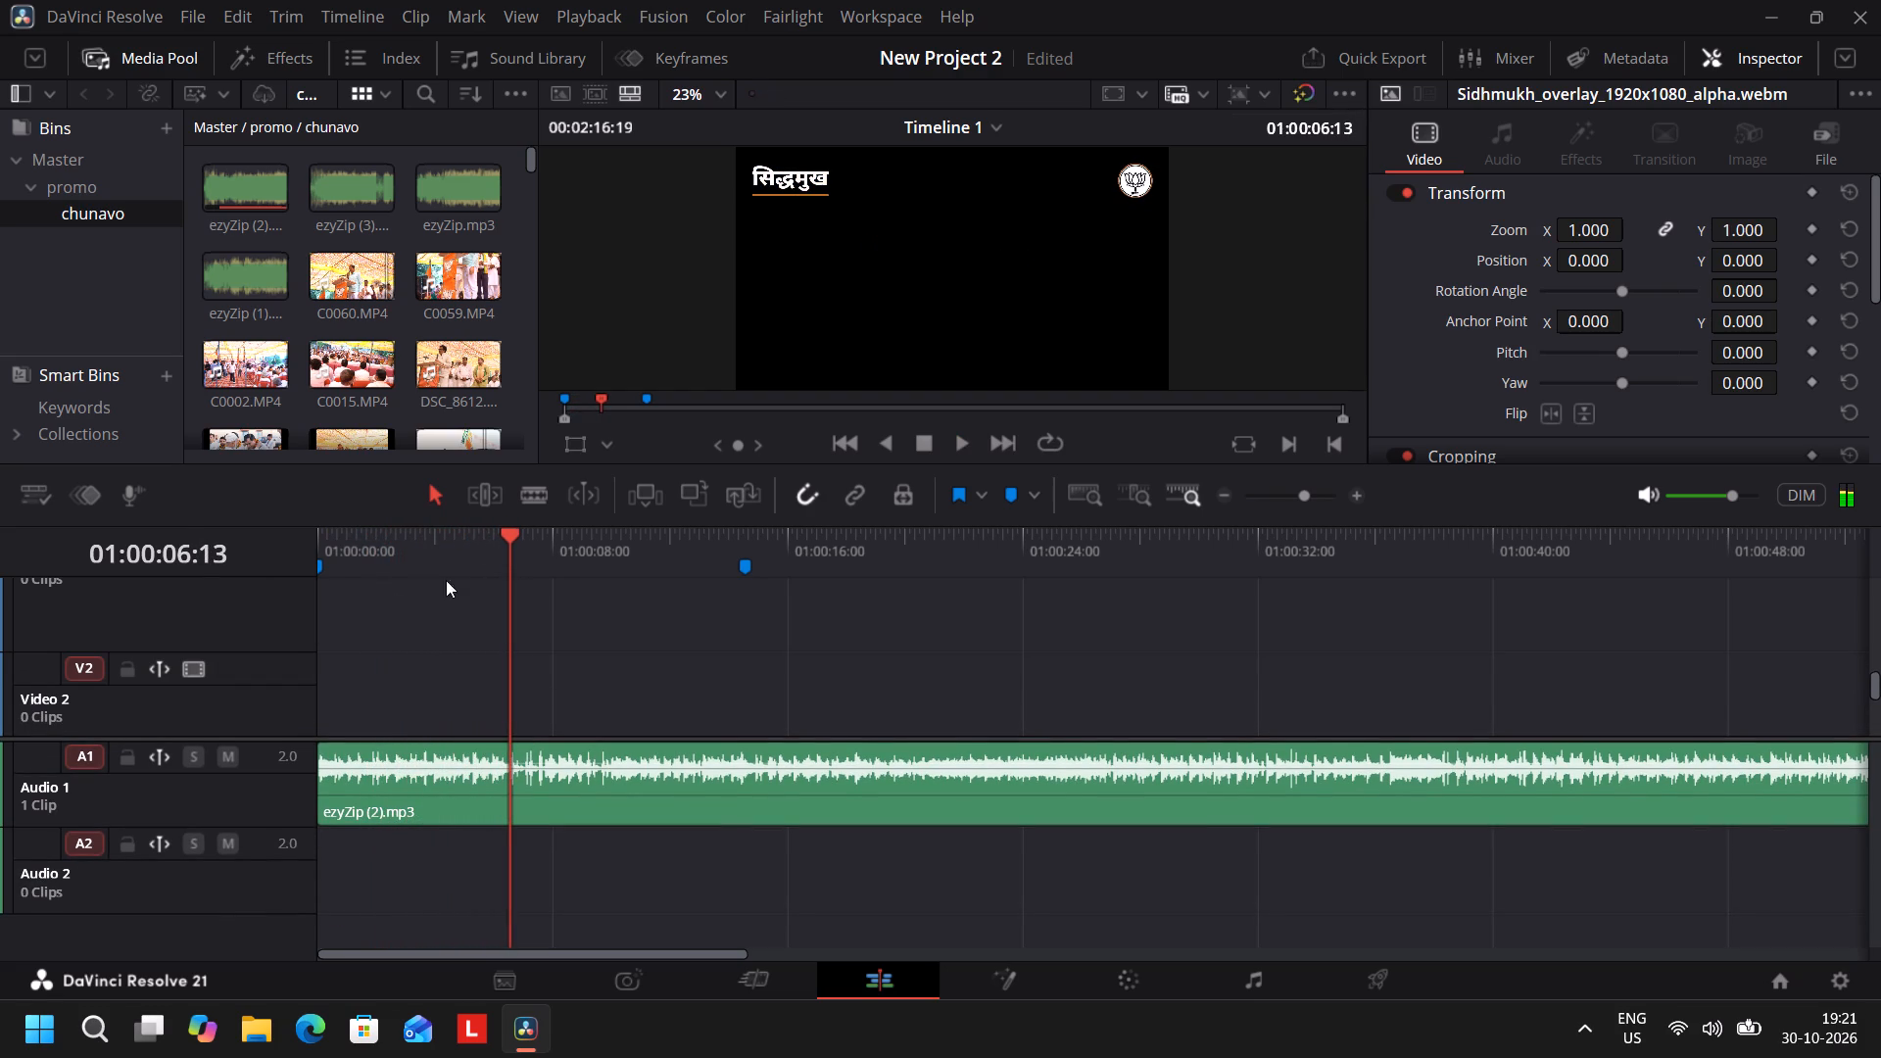
Import WhatsApp Image 2026-10-30 at 6.45.50 PM.jpeg into the chunavo bin from the Cut page and return to the Edit page.
{"action": "left_click", "coordinate": [737, 981]}
{"action": "left_click", "coordinate": [89, 101]}
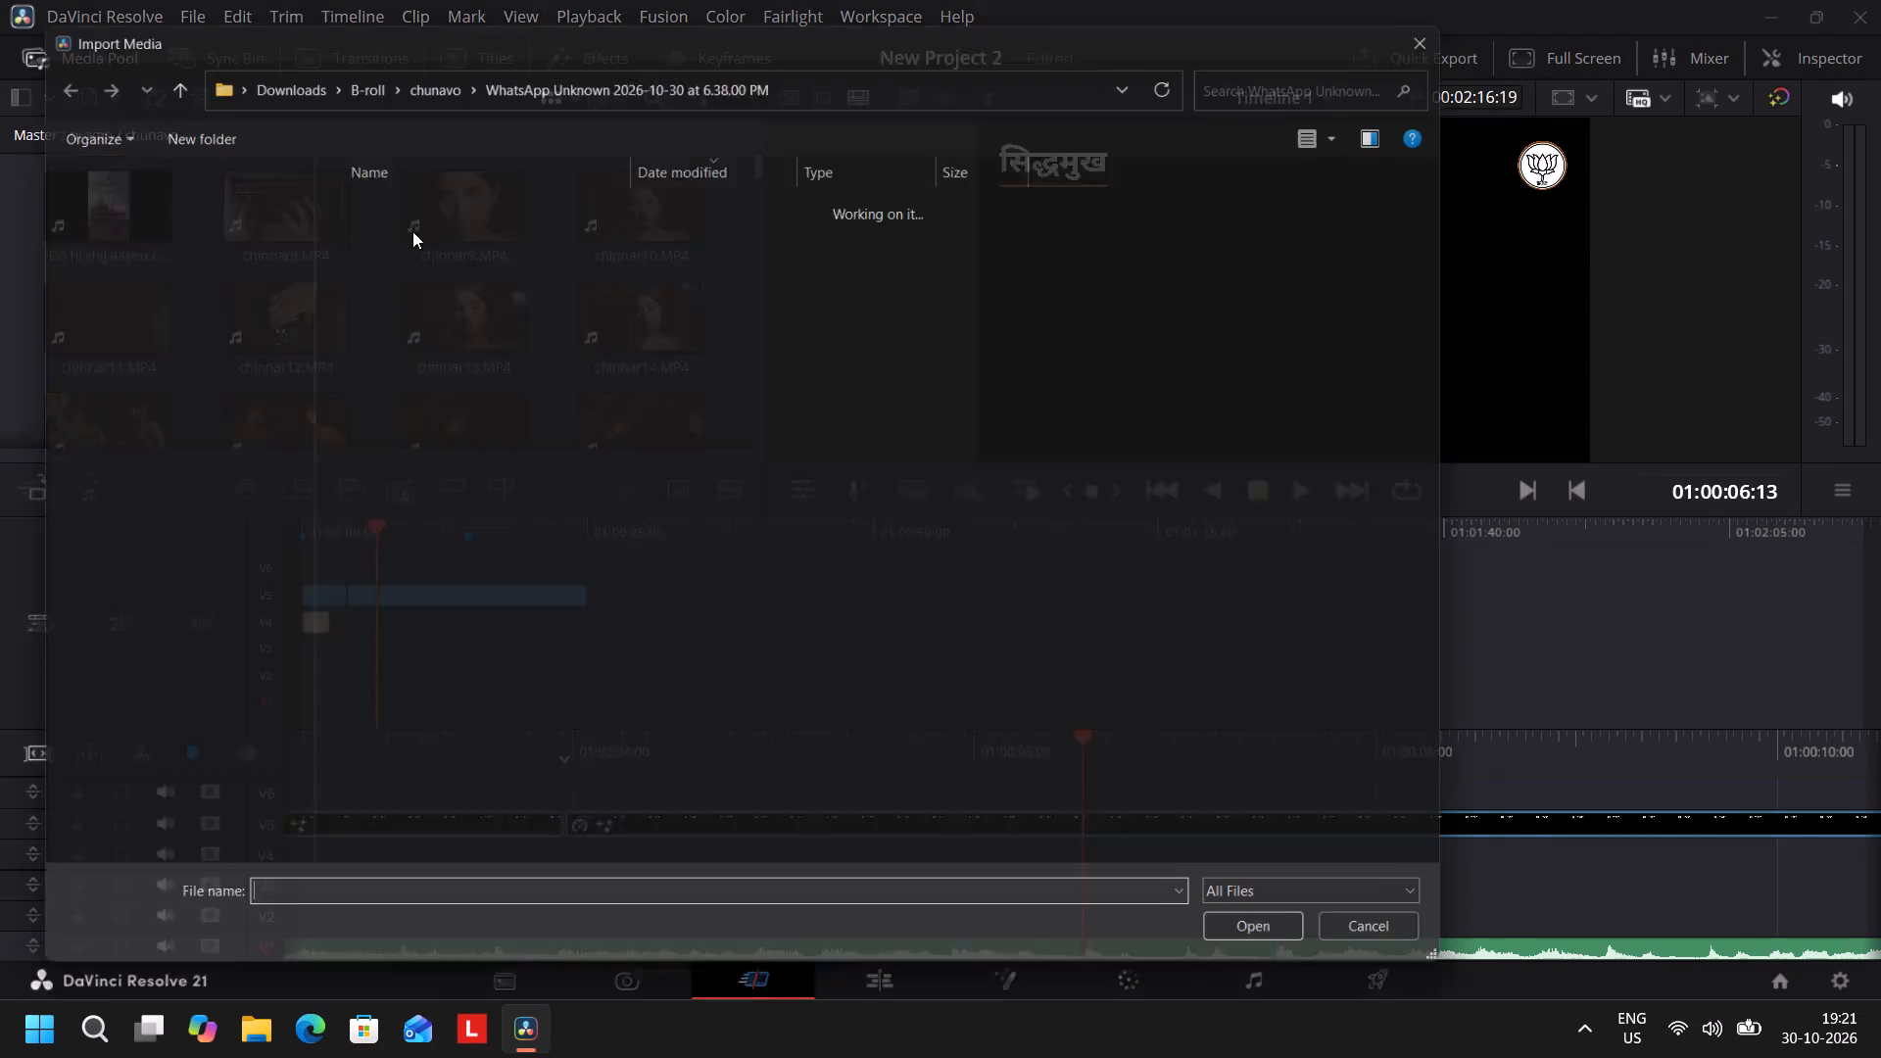
{"action": "double_click", "coordinate": [384, 221]}
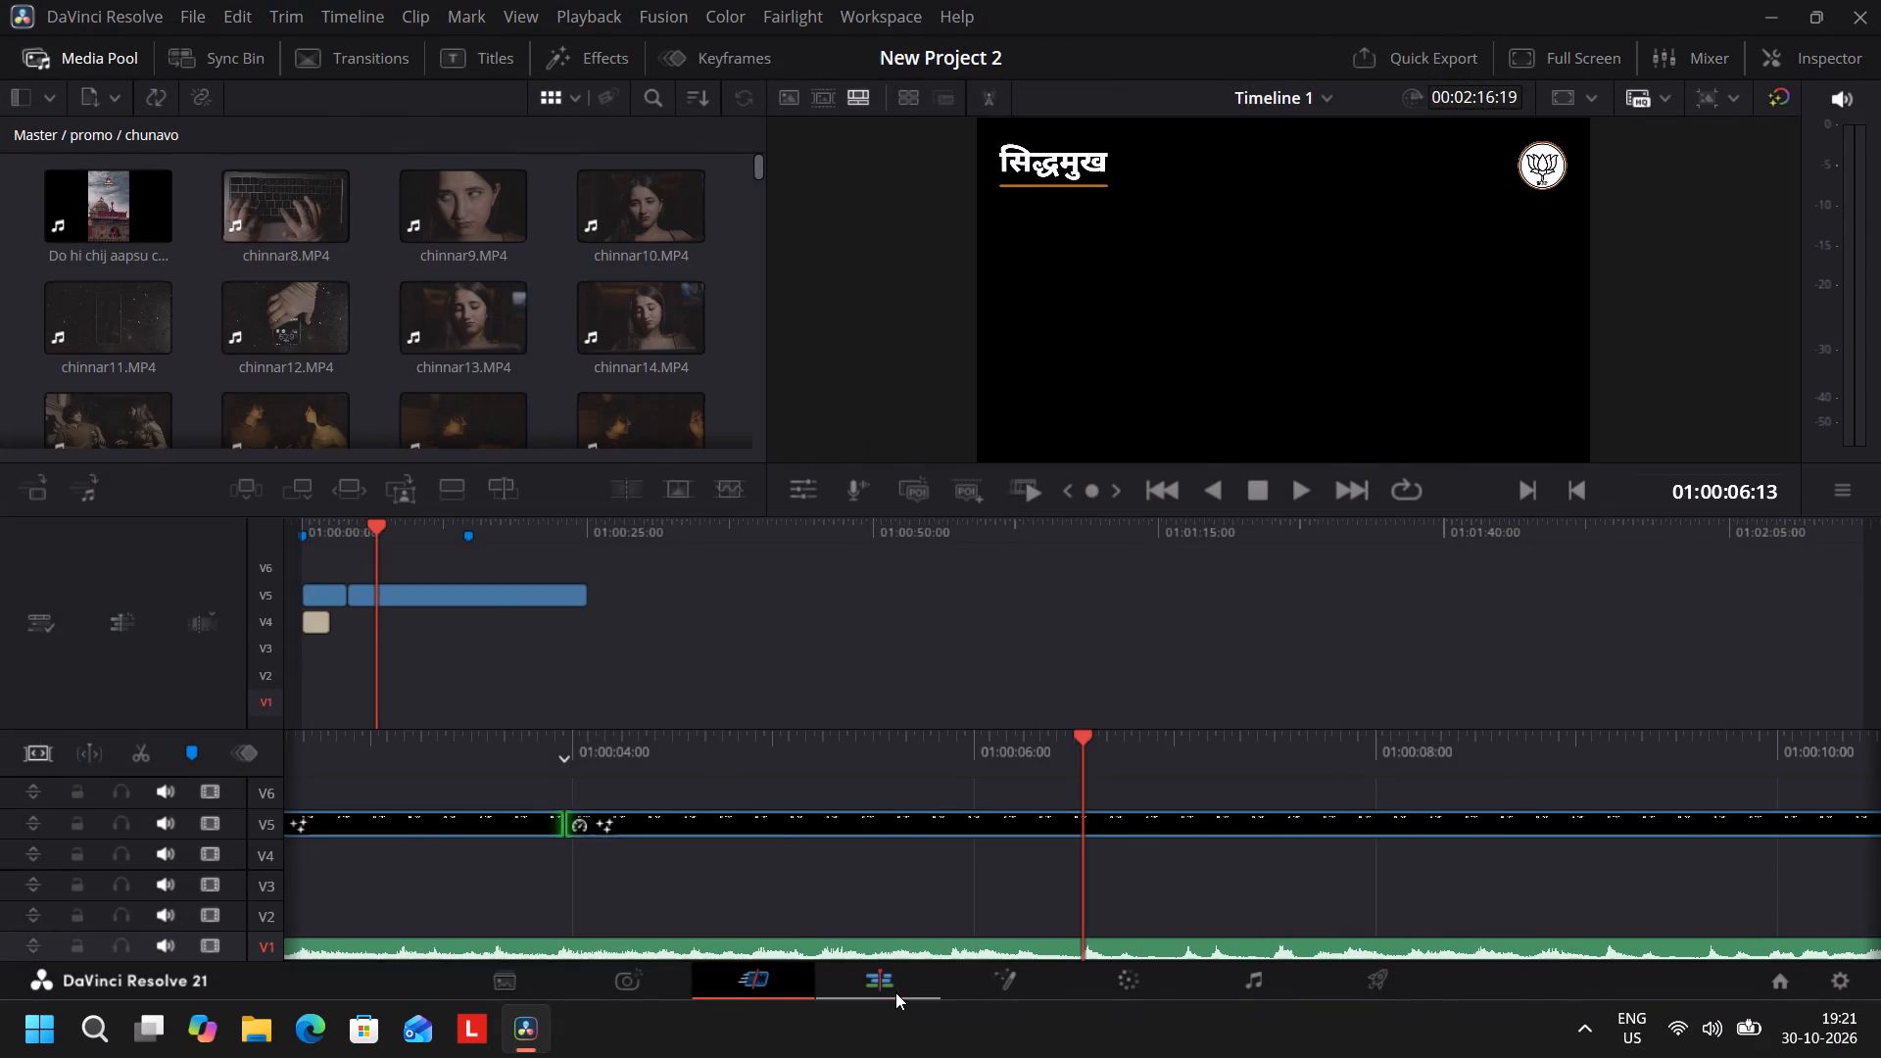
{"action": "left_click", "coordinate": [897, 995]}
Place the imported WhatsApp image on Video 2 at the very start of the timeline.
{"action": "left_click_drag", "start_coordinate": [243, 175], "coordinate": [727, 661]}
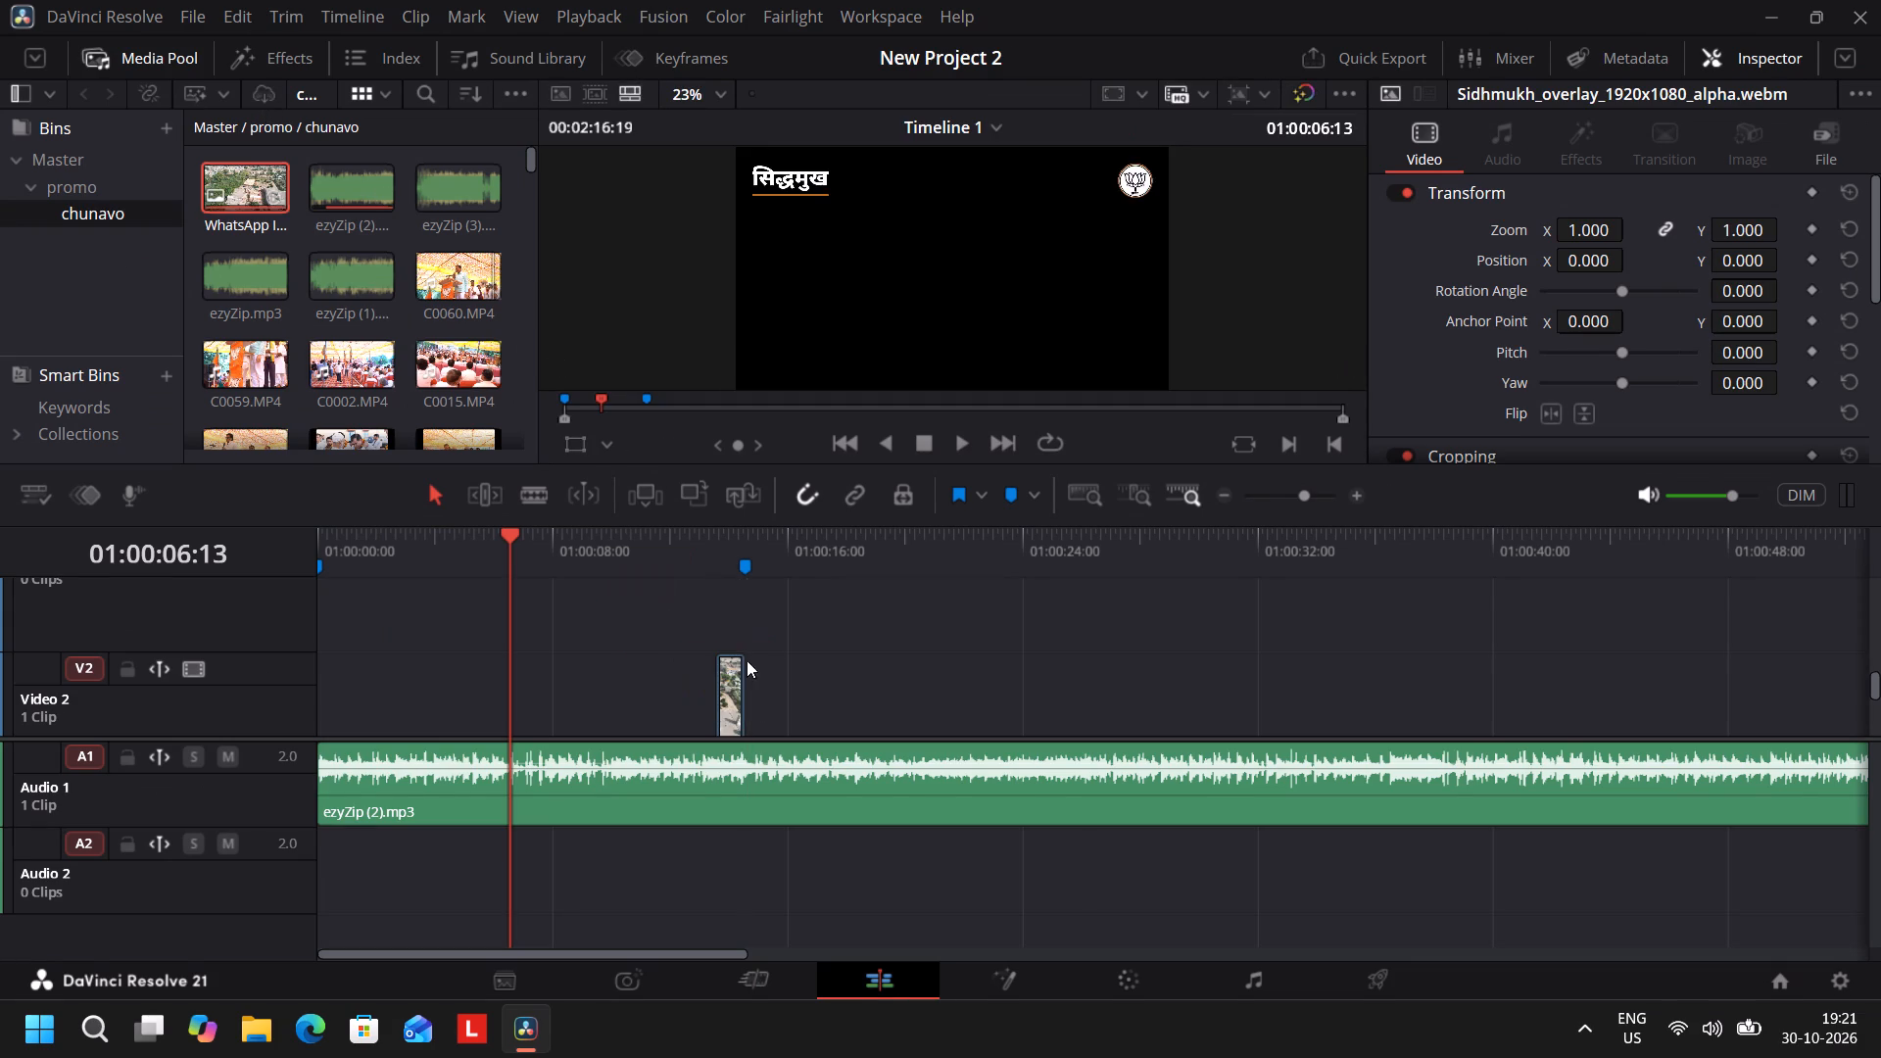
{"action": "left_click_drag", "start_coordinate": [739, 691], "coordinate": [283, 697]}
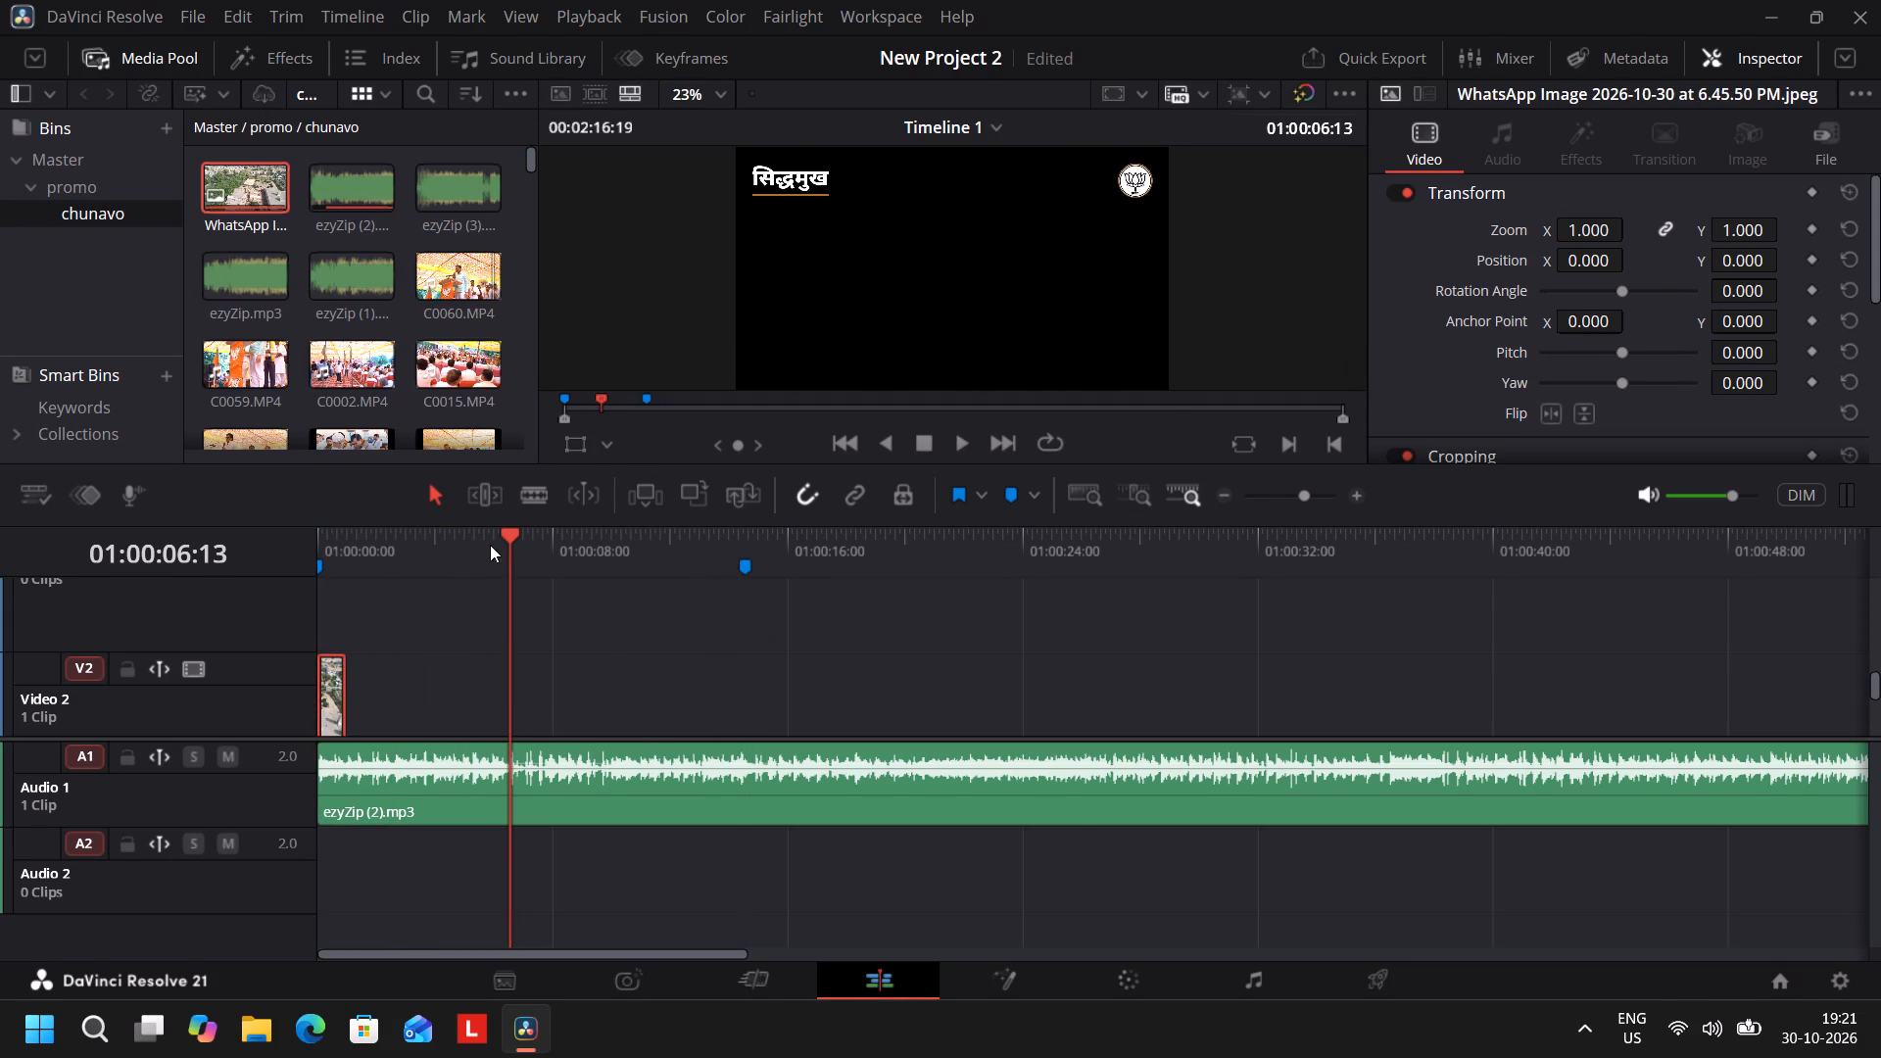
Play the timeline from the beginning to check the placed image against the titles and soundtrack.
{"action": "left_click_drag", "start_coordinate": [490, 545], "coordinate": [256, 600]}
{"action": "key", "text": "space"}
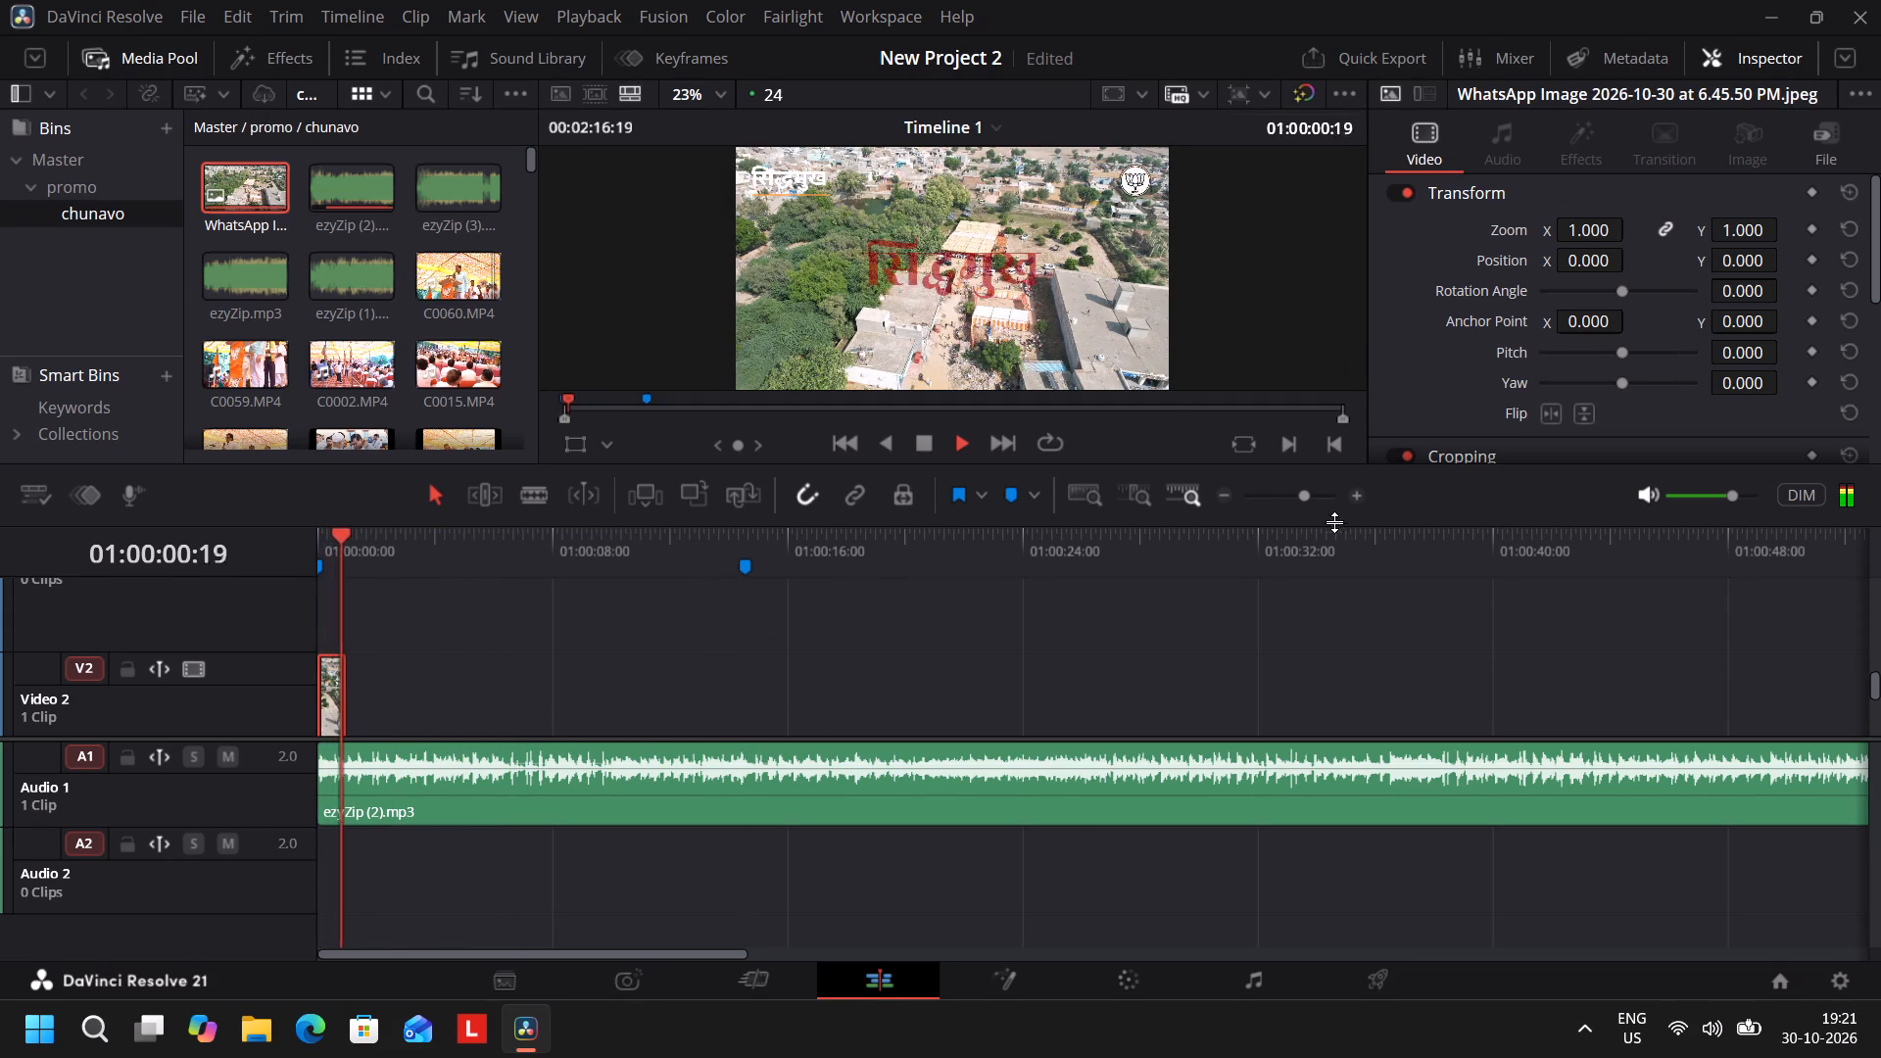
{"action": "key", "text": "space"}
{"action": "left_click_drag", "start_coordinate": [1308, 492], "coordinate": [1322, 500]}
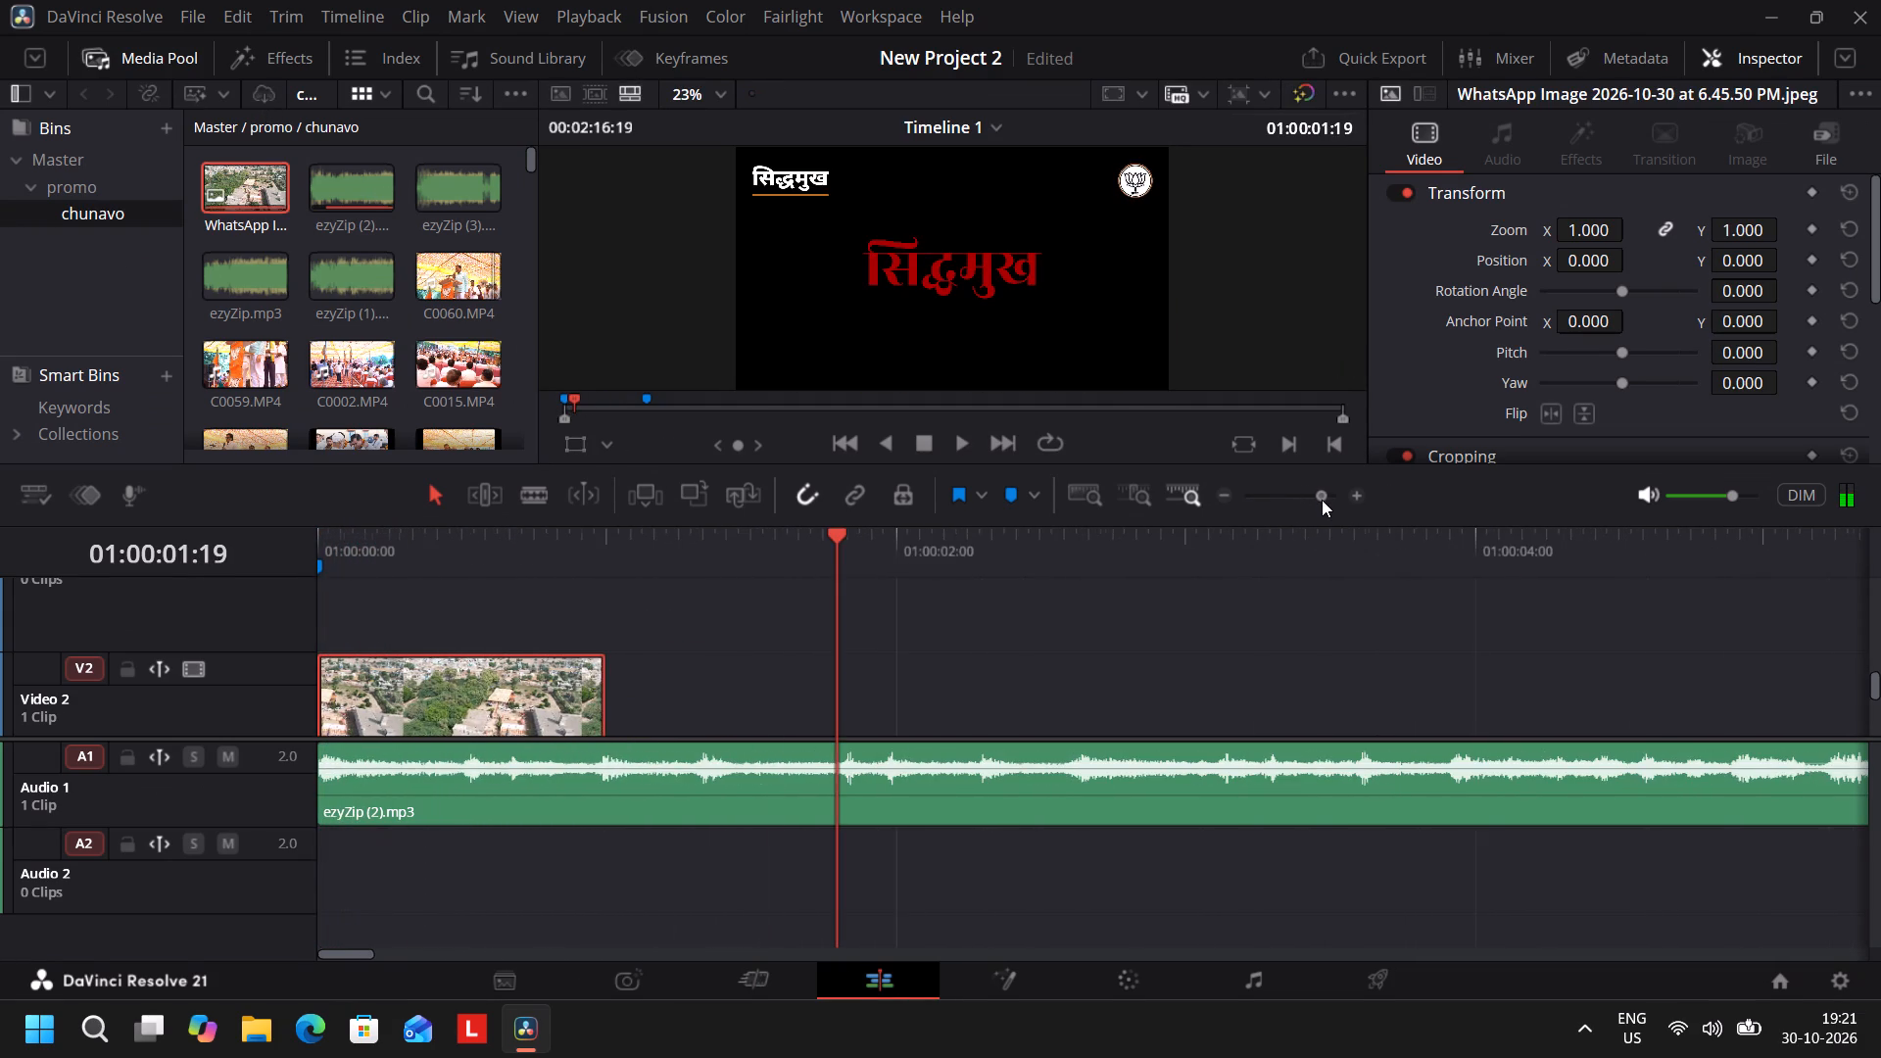
{"action": "left_click_drag", "start_coordinate": [1322, 500], "coordinate": [1322, 501]}
{"action": "left_click", "coordinate": [1322, 501]}
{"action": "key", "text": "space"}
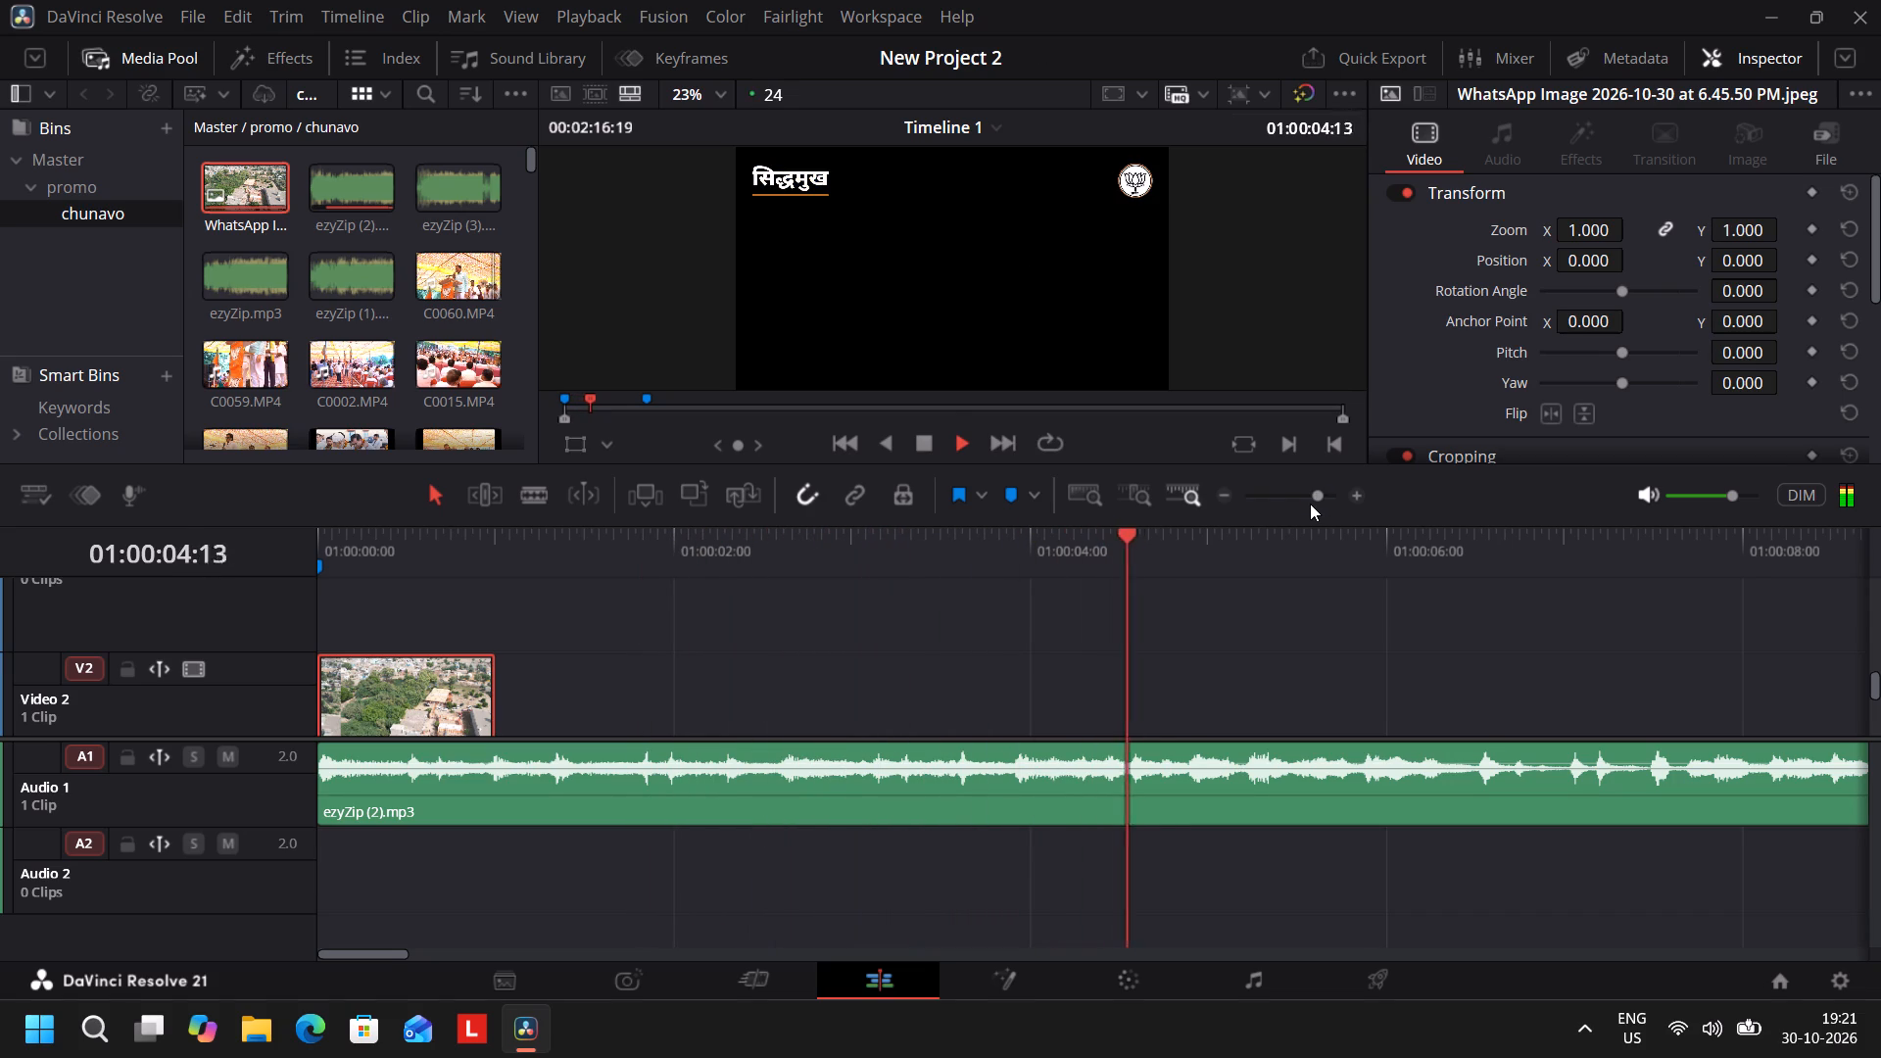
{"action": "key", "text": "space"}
Replay the soundtrack repeatedly between about 3 and 5 seconds to locate the beat for the first cut.
{"action": "left_click_drag", "start_coordinate": [1293, 552], "coordinate": [1220, 563]}
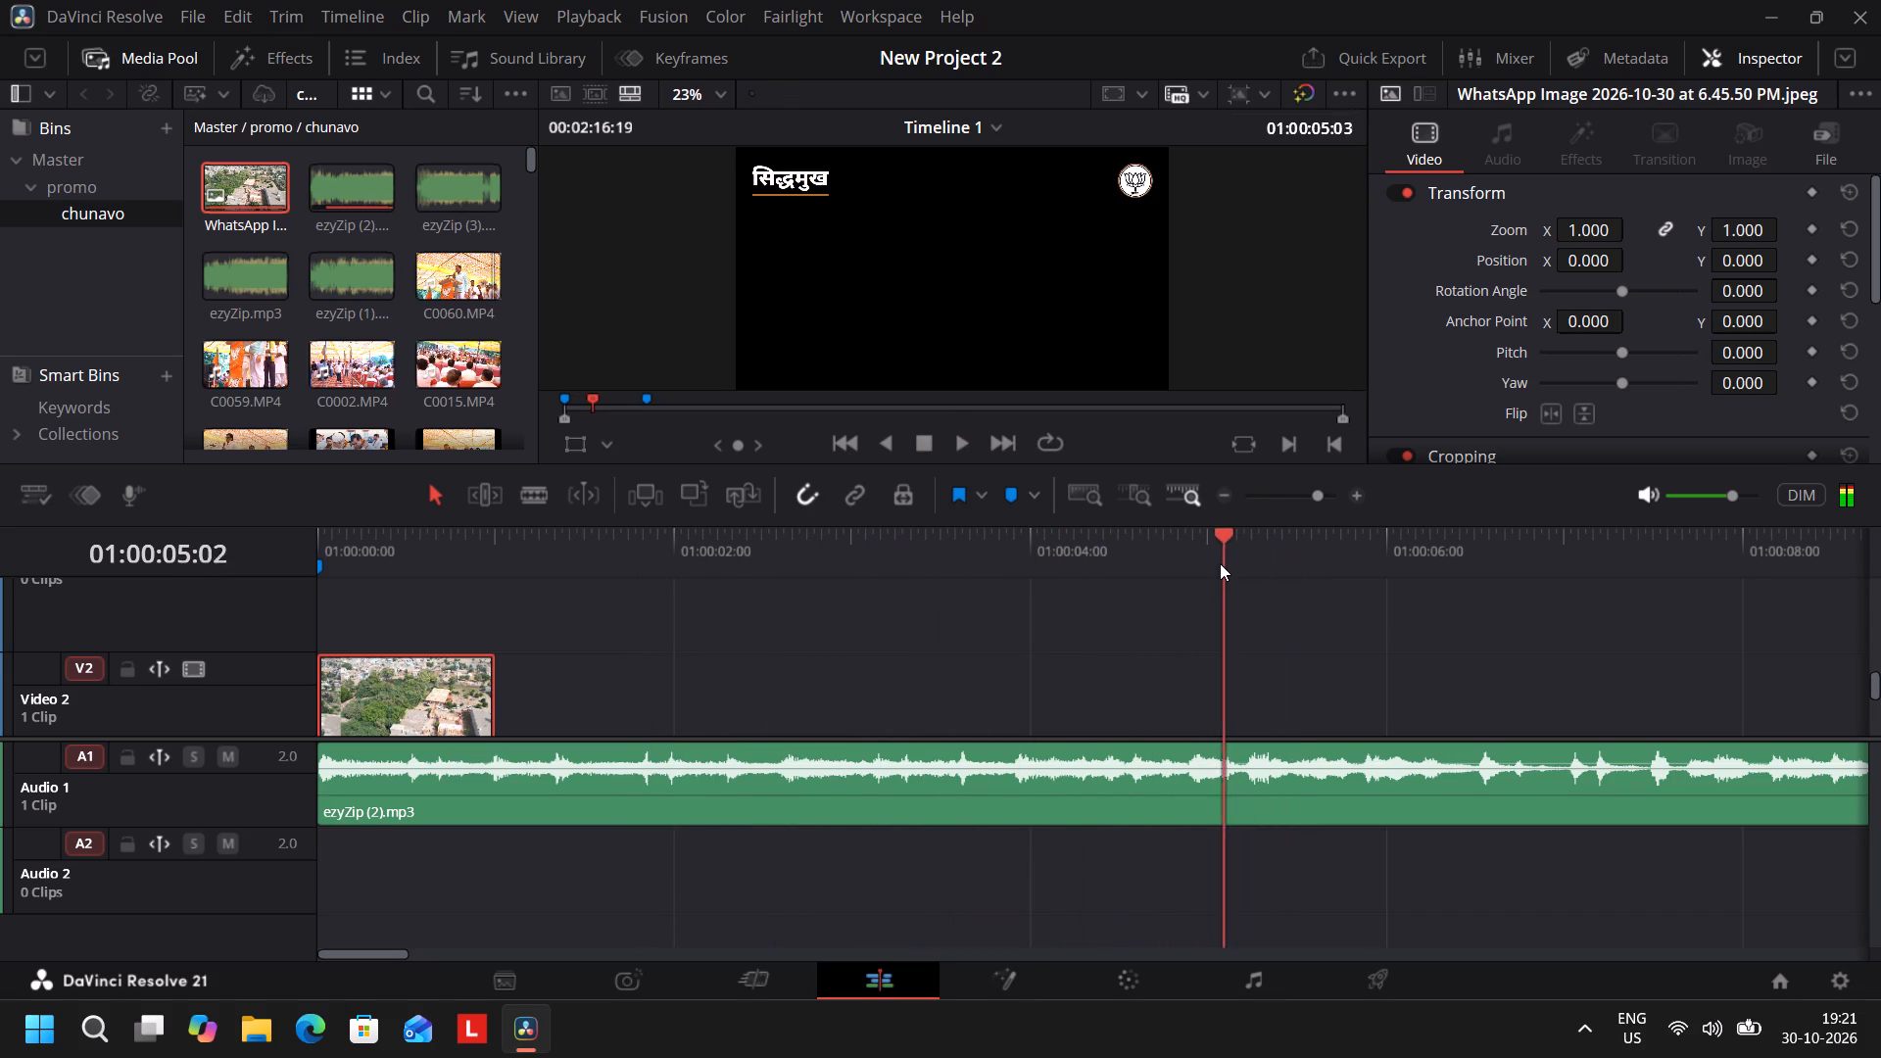
{"action": "left_click_drag", "start_coordinate": [1220, 563], "coordinate": [1154, 563]}
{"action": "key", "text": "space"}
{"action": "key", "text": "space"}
{"action": "left_click_drag", "start_coordinate": [1246, 560], "coordinate": [958, 555]}
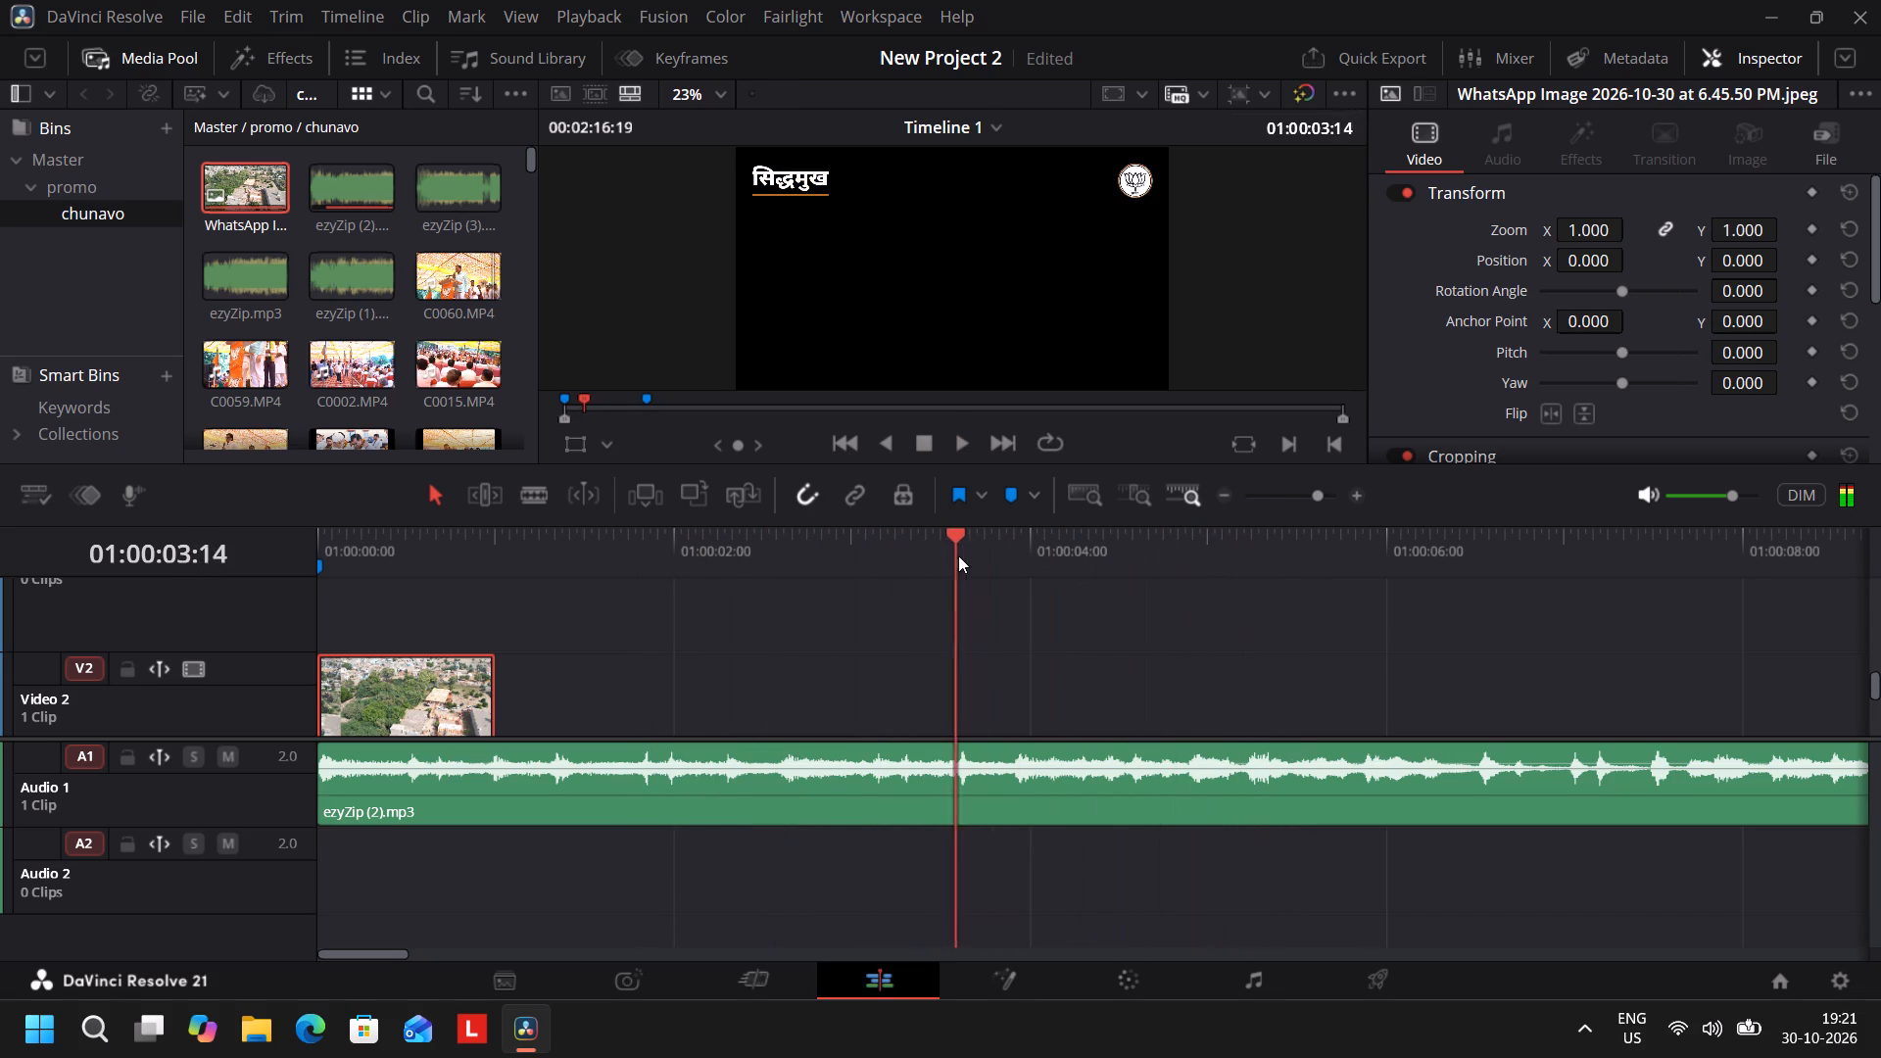
{"action": "left_click_drag", "start_coordinate": [958, 555], "coordinate": [956, 554]}
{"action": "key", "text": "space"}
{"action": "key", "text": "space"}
{"action": "left_click_drag", "start_coordinate": [1121, 547], "coordinate": [991, 551]}
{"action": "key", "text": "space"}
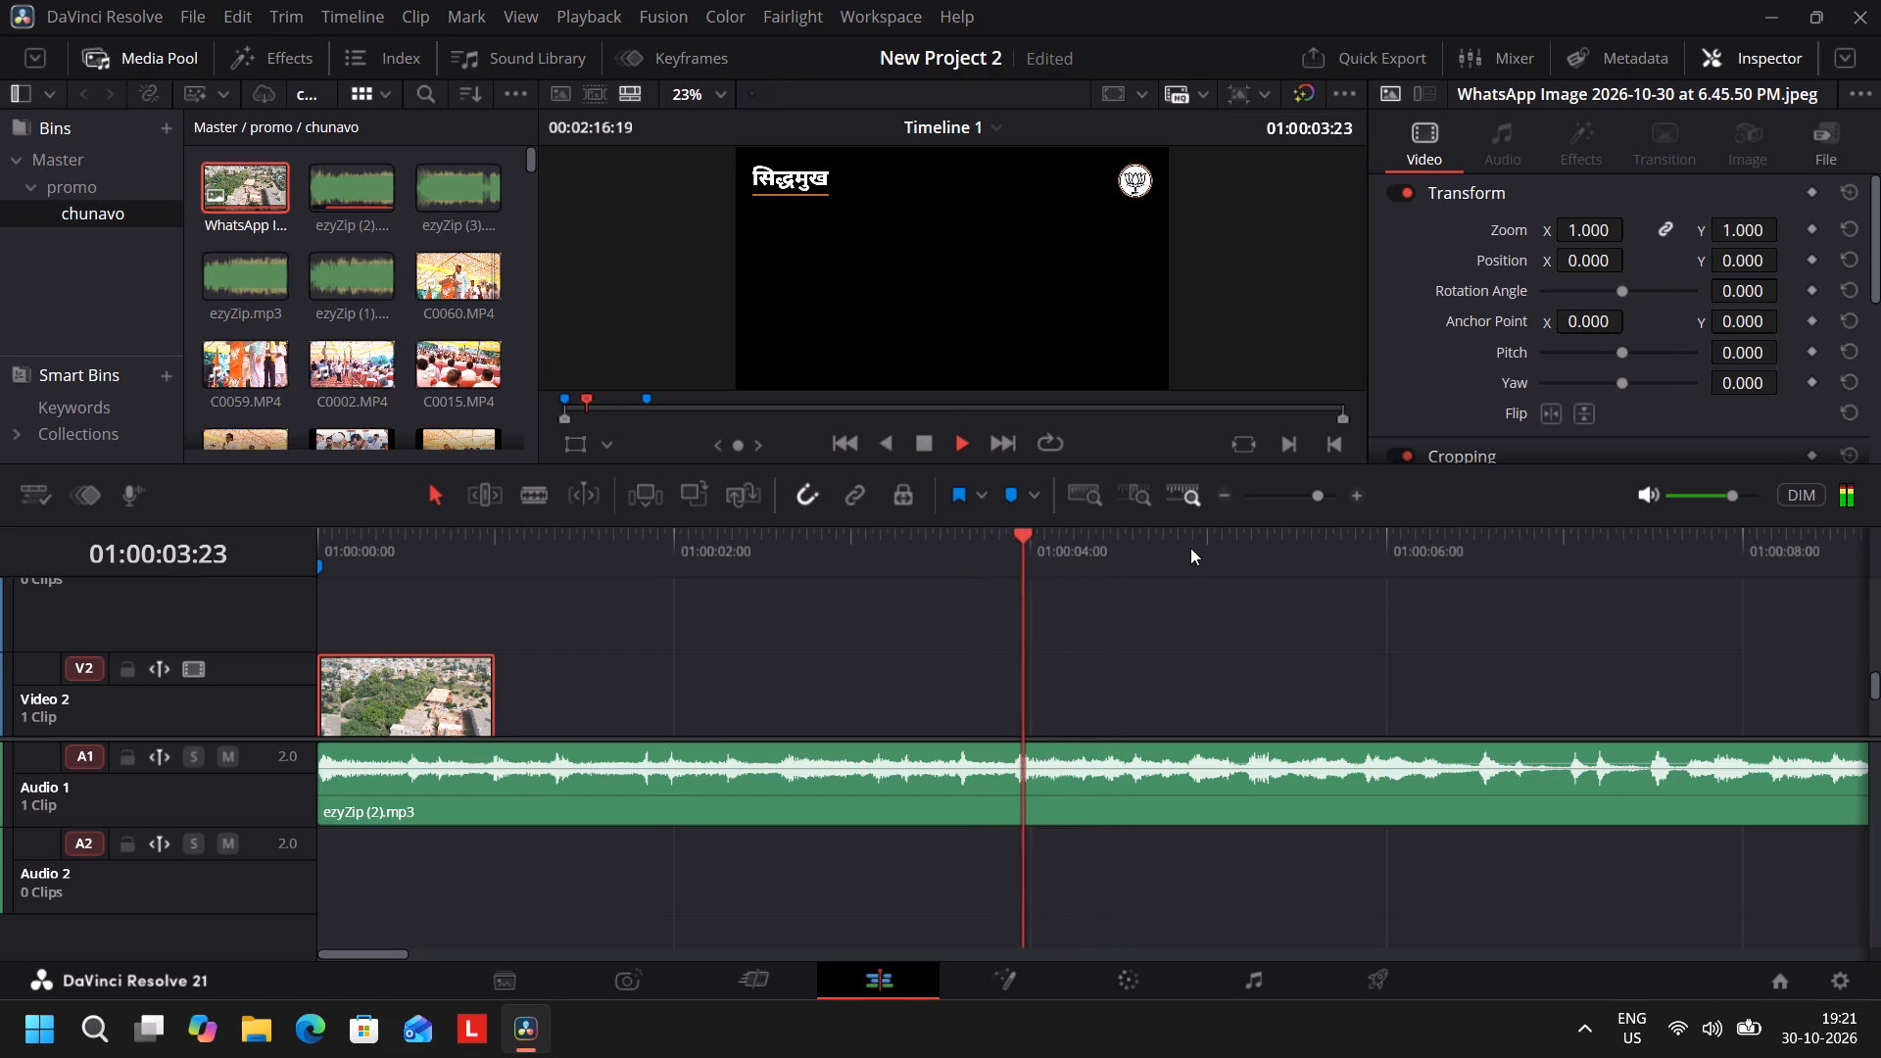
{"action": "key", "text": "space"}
{"action": "left_click_drag", "start_coordinate": [1298, 564], "coordinate": [868, 577]}
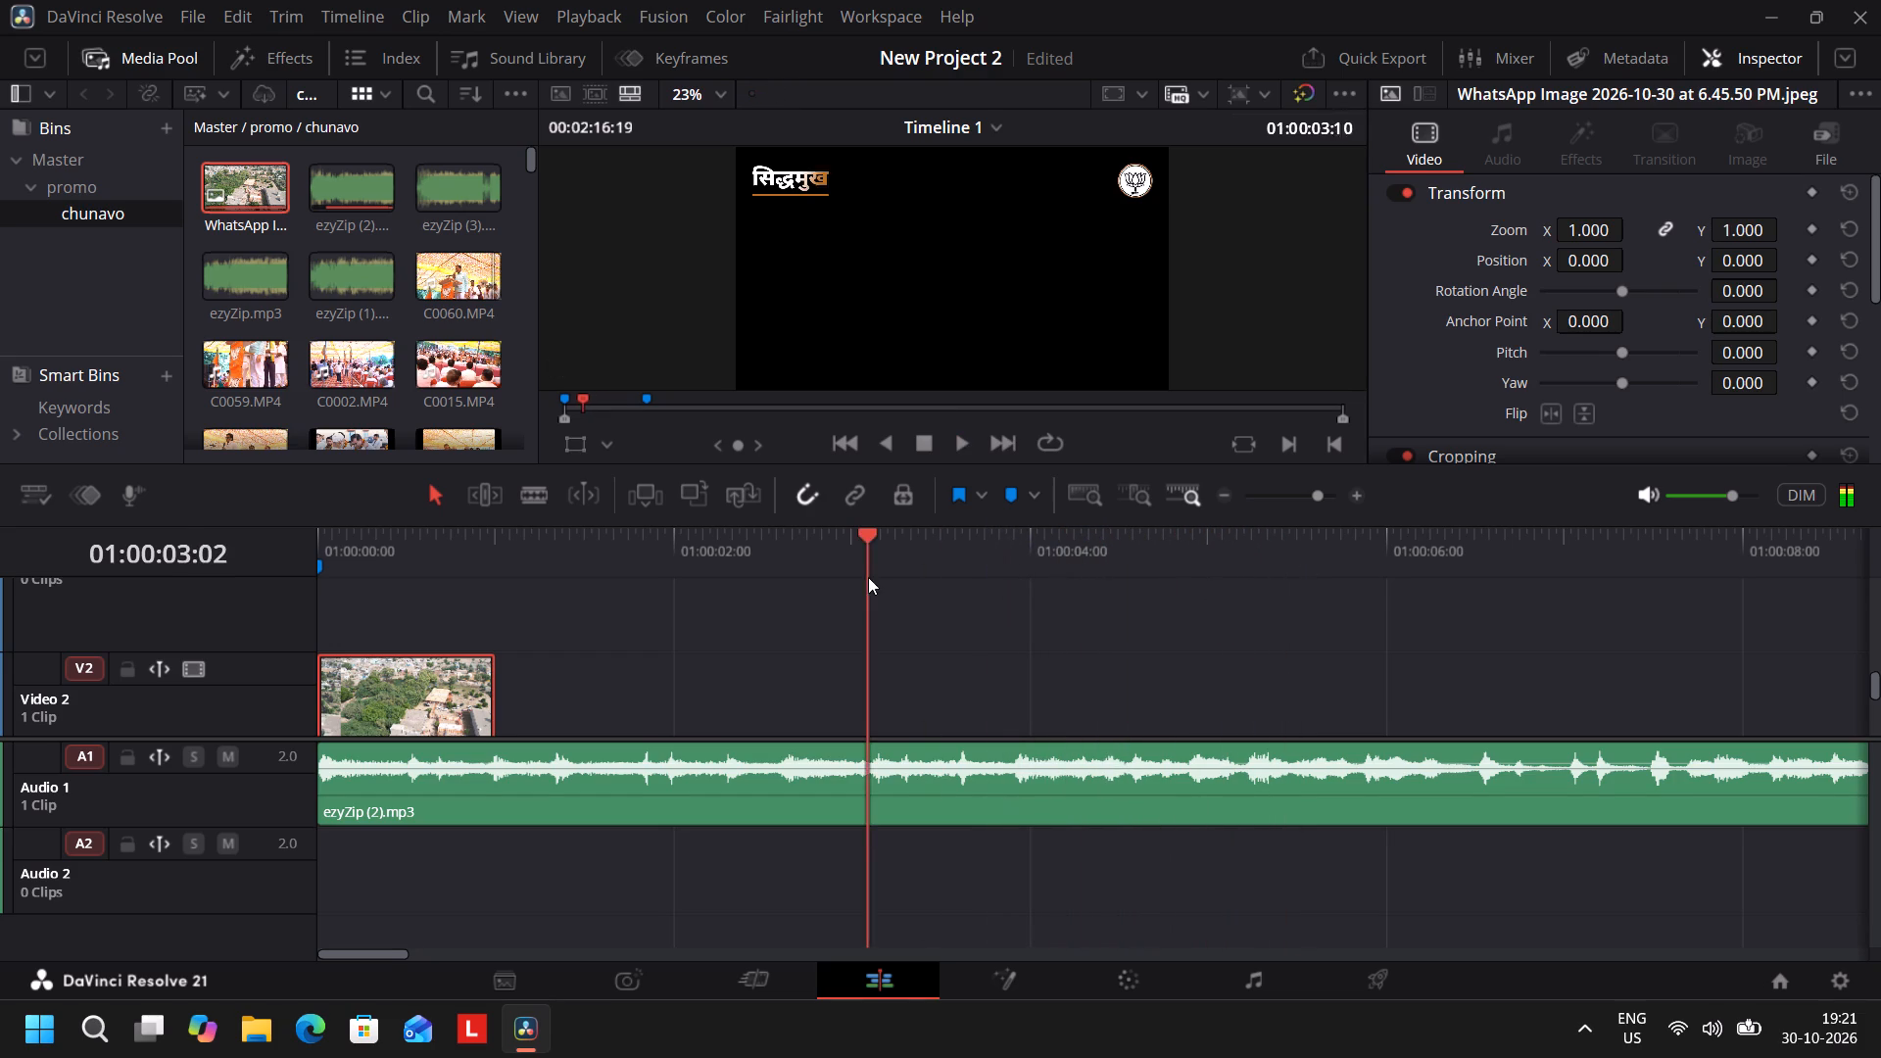
{"action": "left_click_drag", "start_coordinate": [868, 577], "coordinate": [867, 576]}
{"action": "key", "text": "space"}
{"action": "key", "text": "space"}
{"action": "left_click_drag", "start_coordinate": [1099, 563], "coordinate": [1063, 570]}
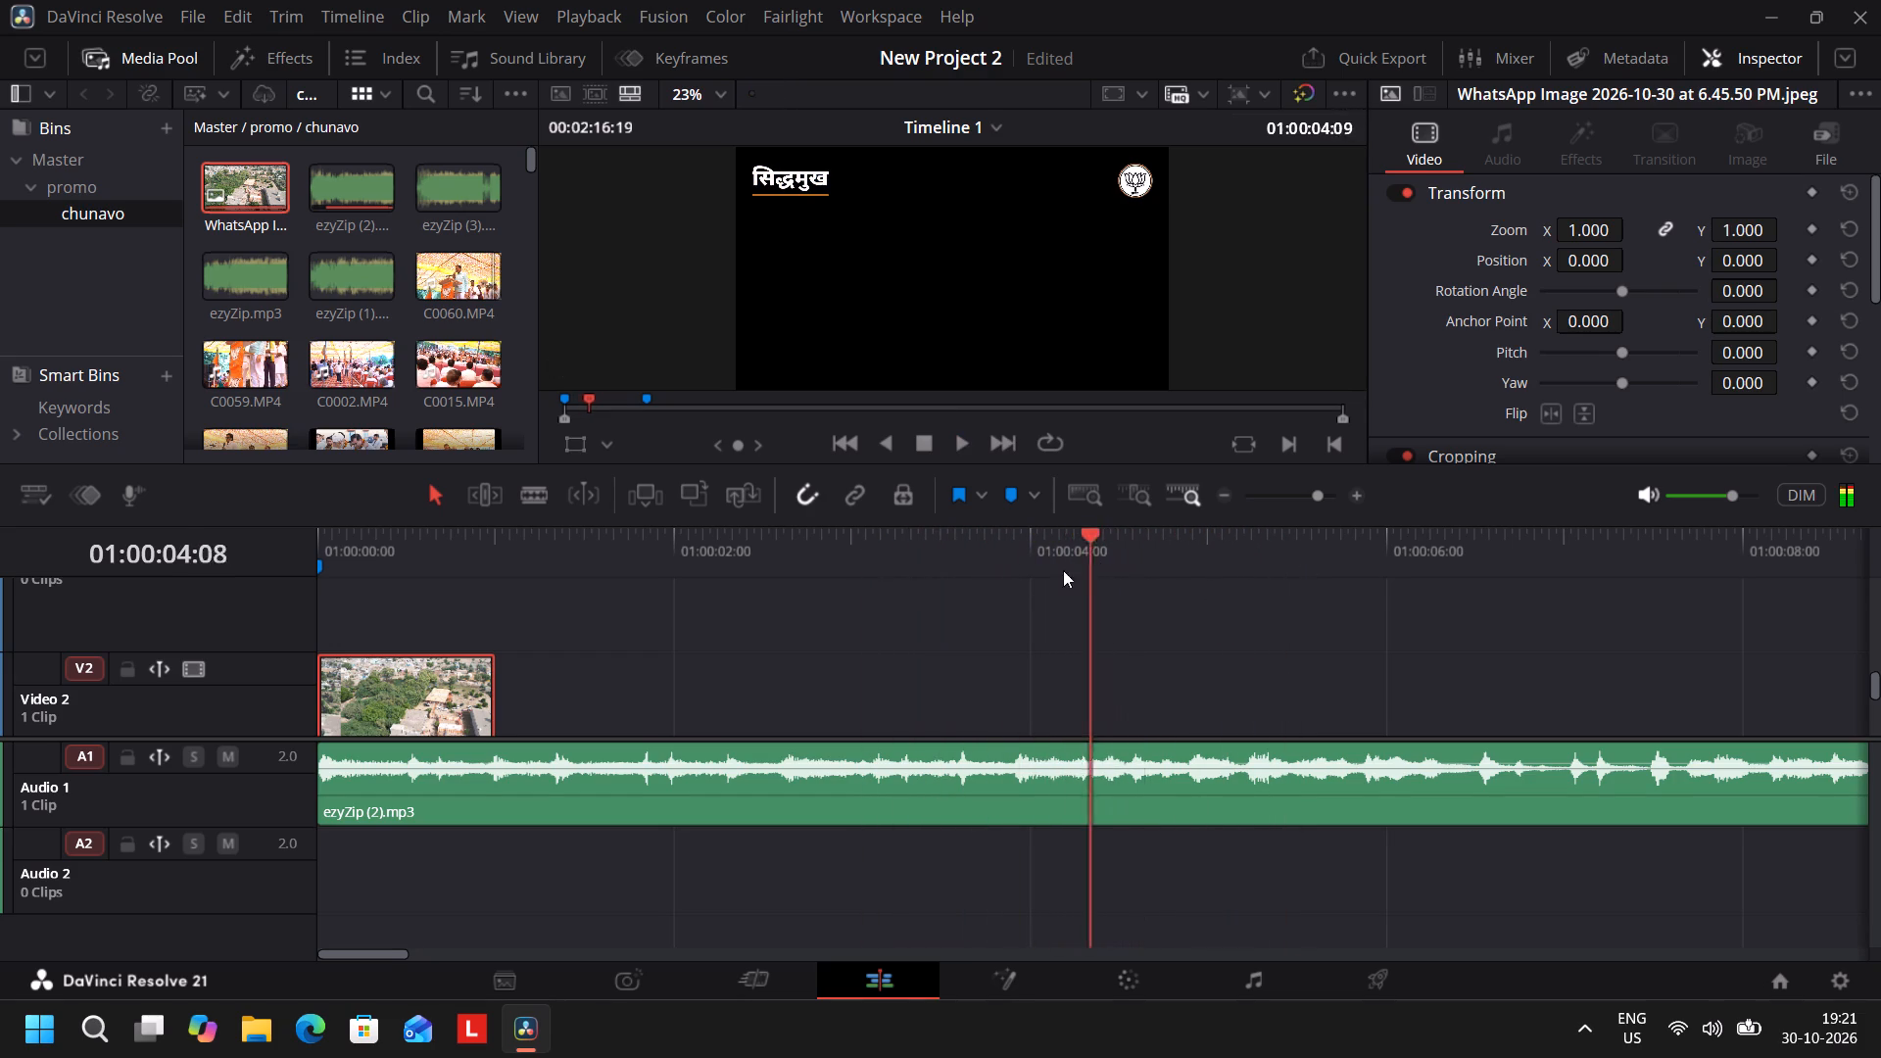
{"action": "left_click_drag", "start_coordinate": [1063, 570], "coordinate": [980, 572]}
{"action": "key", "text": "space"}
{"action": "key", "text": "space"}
Add a timeline marker at 01:00:03:23 and another at the same point on the ezyZip (2).mp3 clip.
{"action": "left_click_drag", "start_coordinate": [1106, 569], "coordinate": [999, 582]}
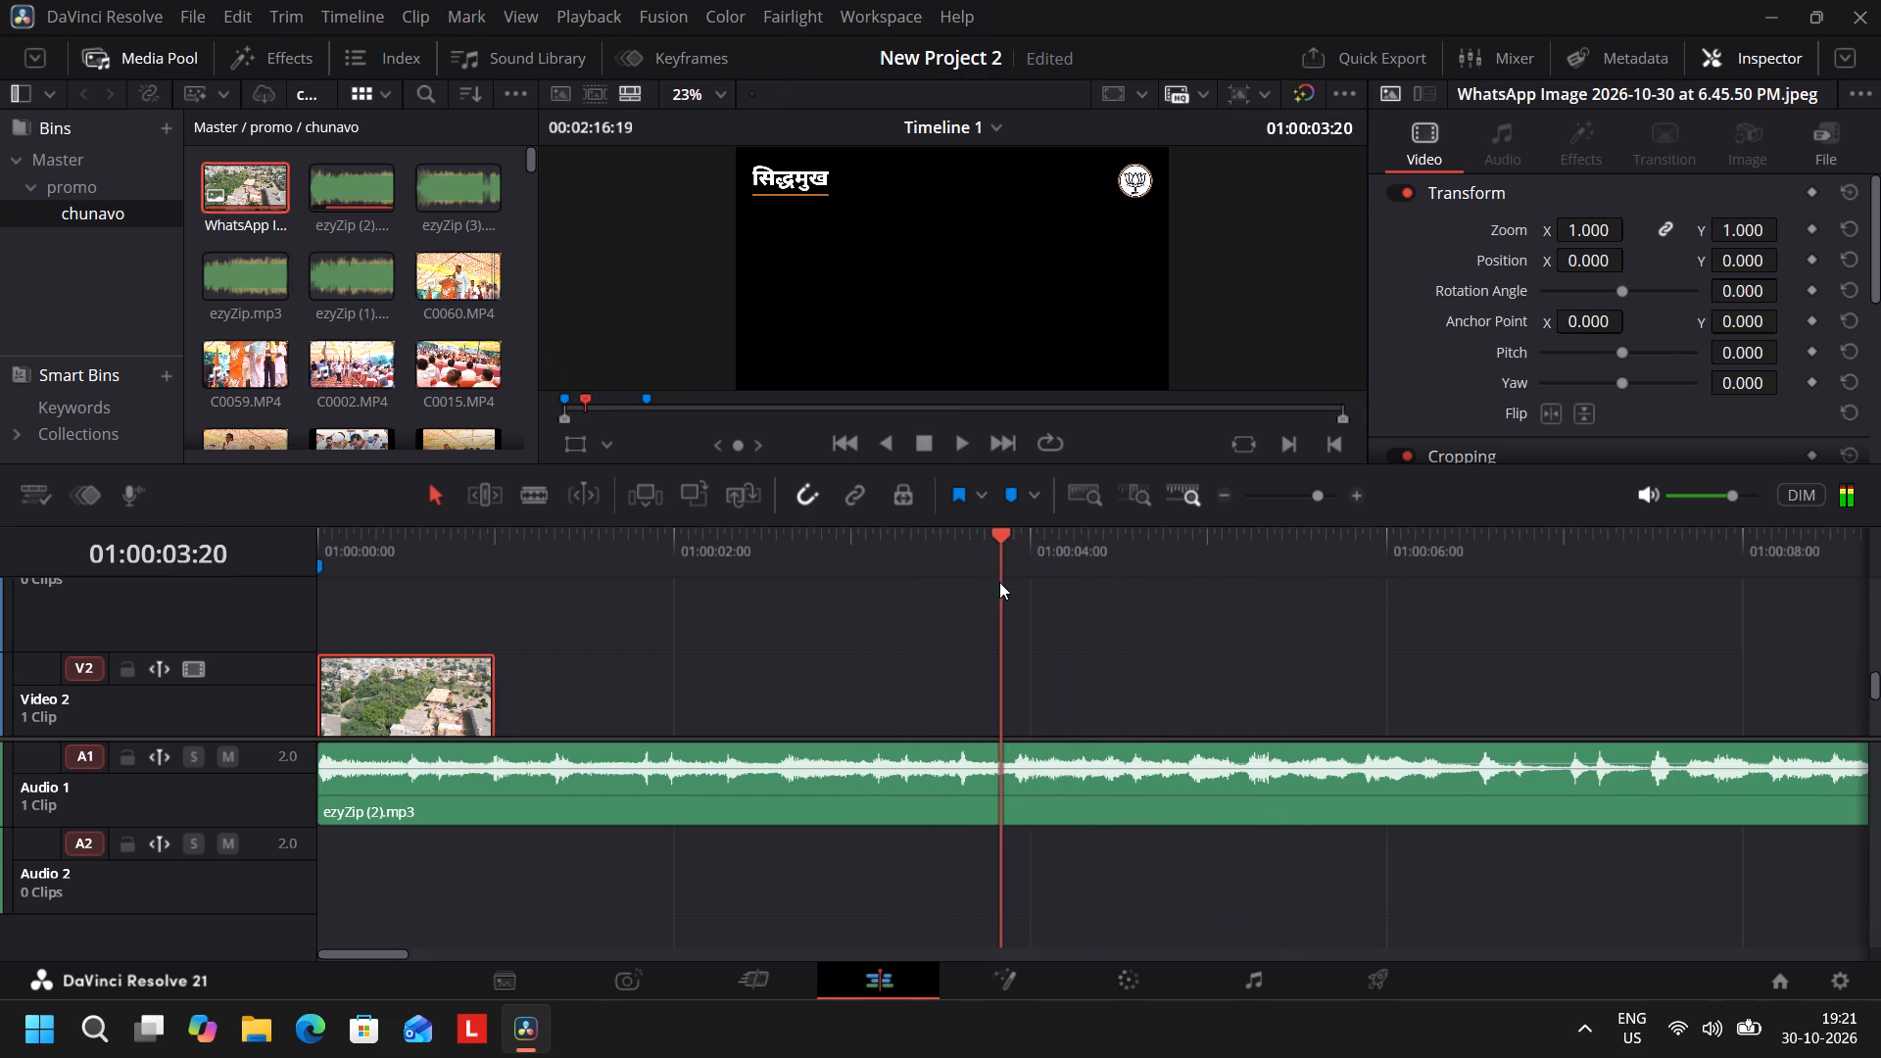
{"action": "left_click_drag", "start_coordinate": [999, 582], "coordinate": [1015, 582]}
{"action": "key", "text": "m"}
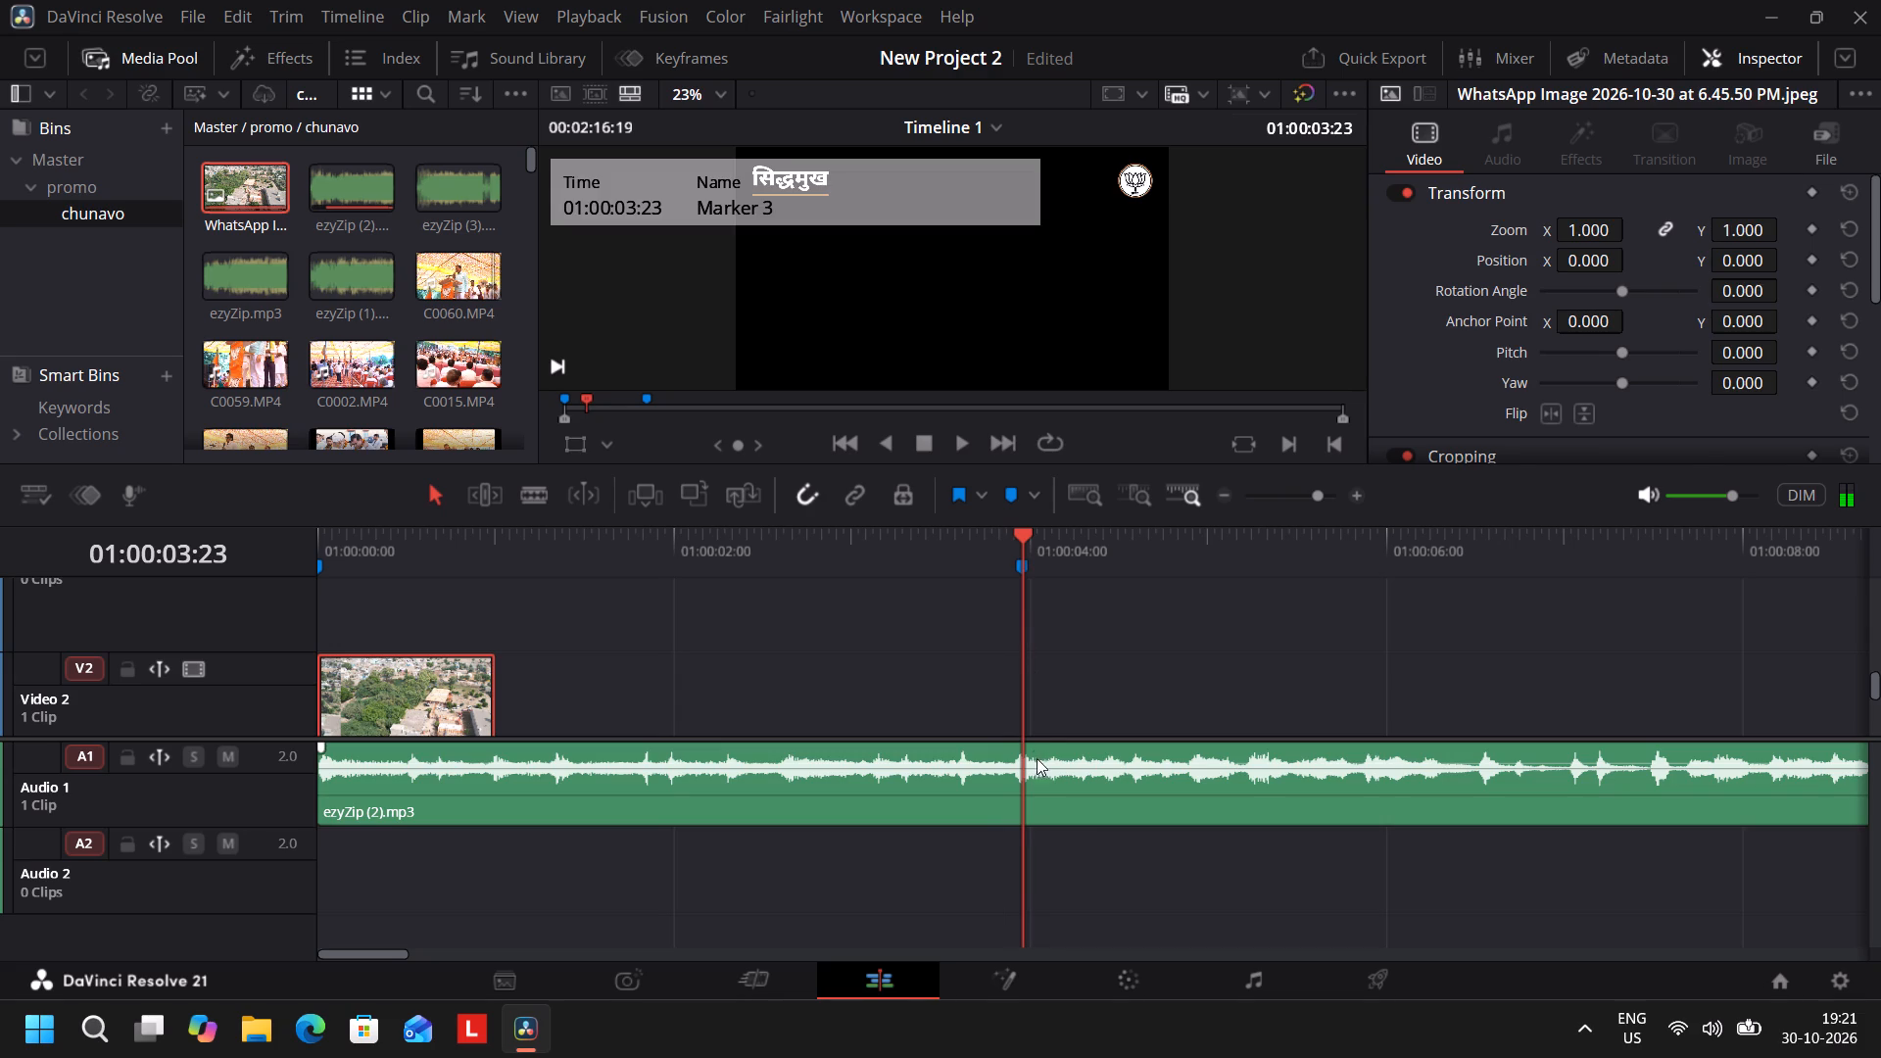
{"action": "left_click", "coordinate": [1037, 793]}
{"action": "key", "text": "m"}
Extend the end of the image clip on Video 2 to the marker at 01:00:03:23.
{"action": "left_click_drag", "start_coordinate": [483, 698], "coordinate": [1026, 705]}
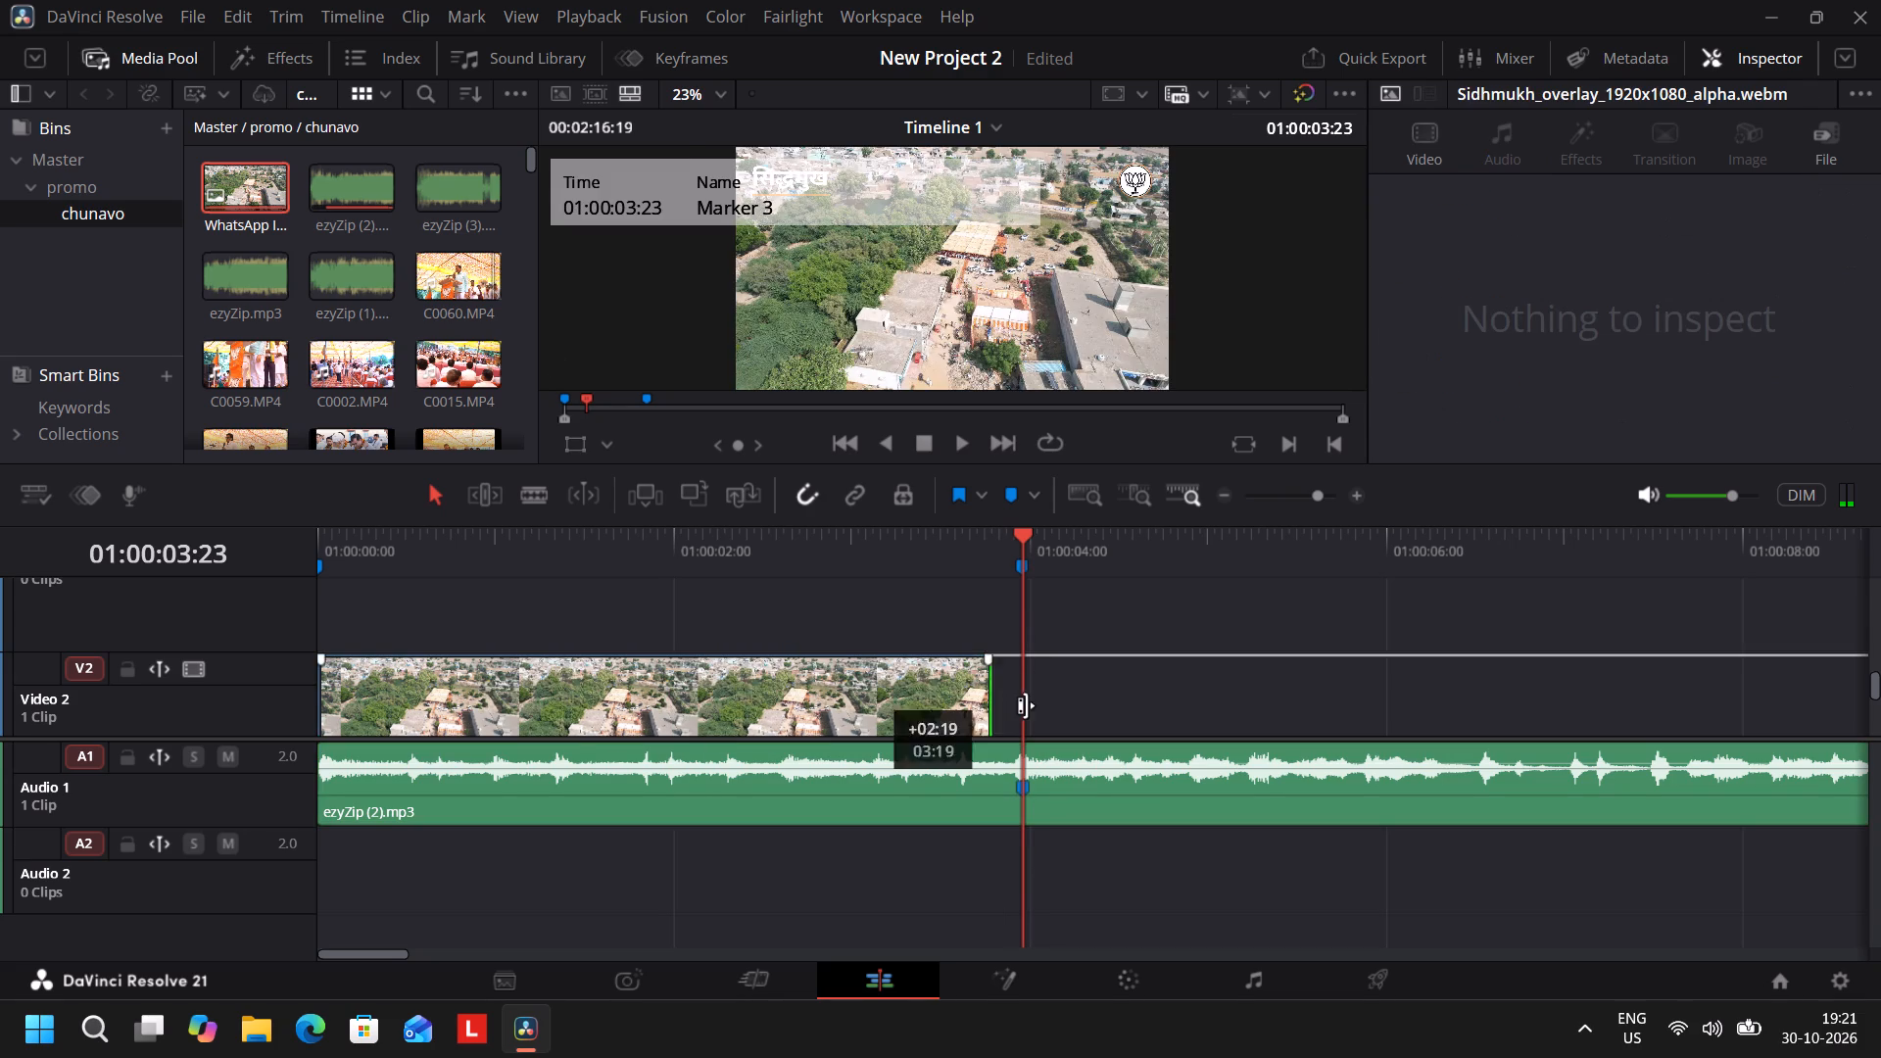
{"action": "left_click_drag", "start_coordinate": [1026, 705], "coordinate": [1016, 705]}
Select the aerial image clip on Video 2 to show its transform settings.
{"action": "left_click", "coordinate": [956, 693]}
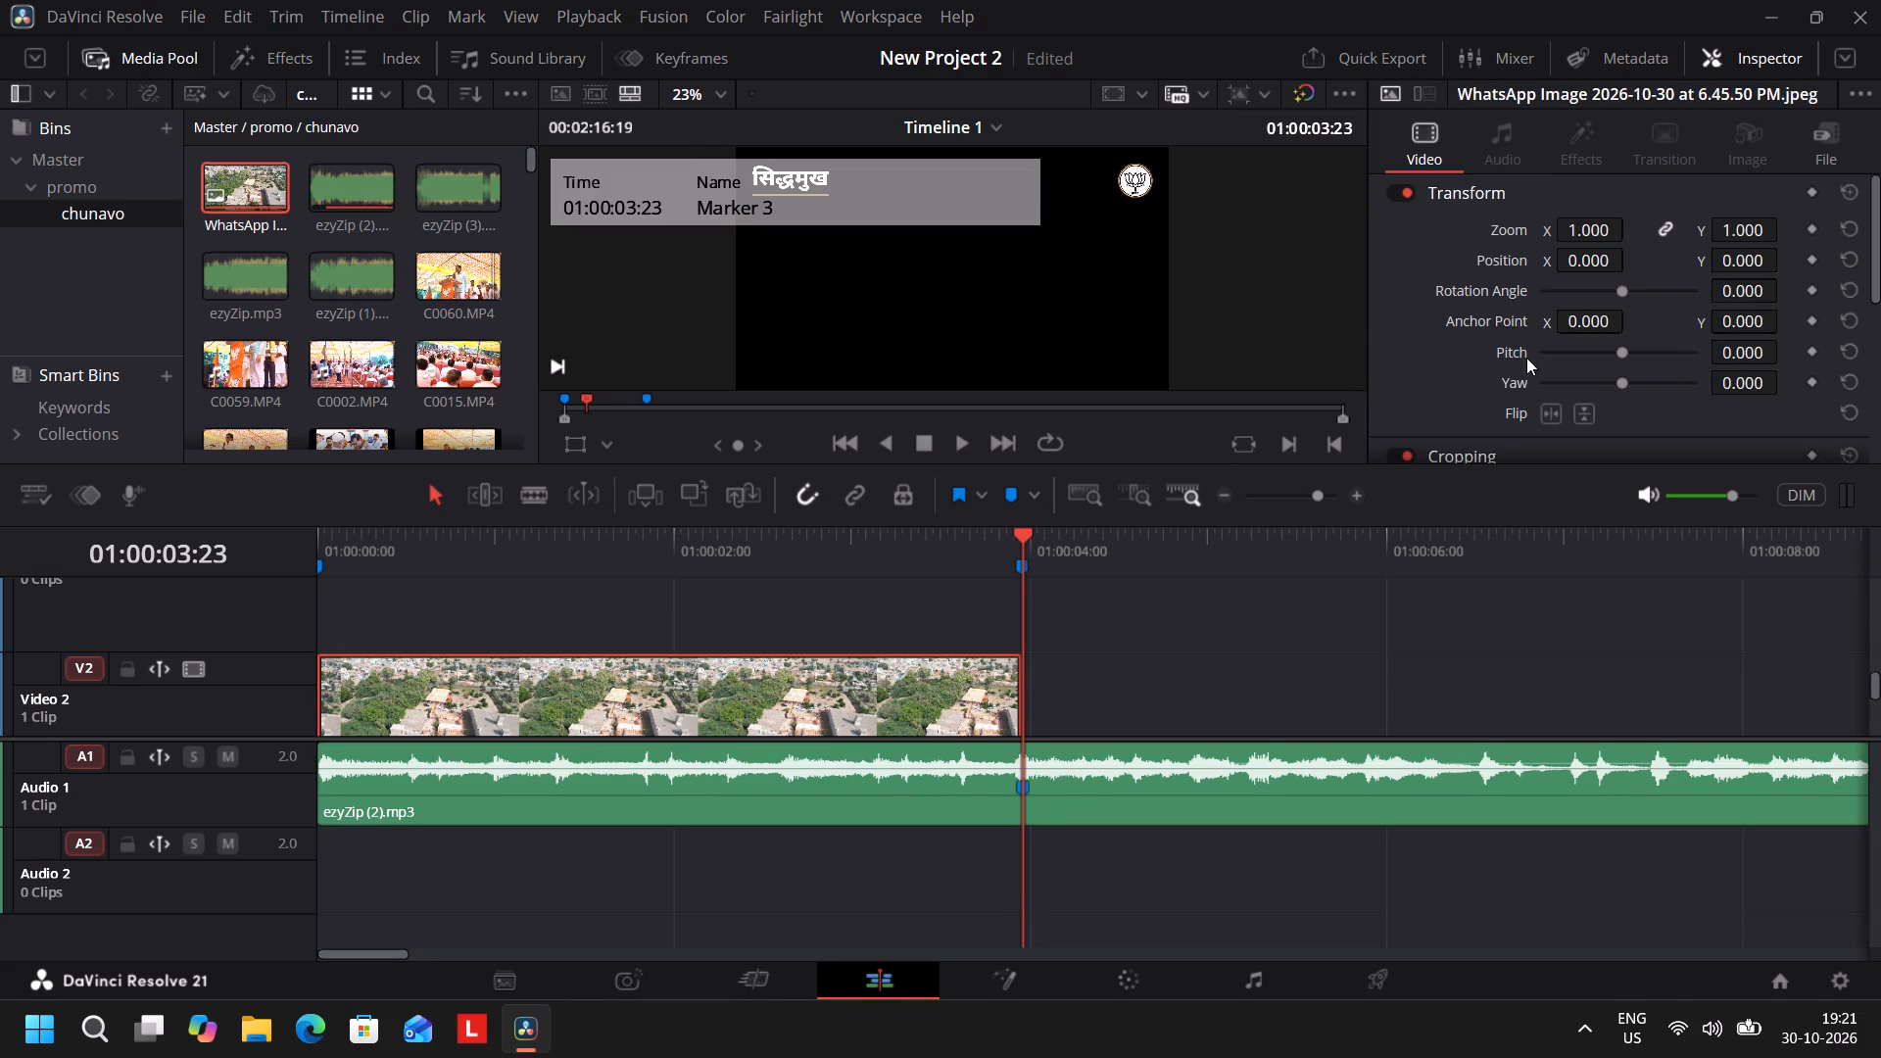
Return to the timeline start and enable Dynamic Zoom on the aerial WhatsApp image clip on Video 2.
{"action": "left_click_drag", "start_coordinate": [1022, 544], "coordinate": [286, 570]}
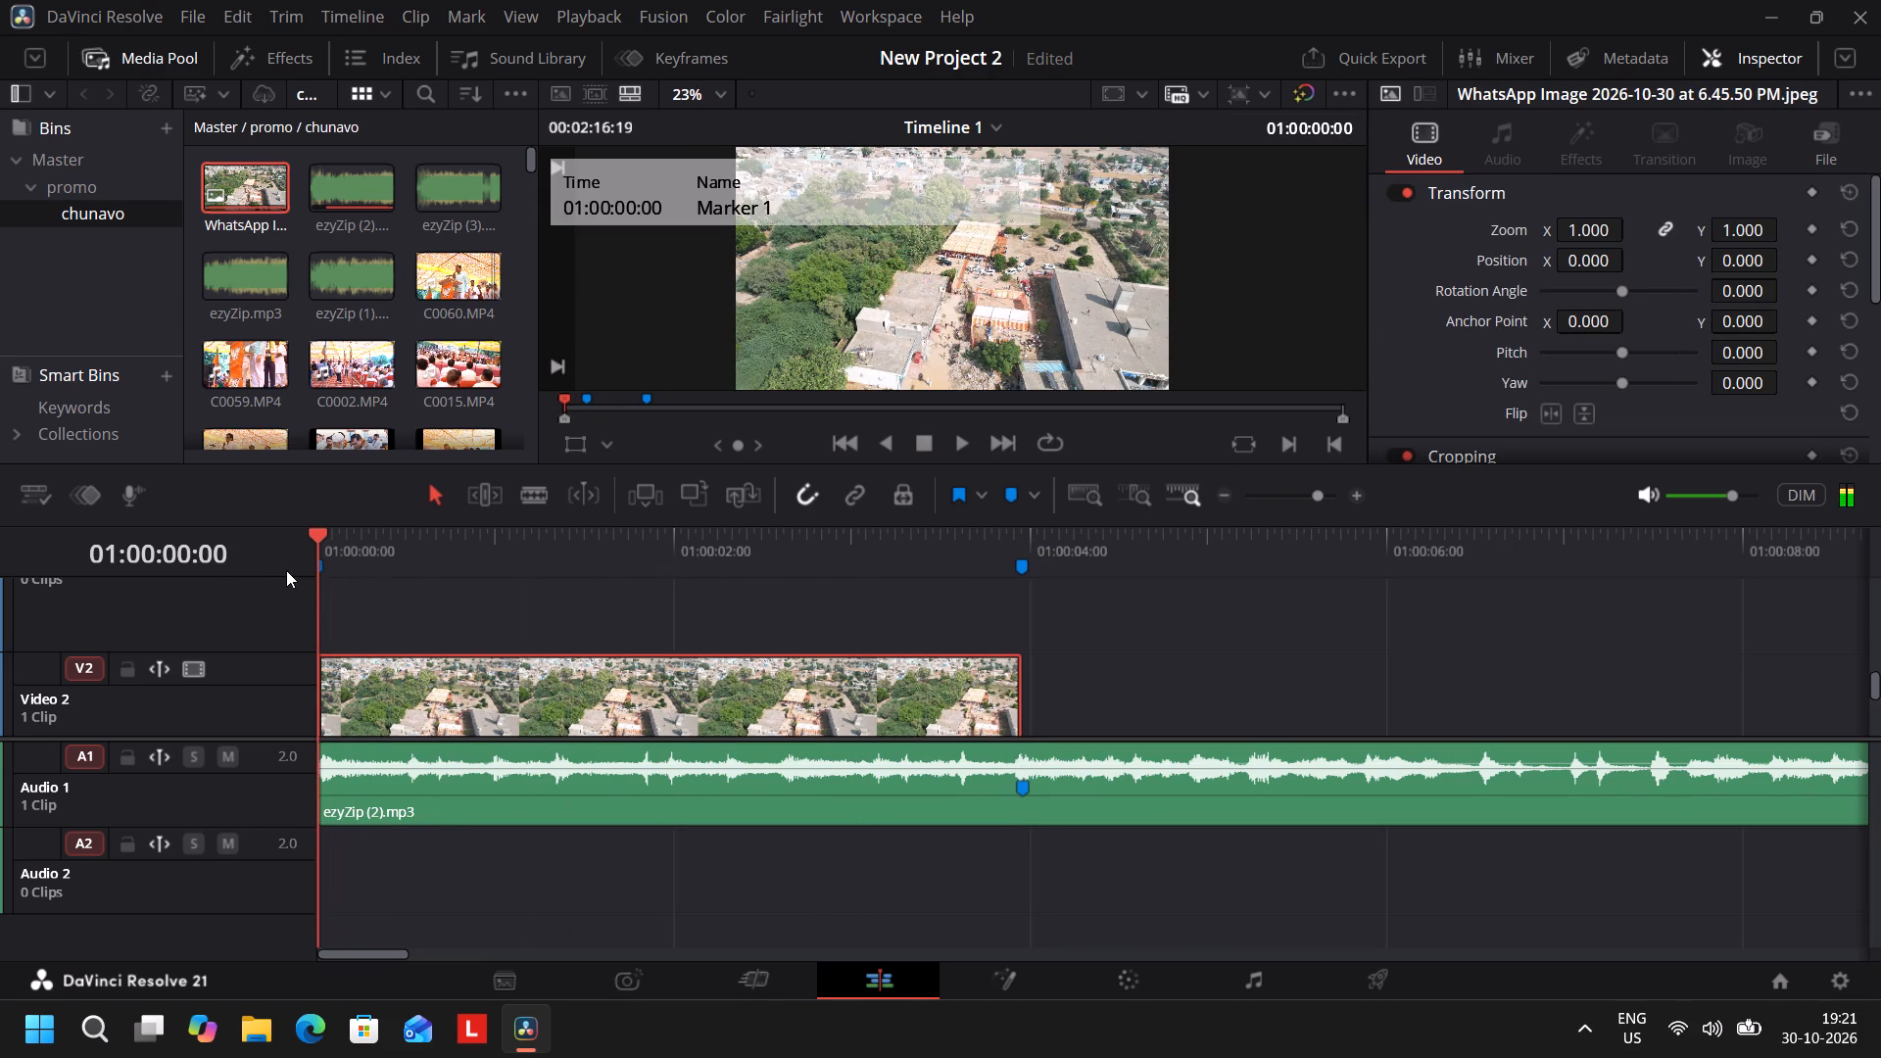
{"action": "left_click_drag", "start_coordinate": [286, 570], "coordinate": [286, 569]}
{"action": "scroll", "coordinate": [1606, 330], "scroll_direction": "down", "scroll_amount": 1}
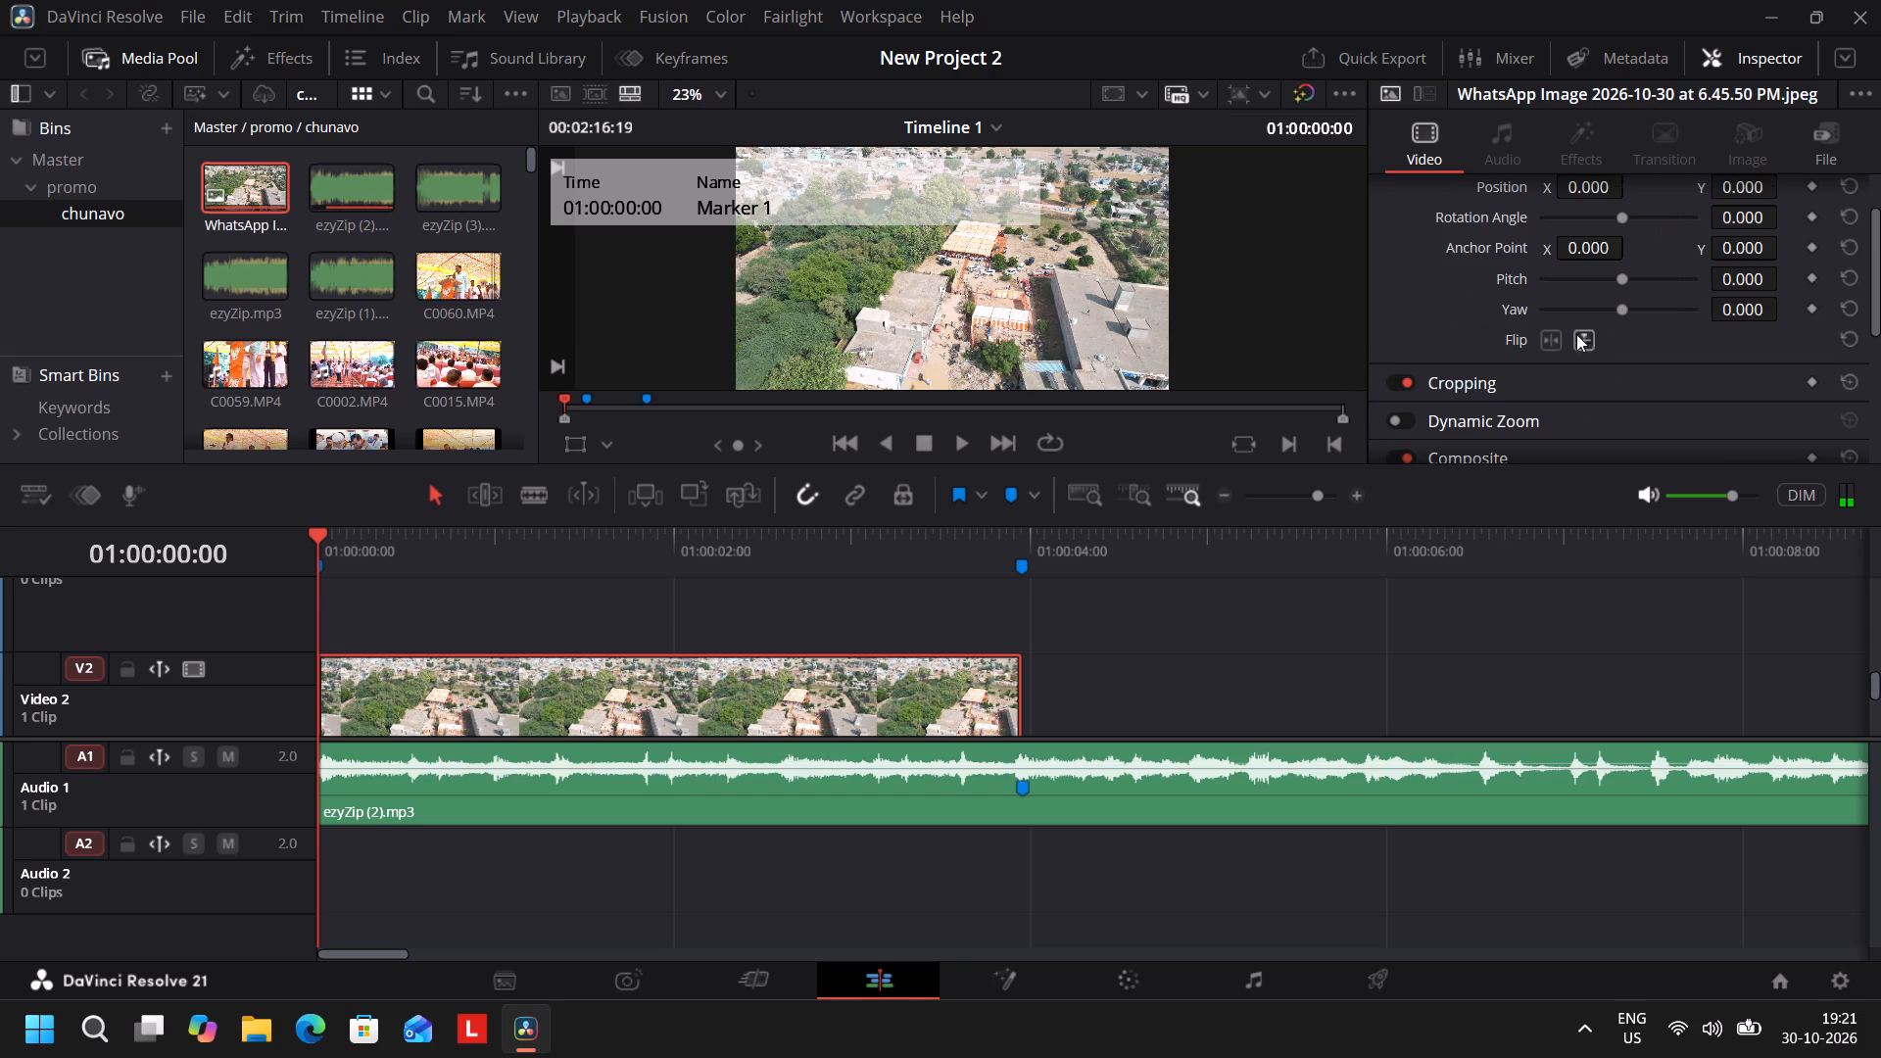
{"action": "scroll", "coordinate": [1576, 334], "scroll_direction": "down", "scroll_amount": 2}
{"action": "left_click", "coordinate": [1416, 279]}
{"action": "left_click", "coordinate": [1406, 279]}
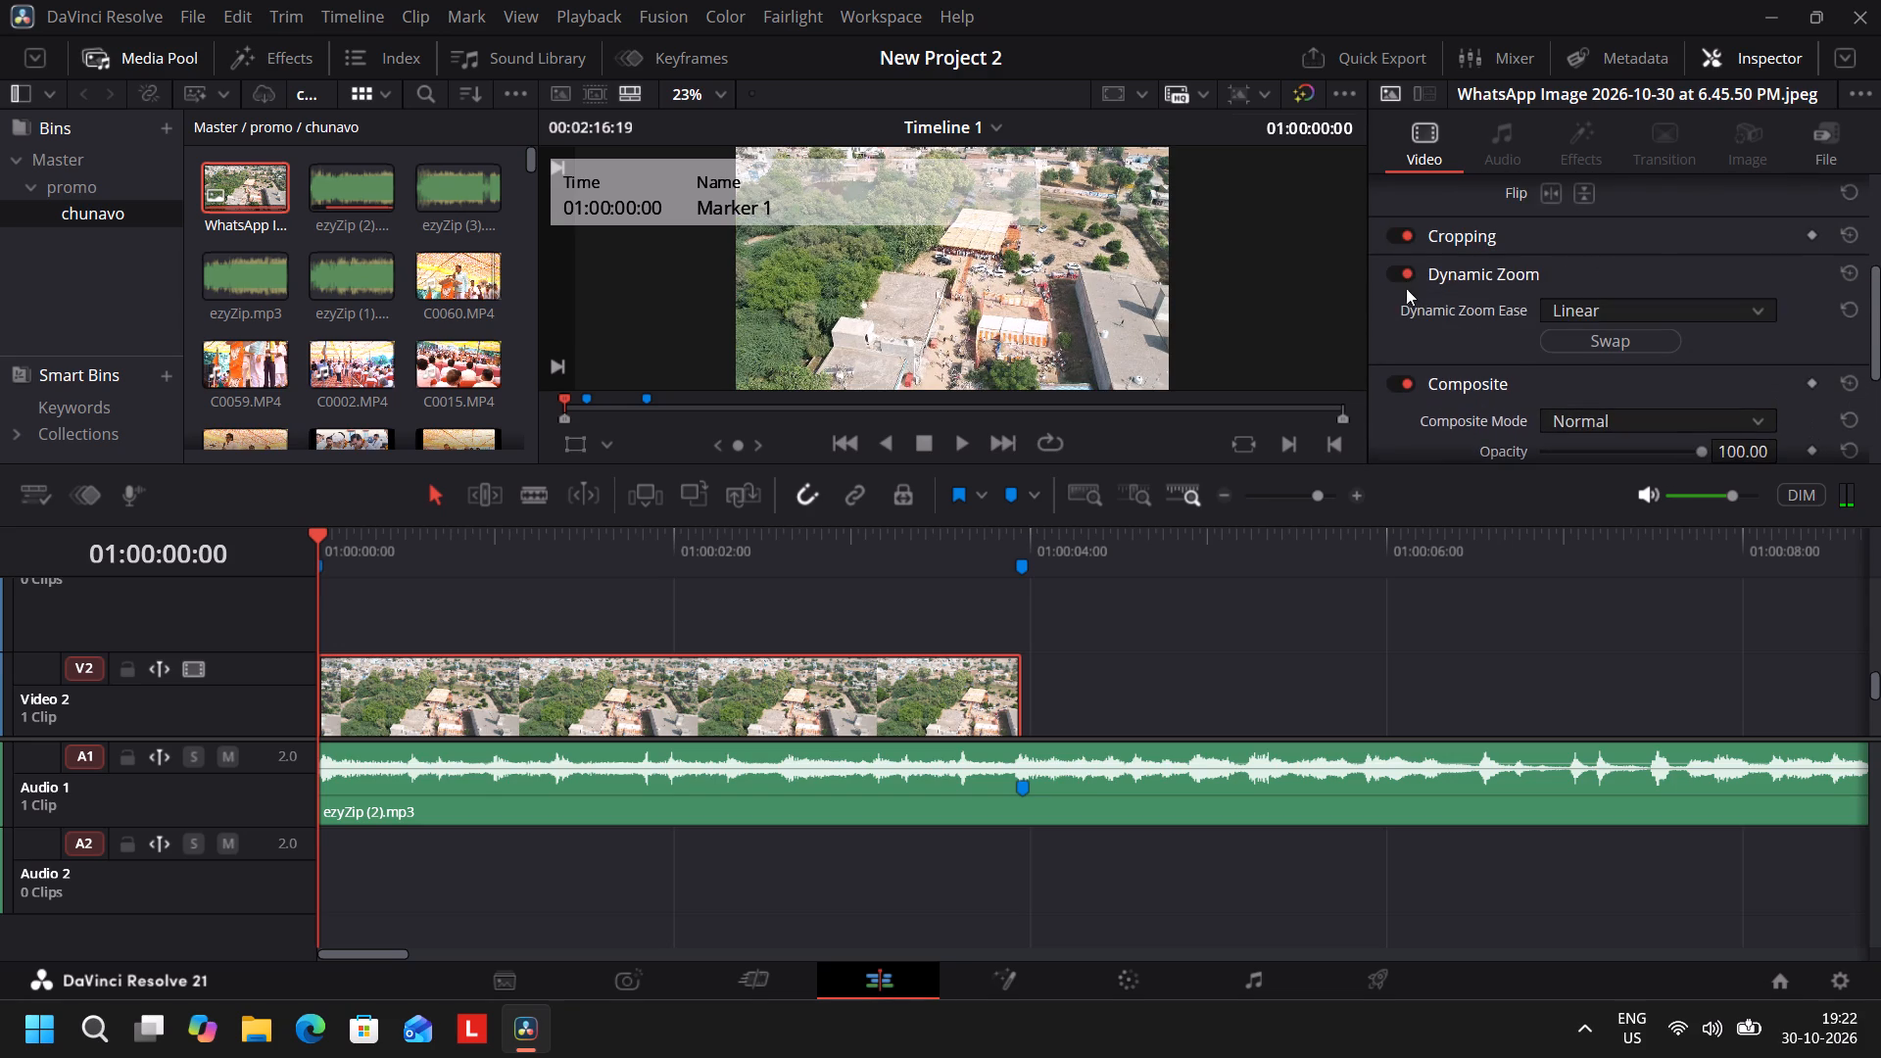
Play back the opening aerial image clip to review its dynamic zoom up to the marker at its end.
{"action": "scroll", "coordinate": [1557, 359], "scroll_direction": "up", "scroll_amount": 3}
{"action": "key", "text": "space"}
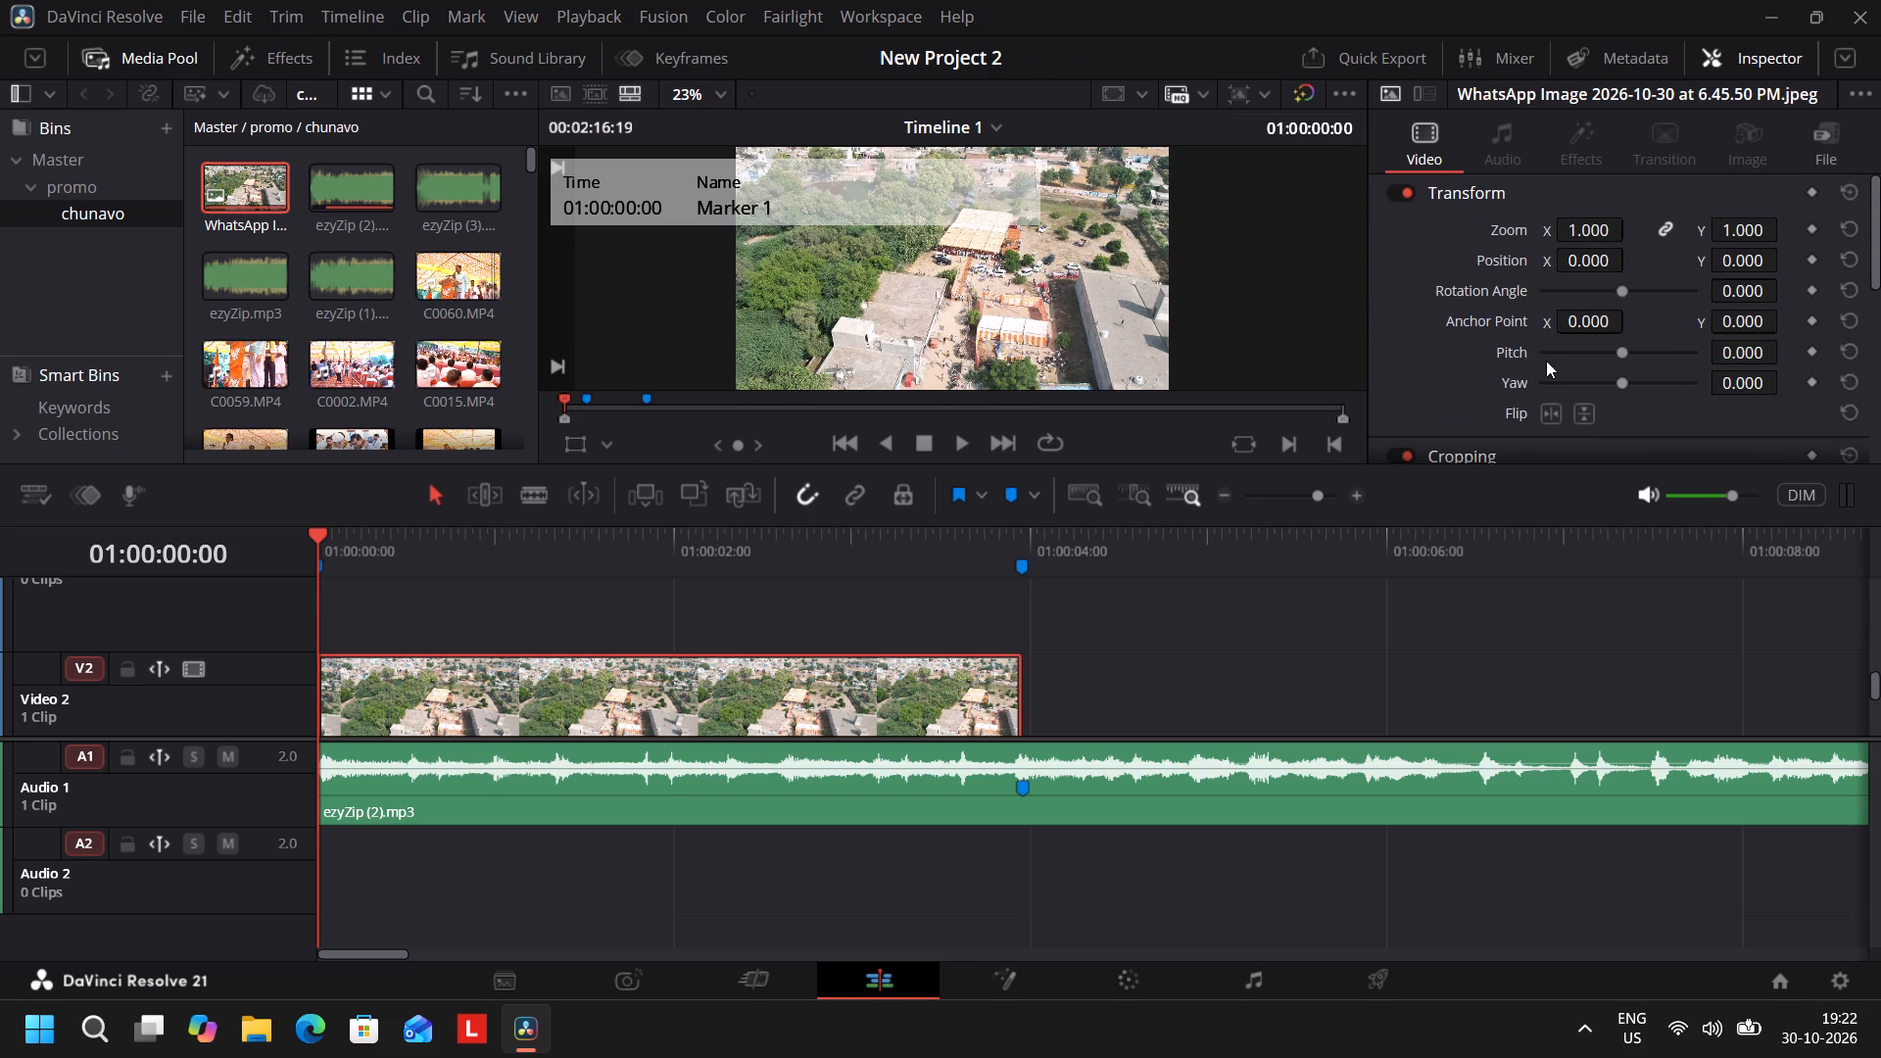
{"action": "key", "text": "space"}
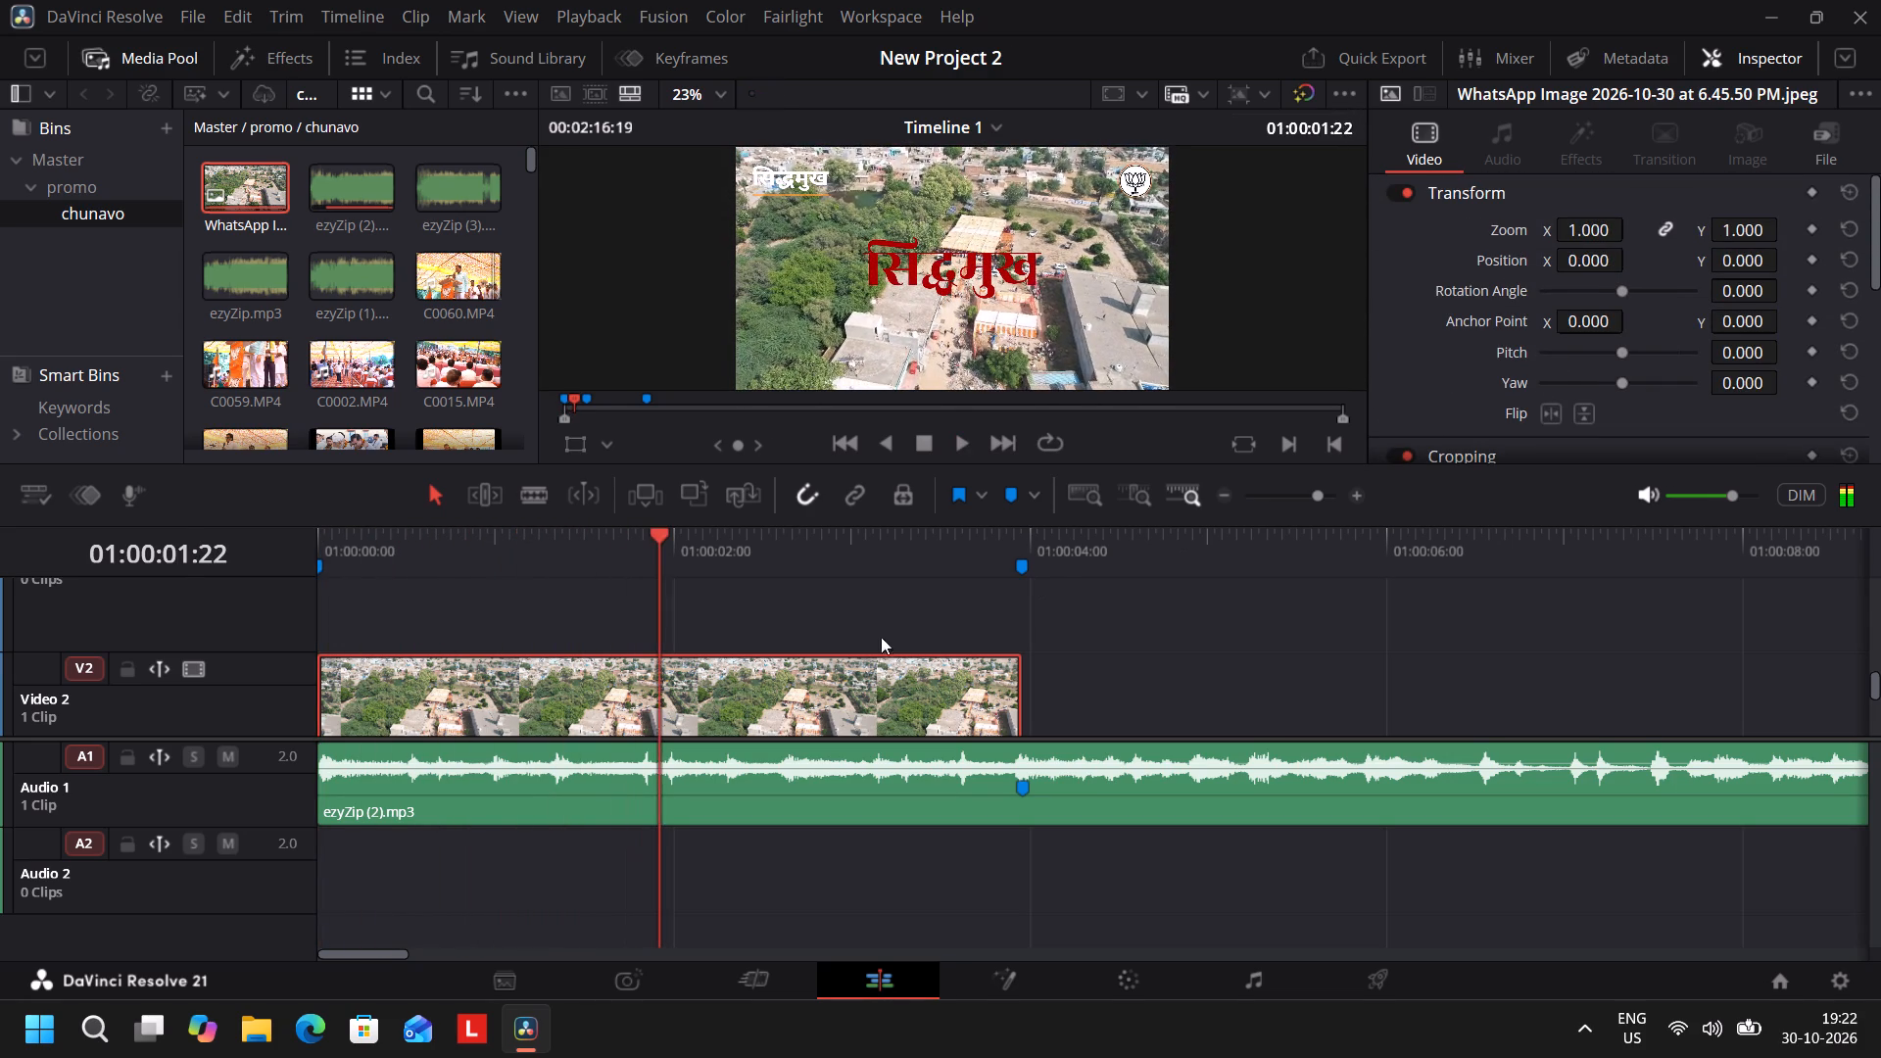
{"action": "key", "text": "space"}
{"action": "key", "text": "space"}
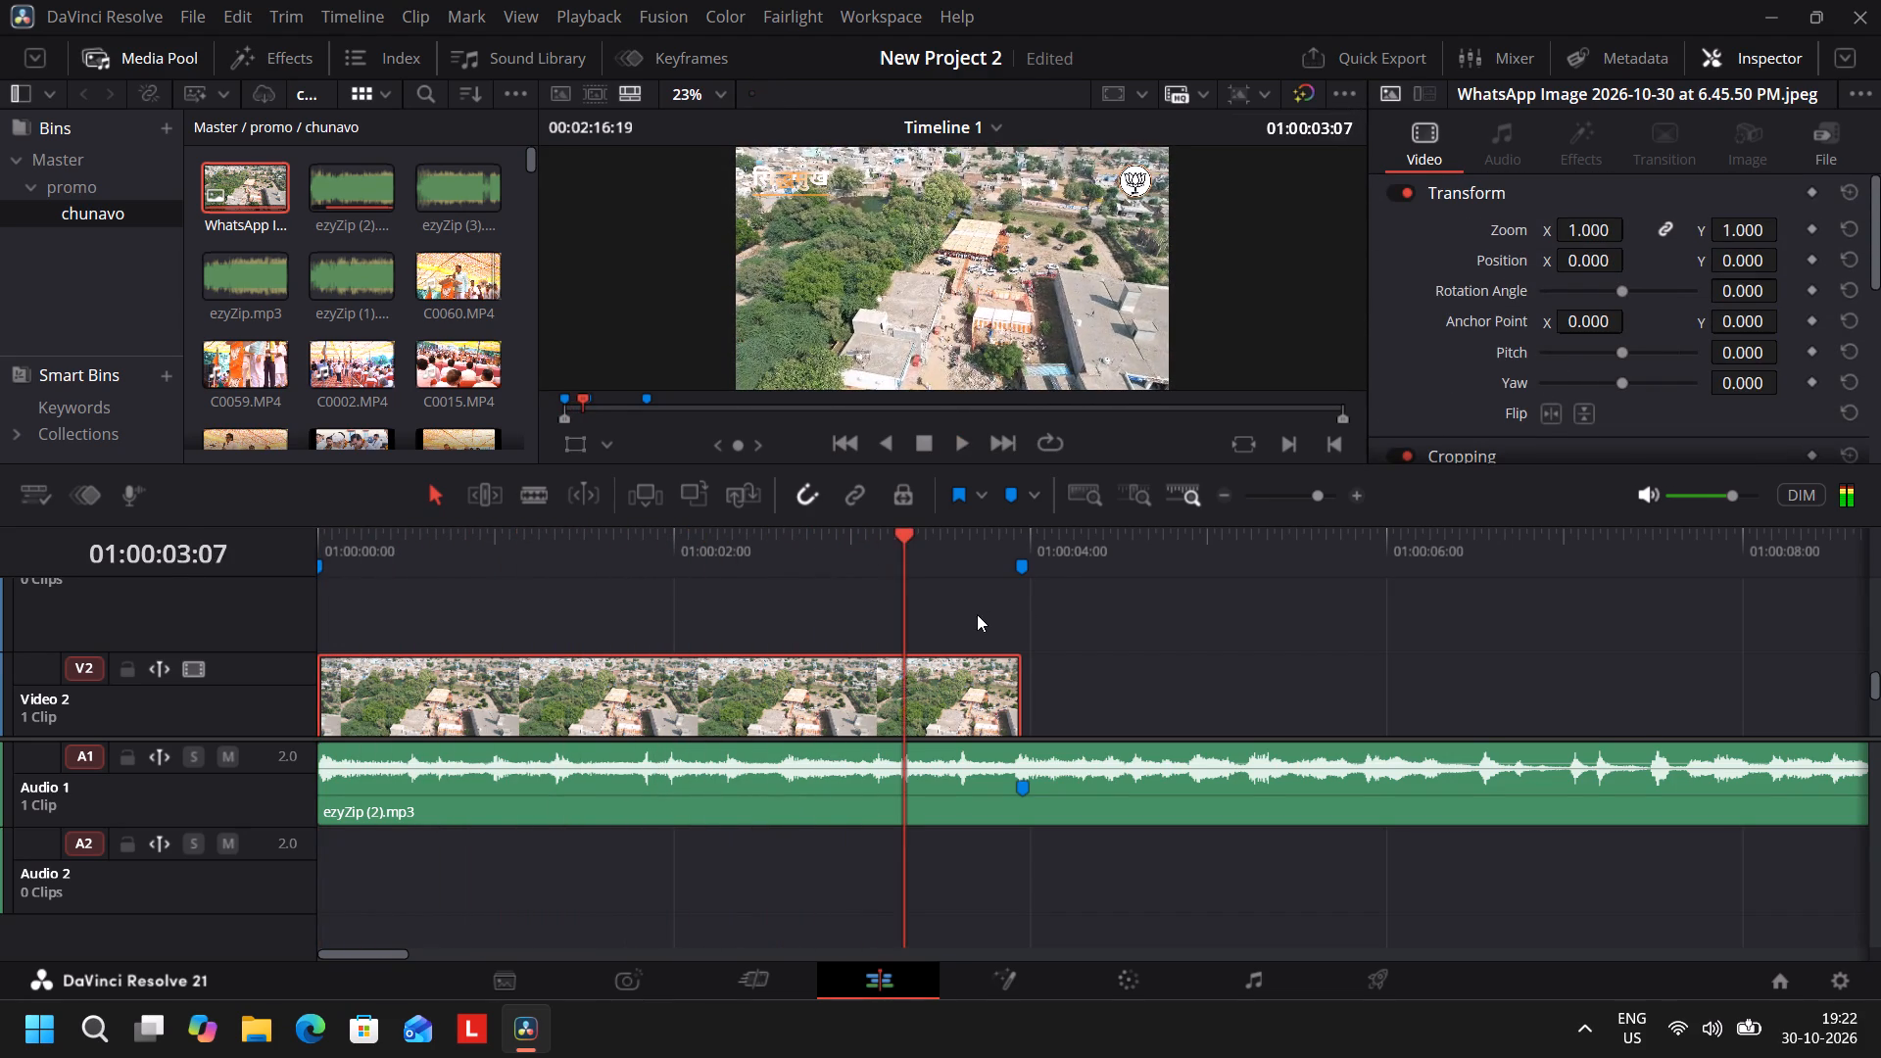
{"action": "key", "text": "space"}
{"action": "key", "text": "space"}
{"action": "left_click_drag", "start_coordinate": [1028, 583], "coordinate": [744, 597]}
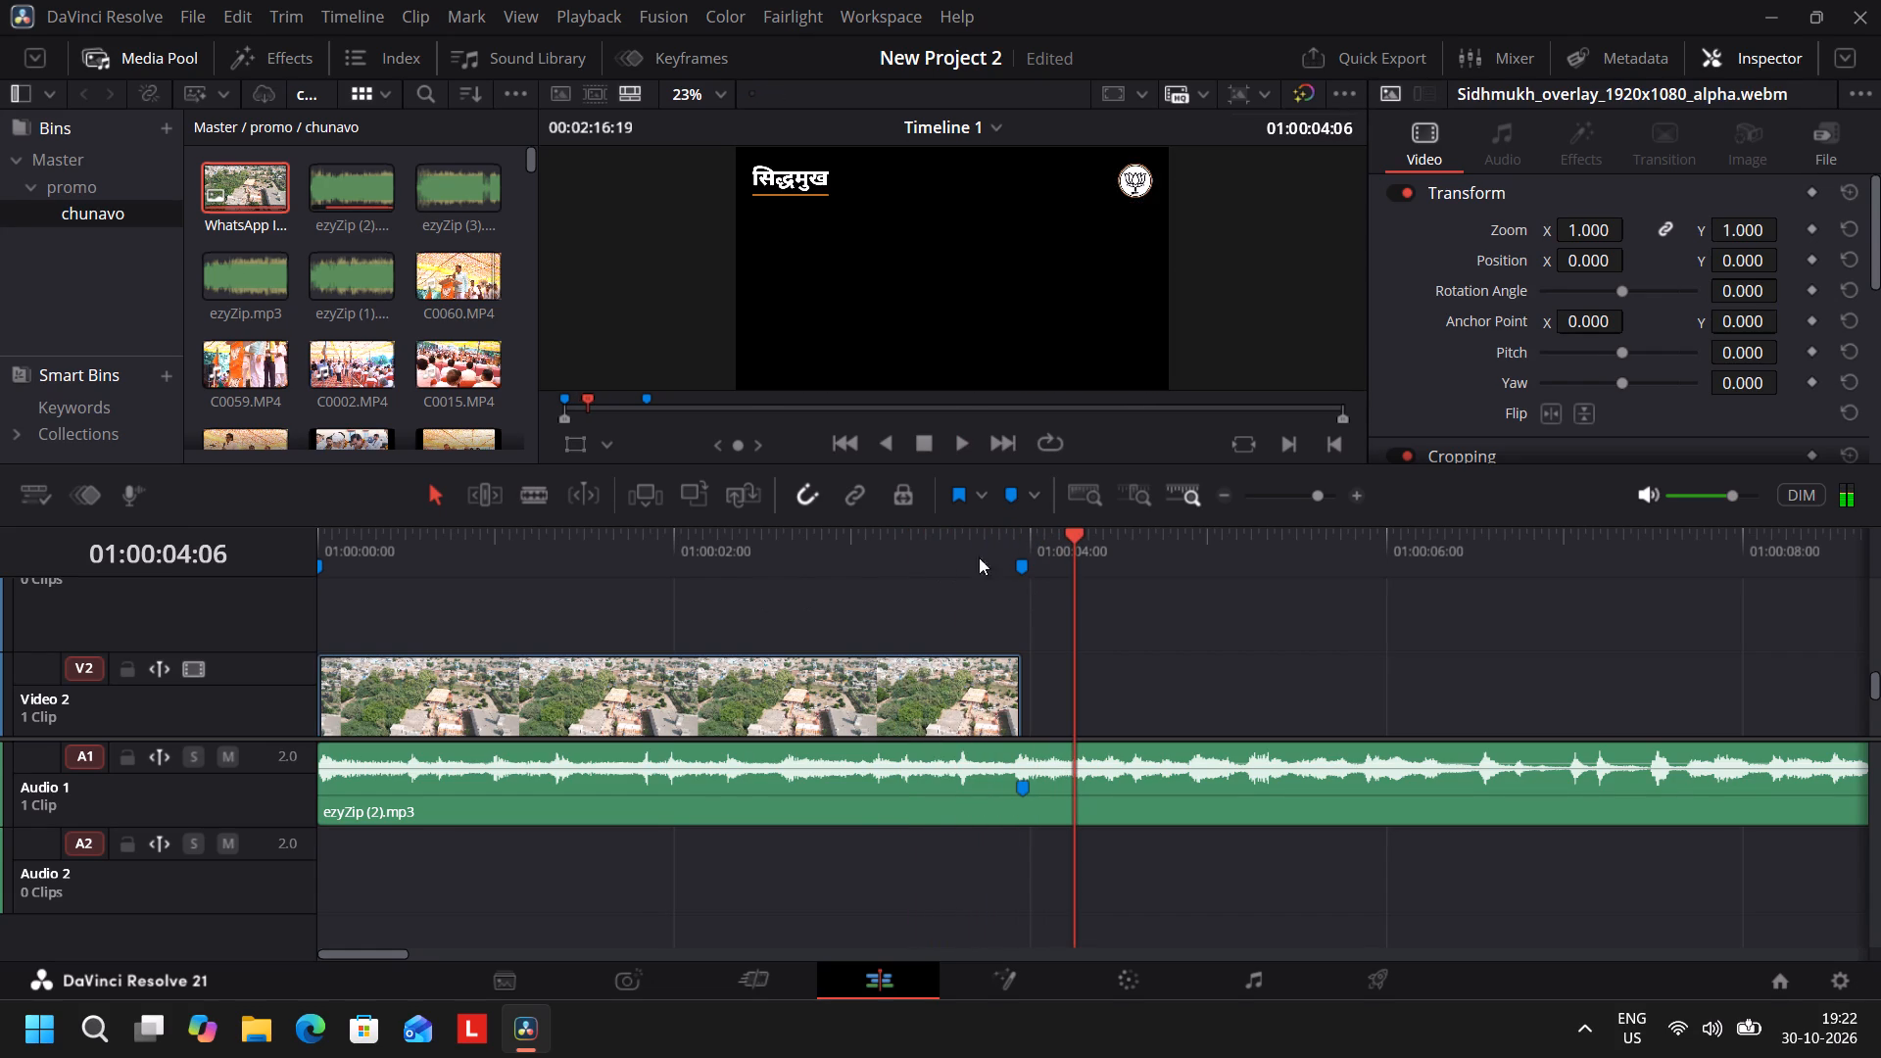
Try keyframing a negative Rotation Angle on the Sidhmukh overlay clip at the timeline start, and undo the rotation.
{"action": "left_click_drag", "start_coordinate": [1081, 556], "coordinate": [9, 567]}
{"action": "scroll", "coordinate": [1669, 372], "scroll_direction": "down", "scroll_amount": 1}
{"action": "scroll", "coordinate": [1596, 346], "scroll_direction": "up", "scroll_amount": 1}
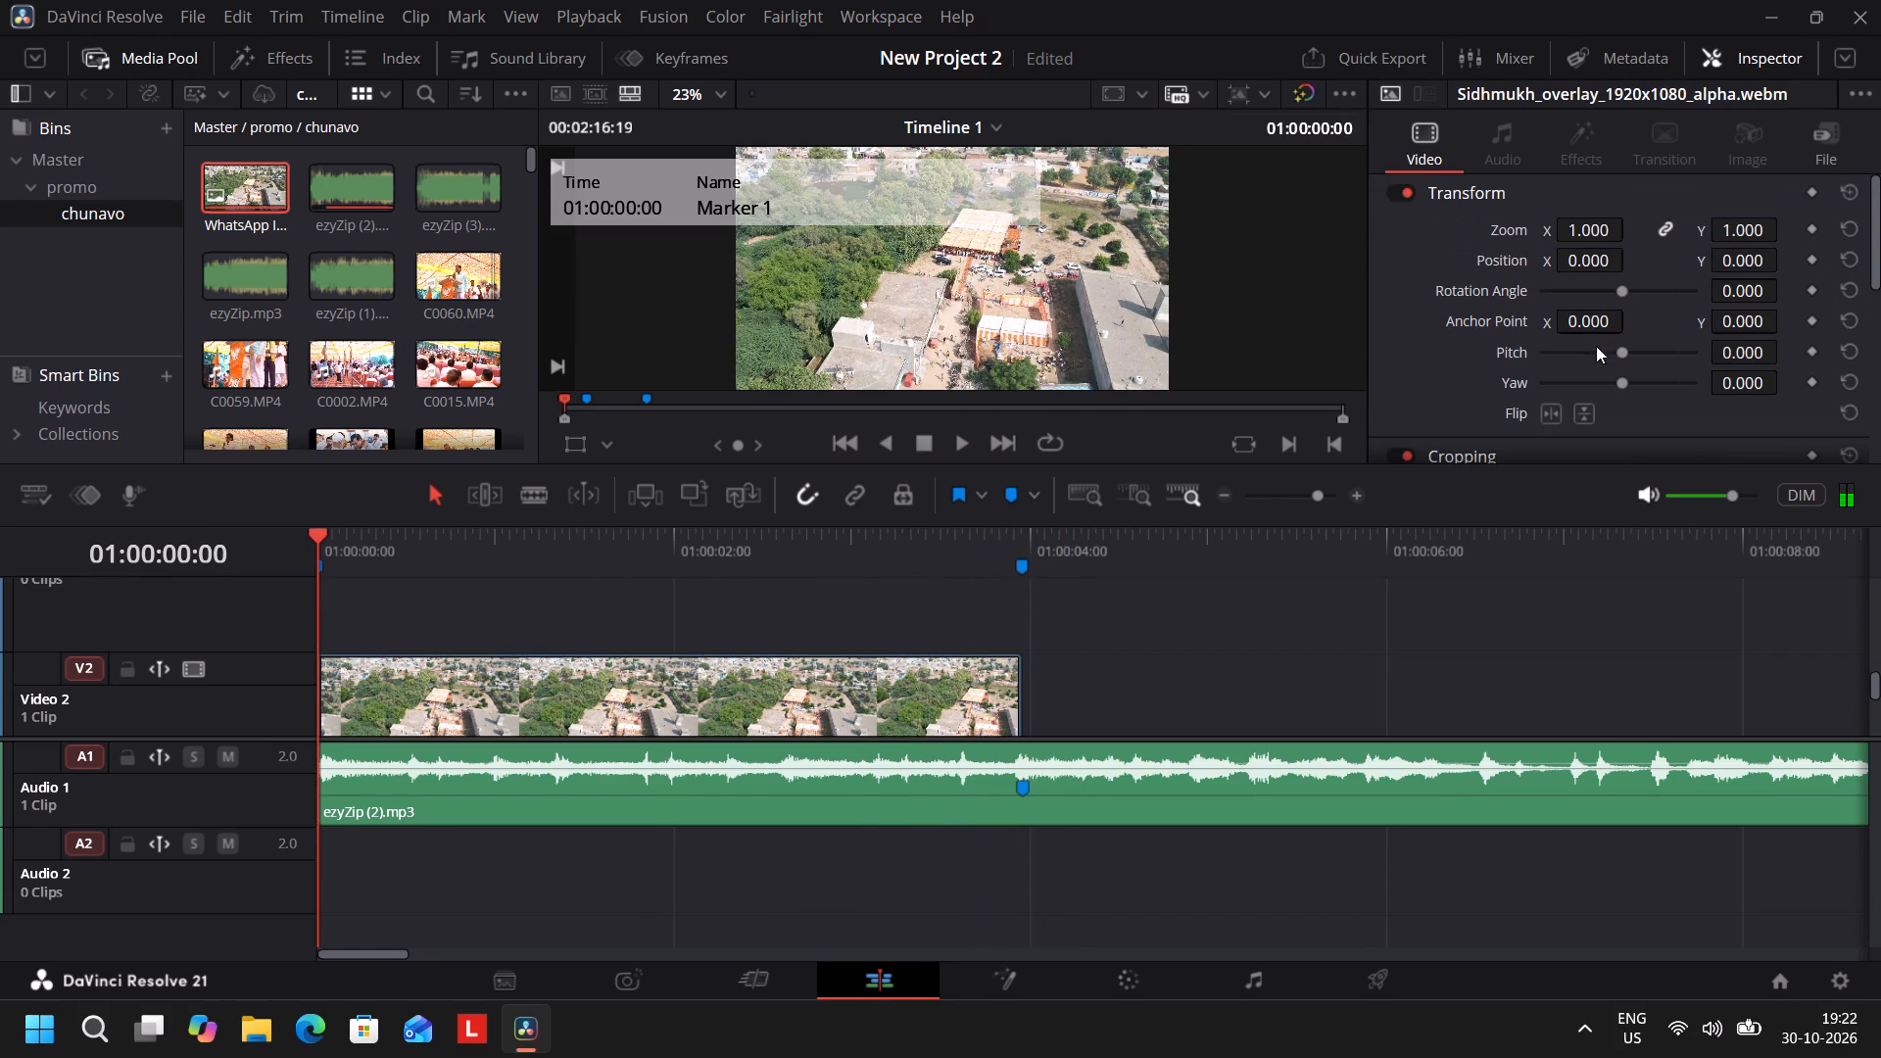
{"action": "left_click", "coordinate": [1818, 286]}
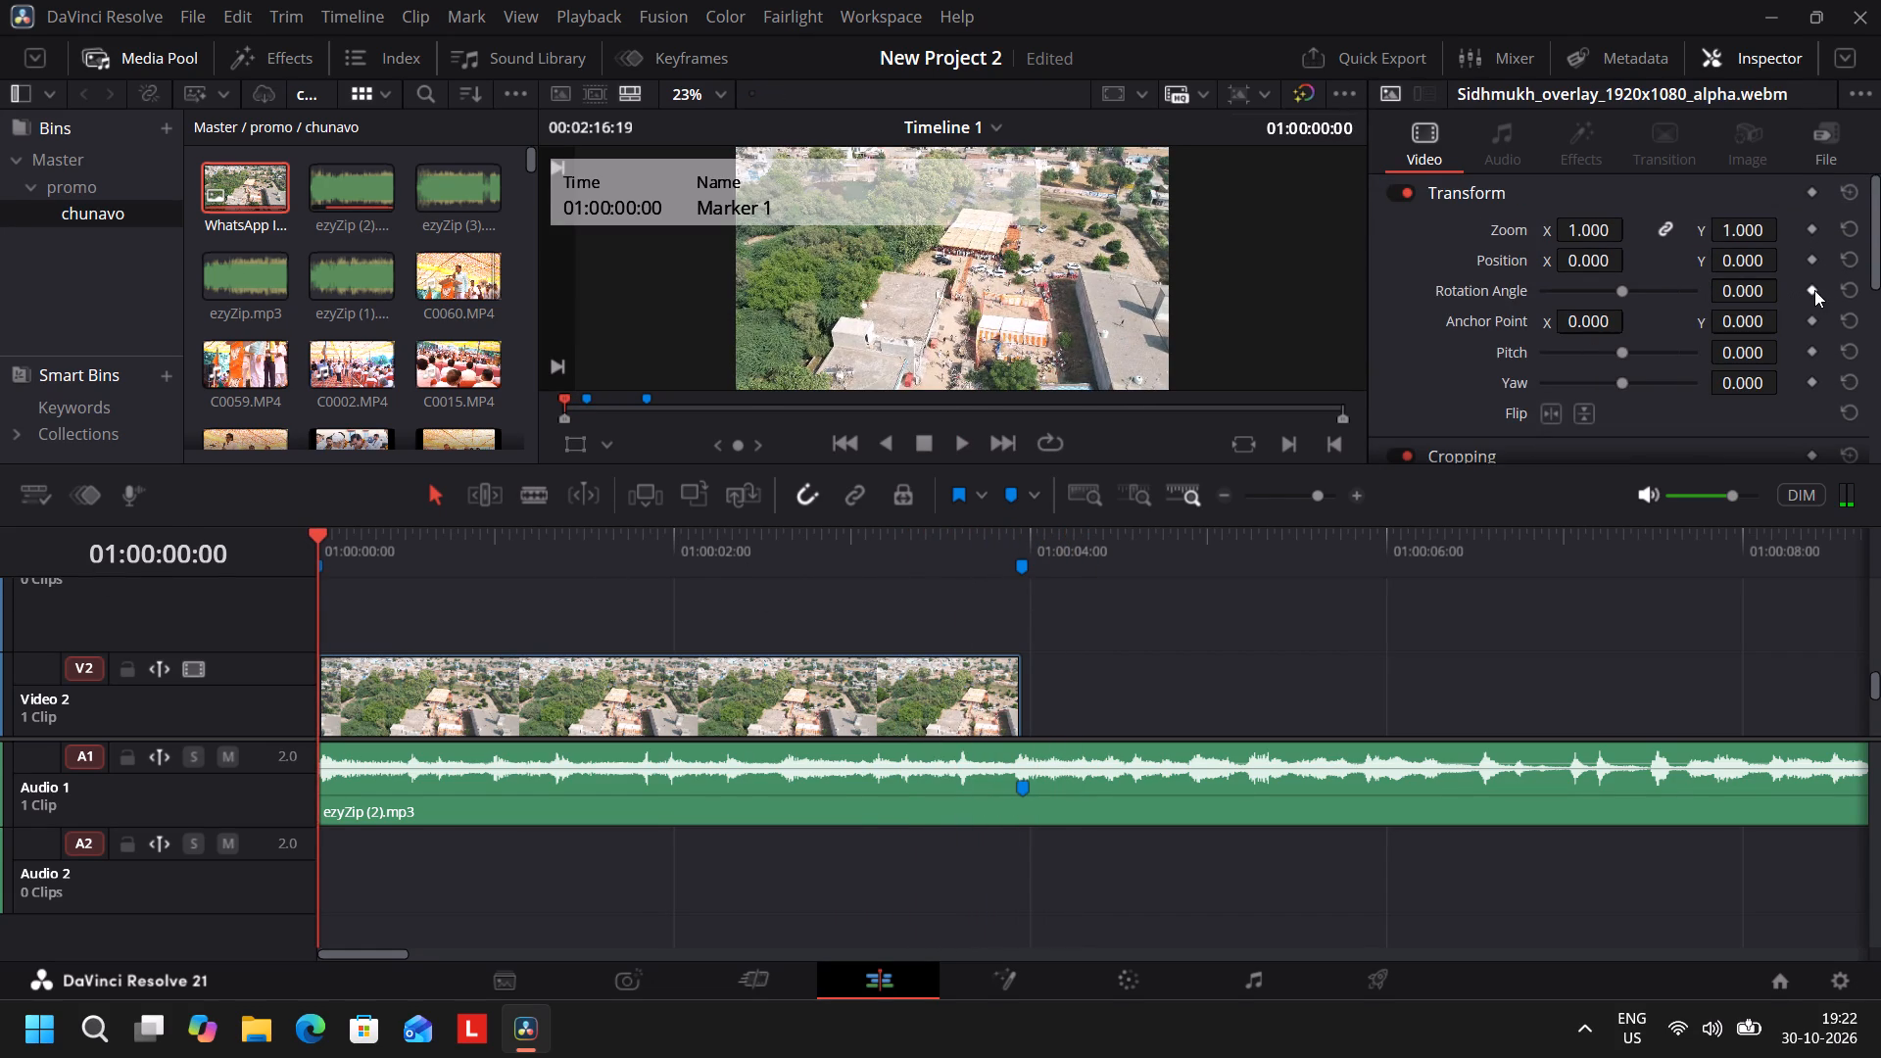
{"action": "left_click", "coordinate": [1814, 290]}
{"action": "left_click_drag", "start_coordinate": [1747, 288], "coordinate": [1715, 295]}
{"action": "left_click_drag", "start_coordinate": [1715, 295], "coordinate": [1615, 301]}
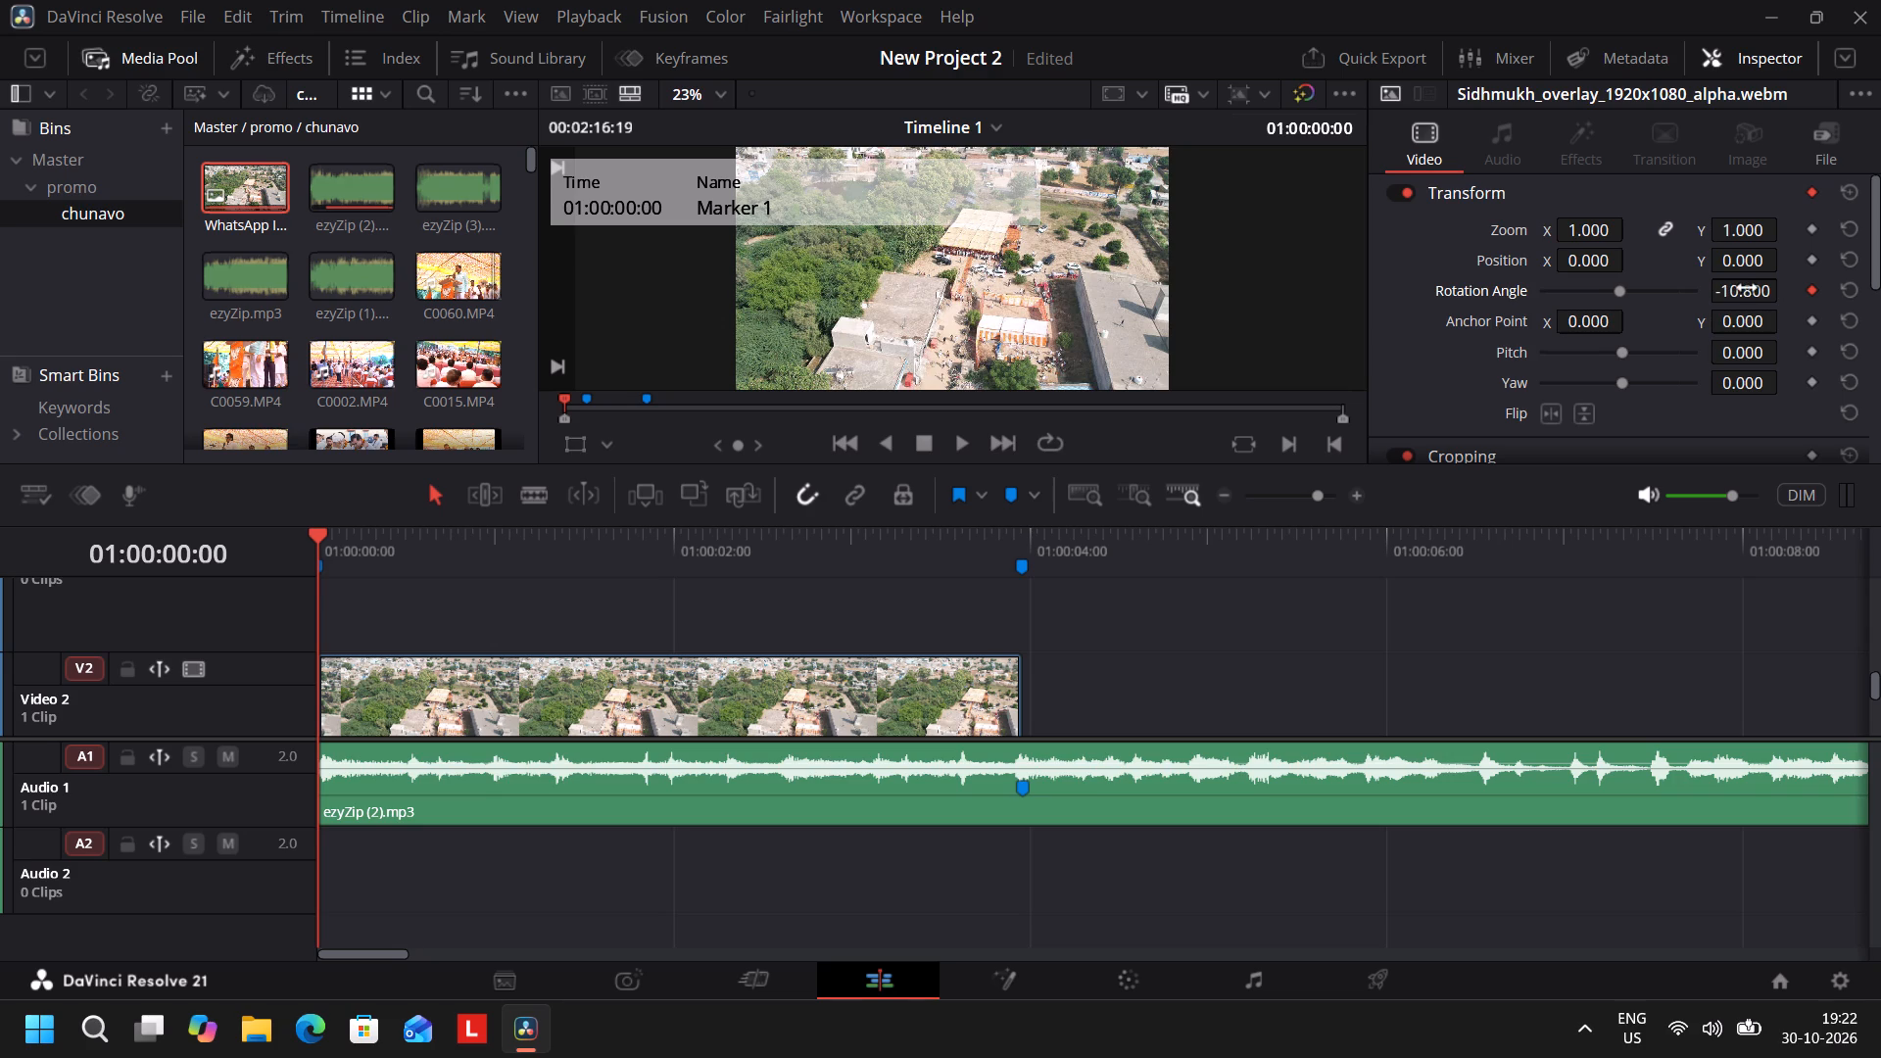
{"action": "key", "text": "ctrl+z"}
Select the aerial image clip on Video 2 and set its Rotation Angle to -8.900.
{"action": "left_click", "coordinate": [898, 675]}
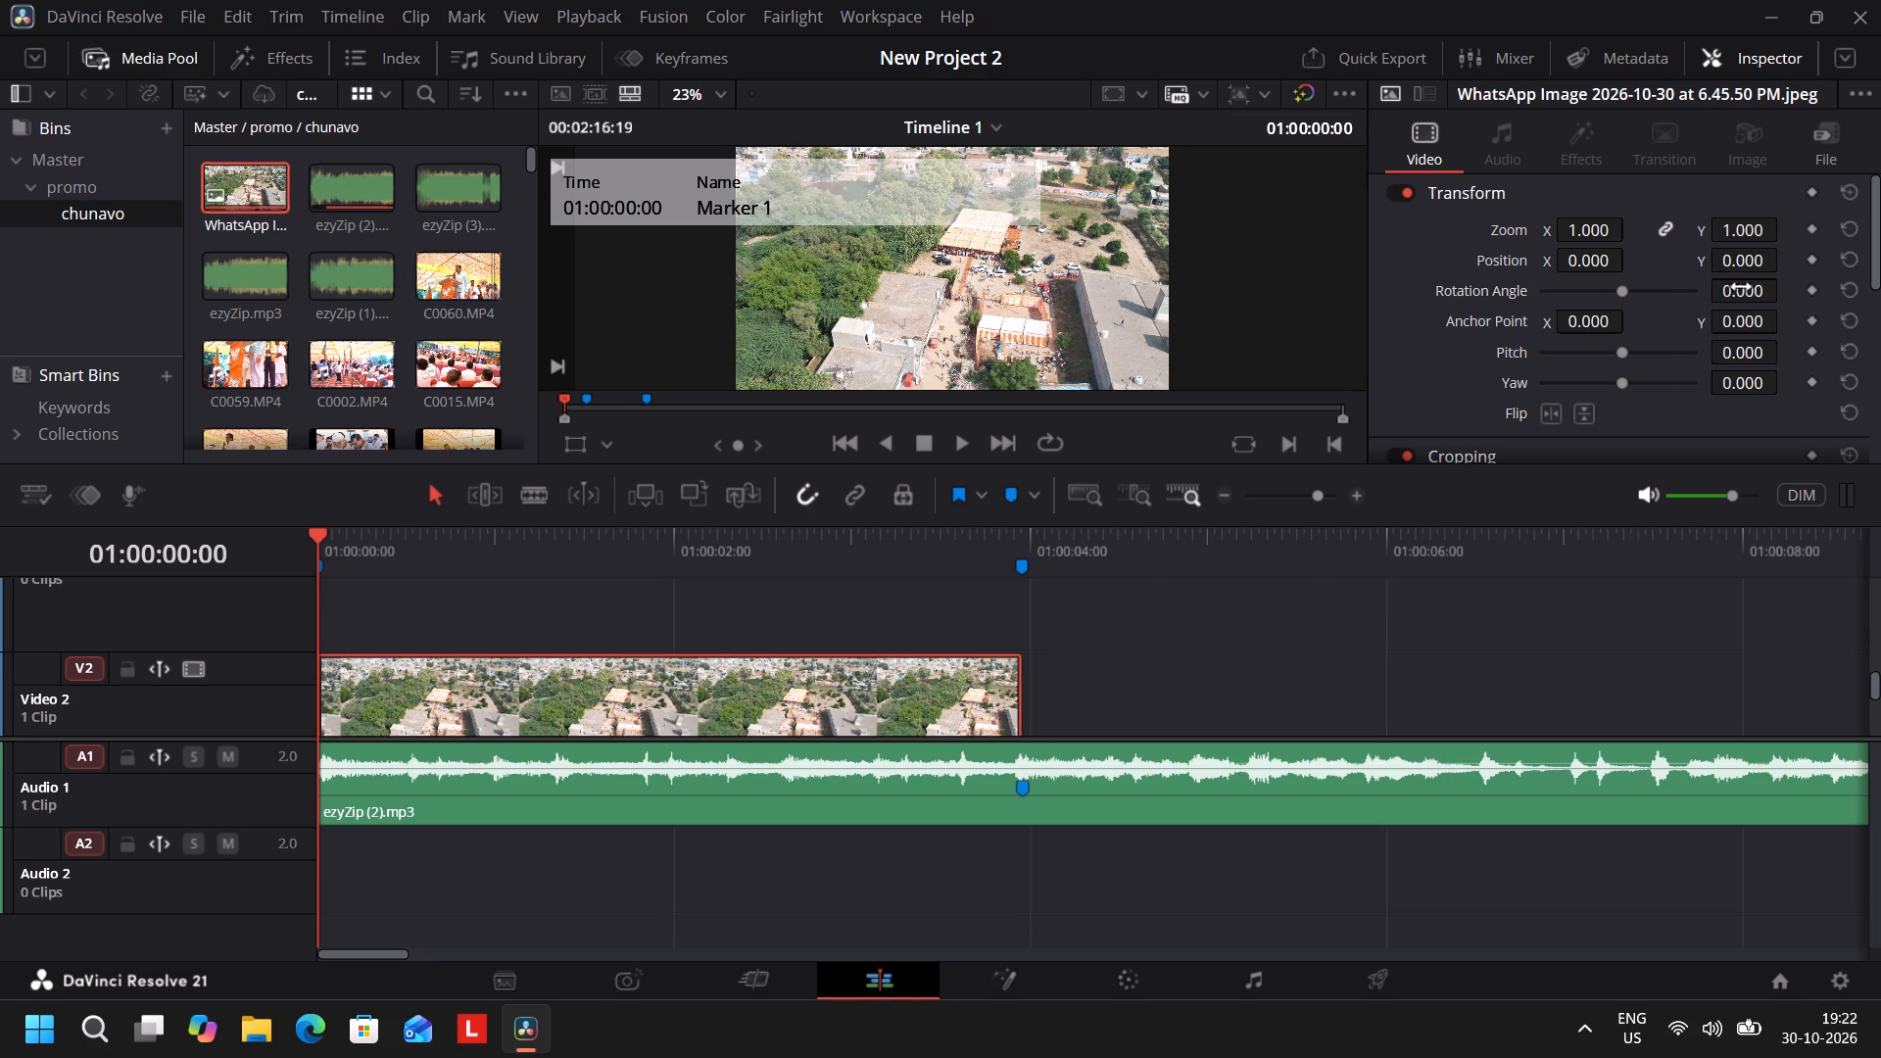
{"action": "left_click_drag", "start_coordinate": [1740, 291], "coordinate": [1716, 293]}
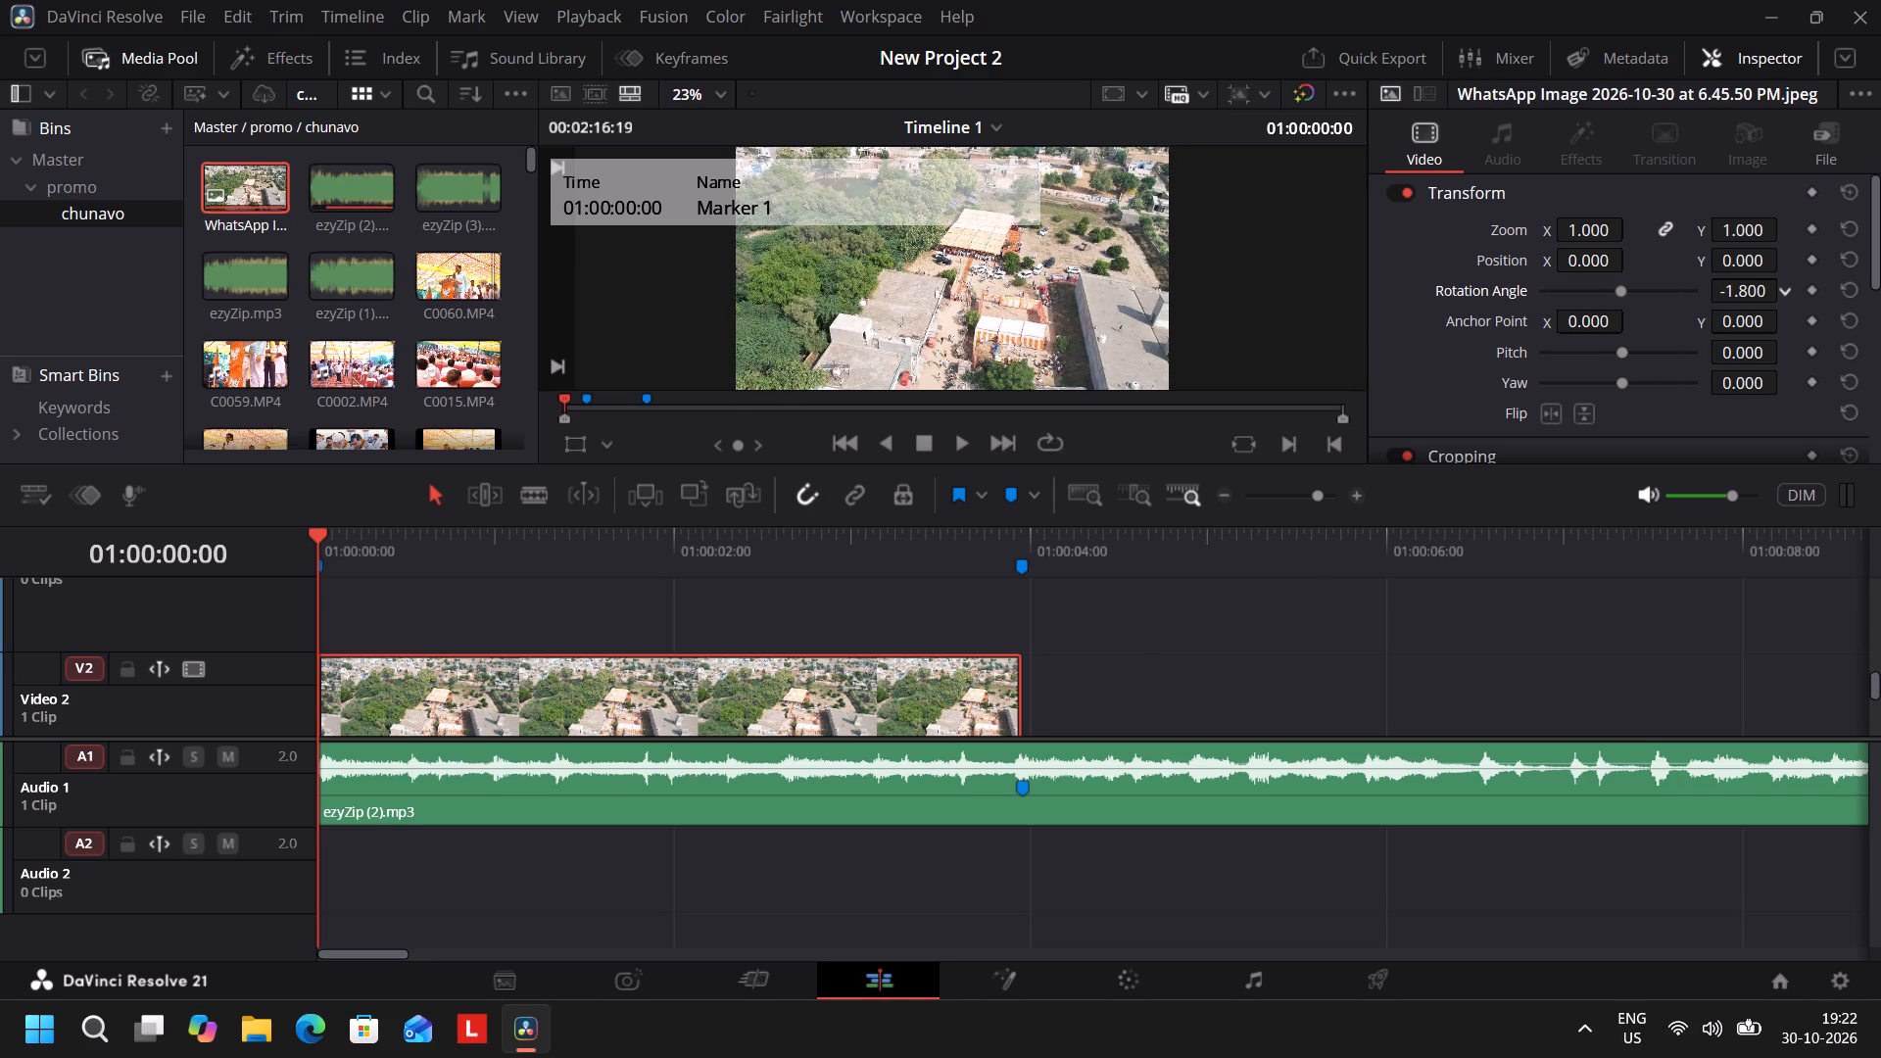
{"action": "left_click_drag", "start_coordinate": [1716, 293], "coordinate": [1707, 293]}
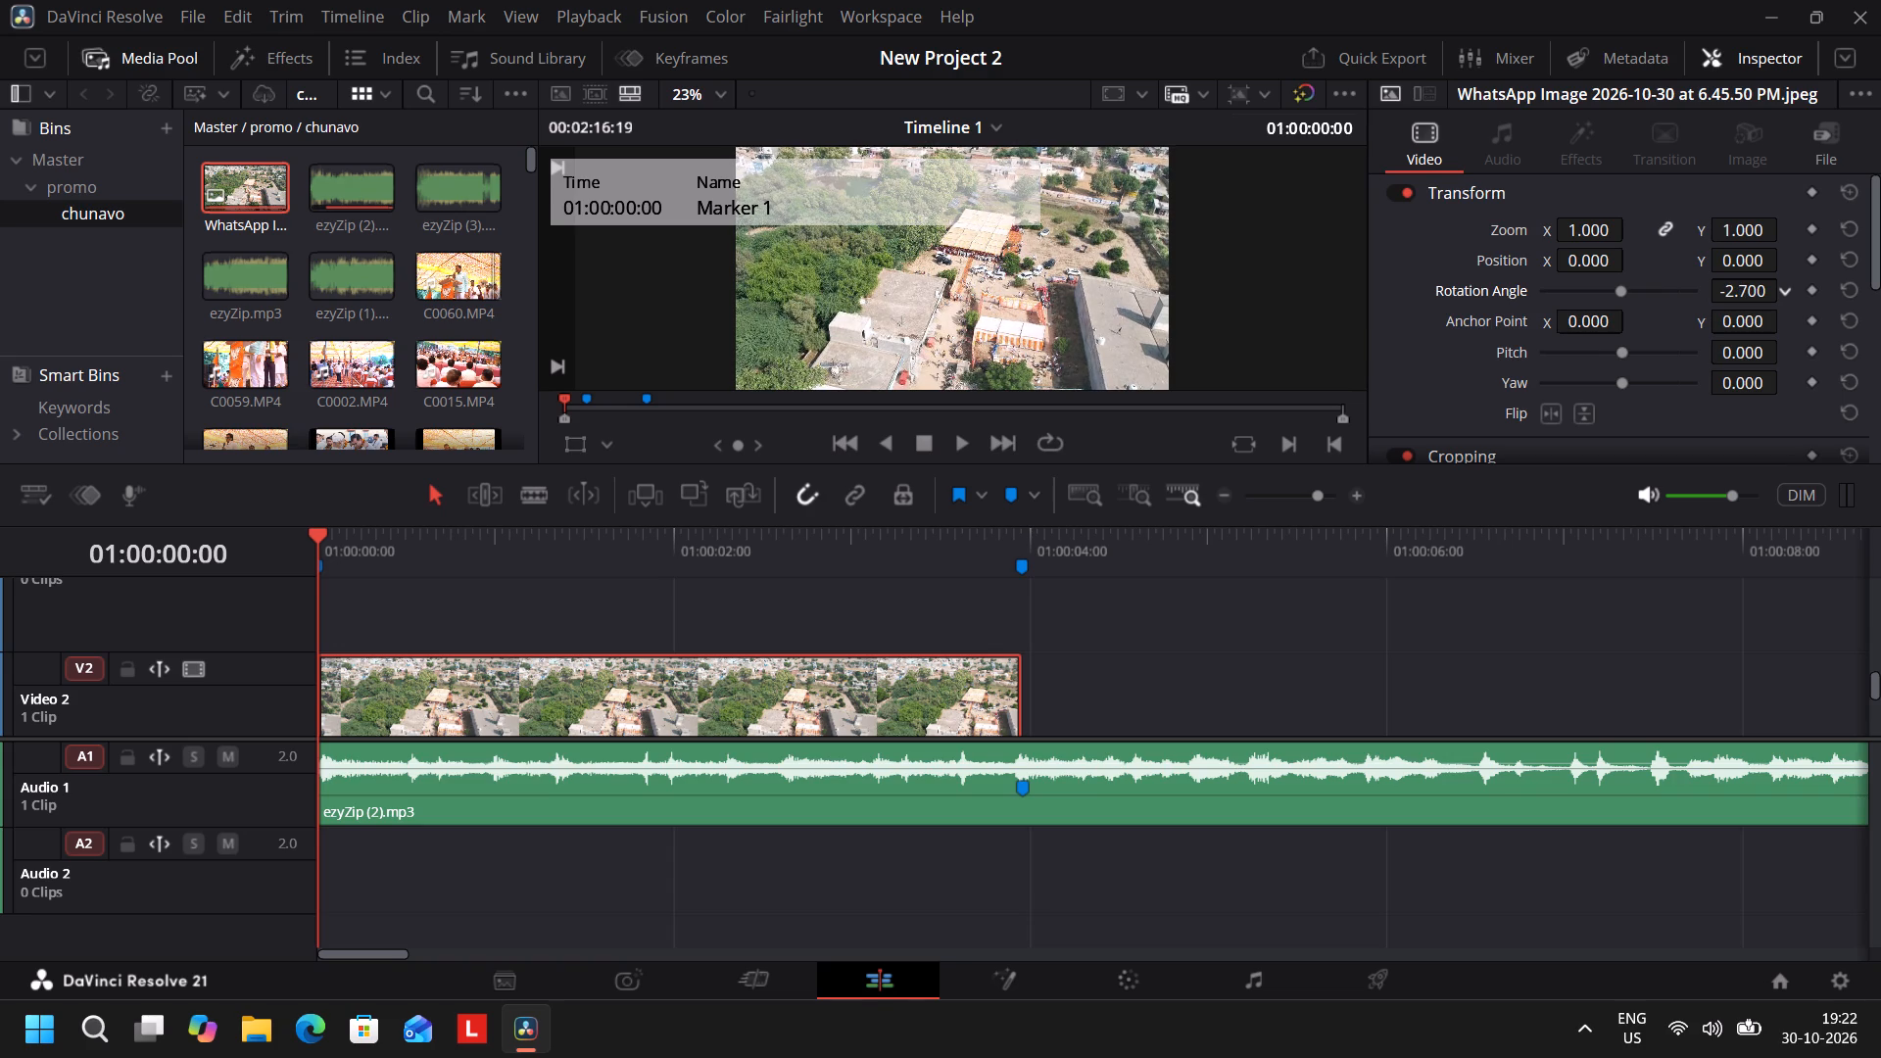
{"action": "left_click_drag", "start_coordinate": [1707, 293], "coordinate": [1698, 293]}
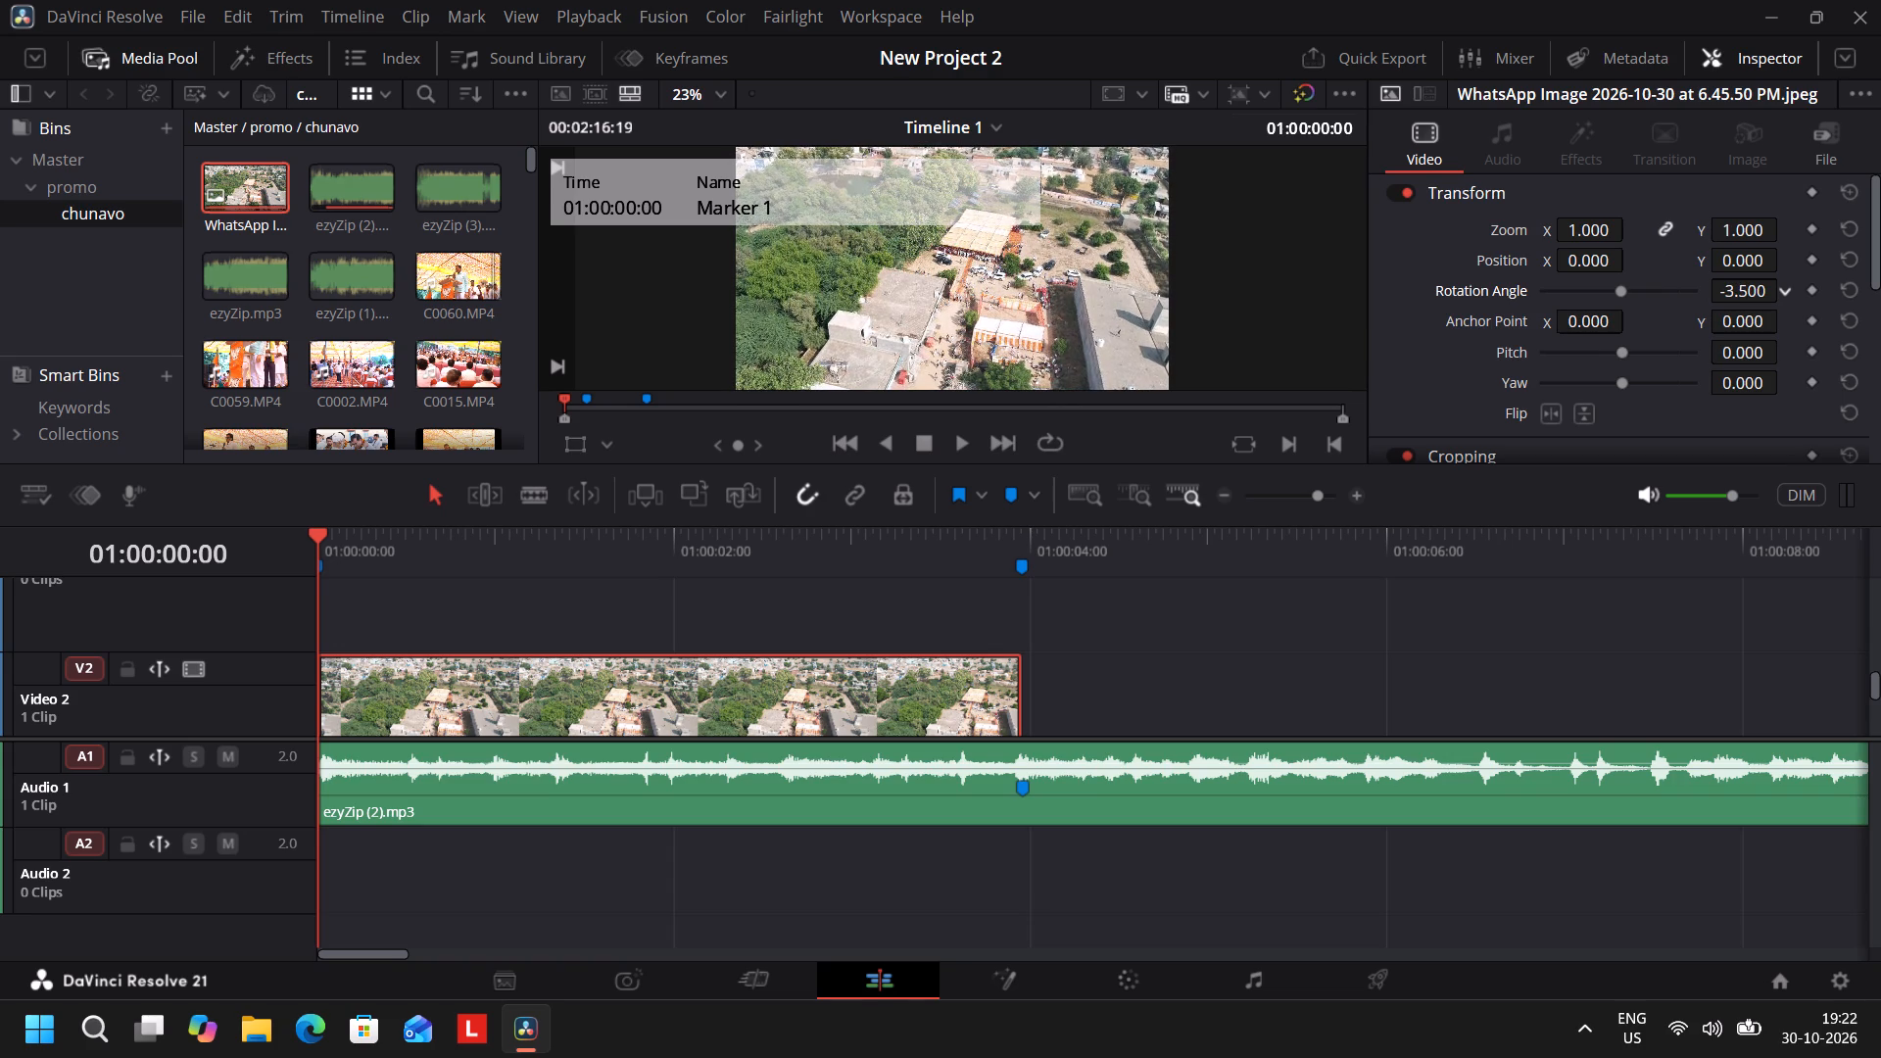
{"action": "left_click_drag", "start_coordinate": [1698, 293], "coordinate": [1678, 293]}
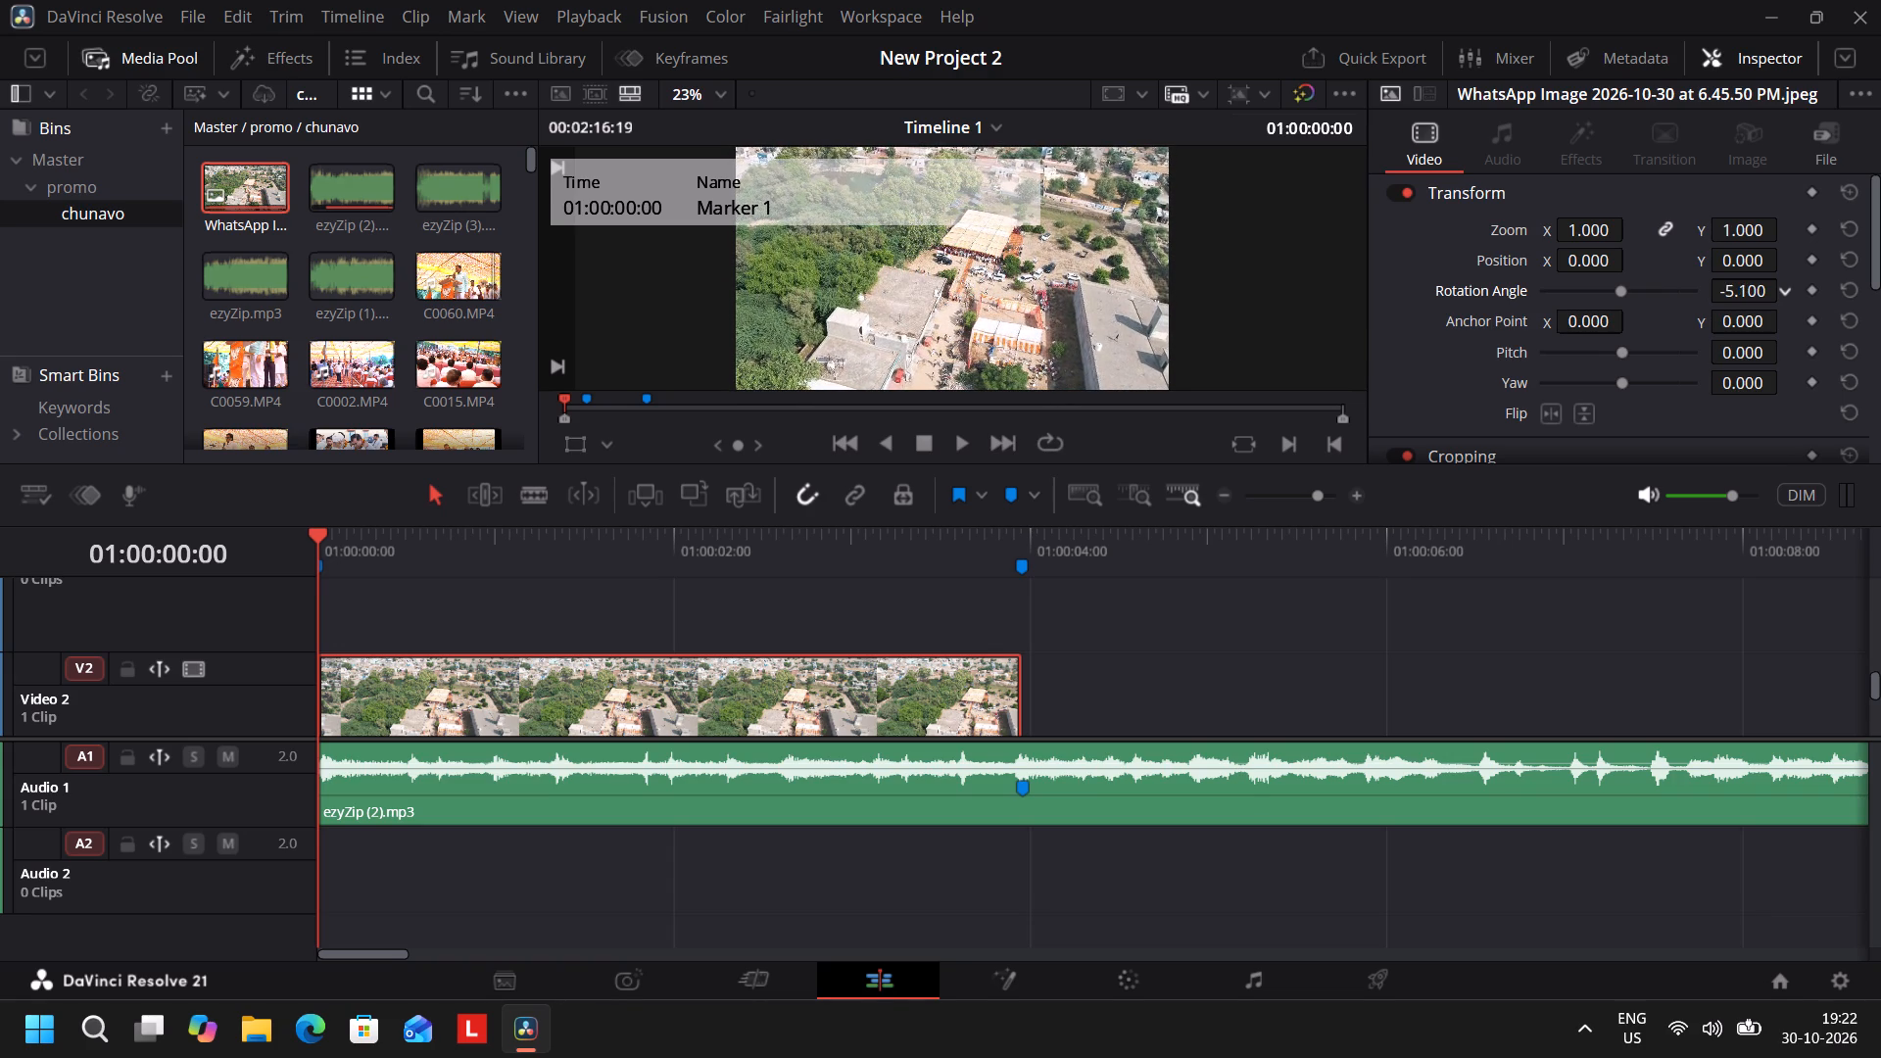
{"action": "left_click_drag", "start_coordinate": [1678, 293], "coordinate": [1644, 293]}
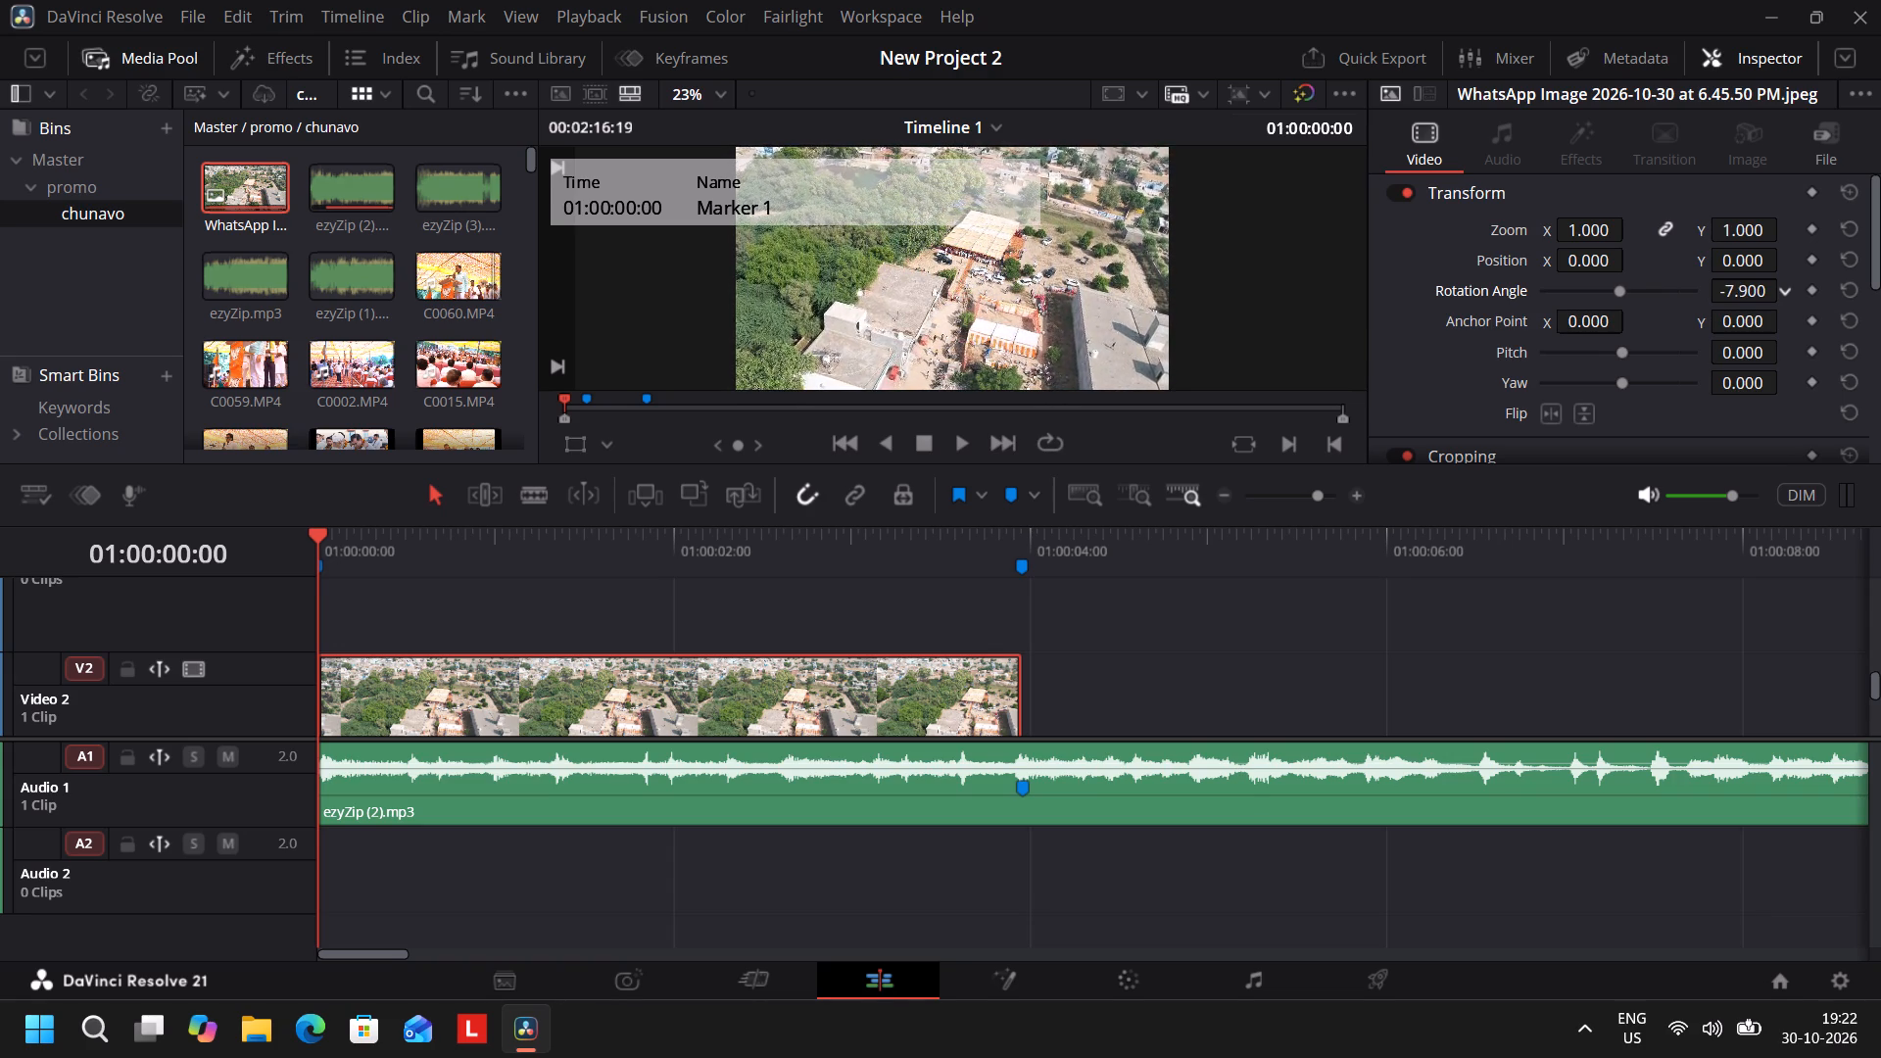
{"action": "left_click_drag", "start_coordinate": [1644, 293], "coordinate": [1631, 293]}
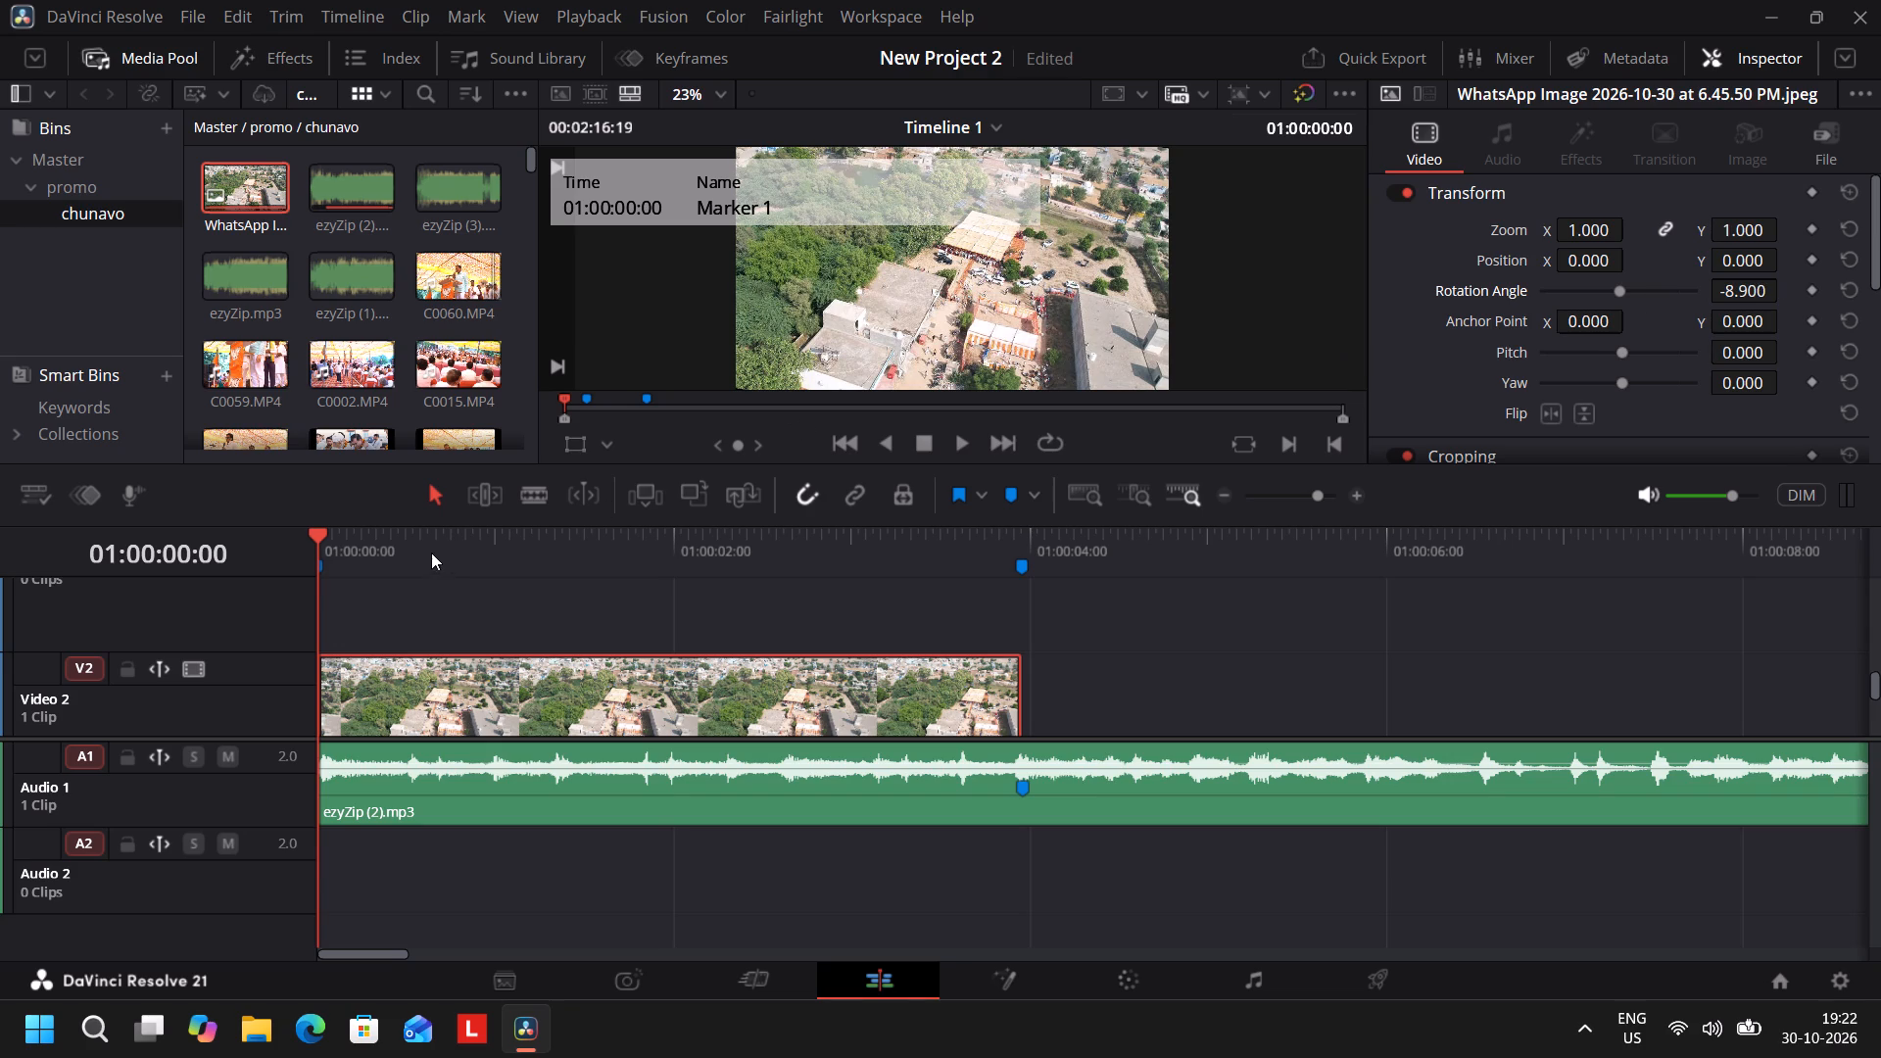
Add a Rotation Angle keyframe to the aerial image clip at its end, 01:00:03:23.
{"action": "left_click_drag", "start_coordinate": [311, 530], "coordinate": [983, 553]}
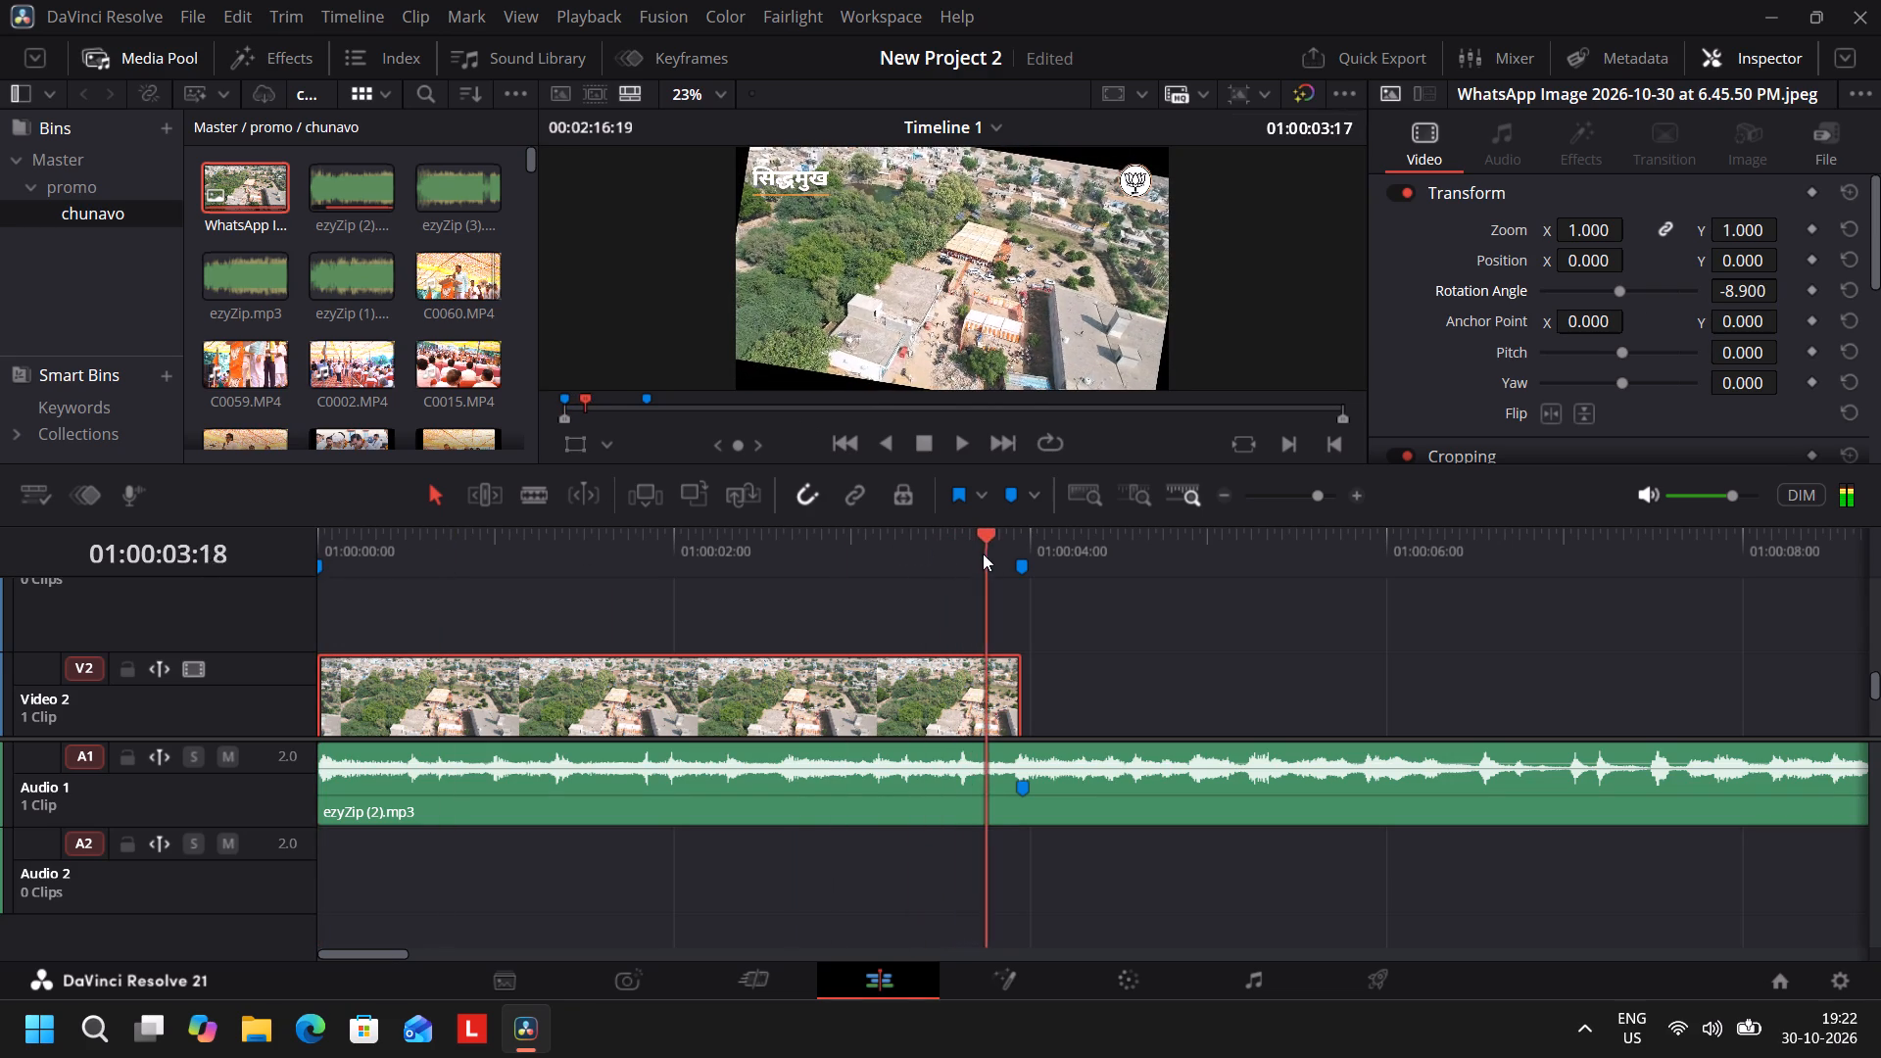
{"action": "left_click_drag", "start_coordinate": [983, 553], "coordinate": [1025, 558]}
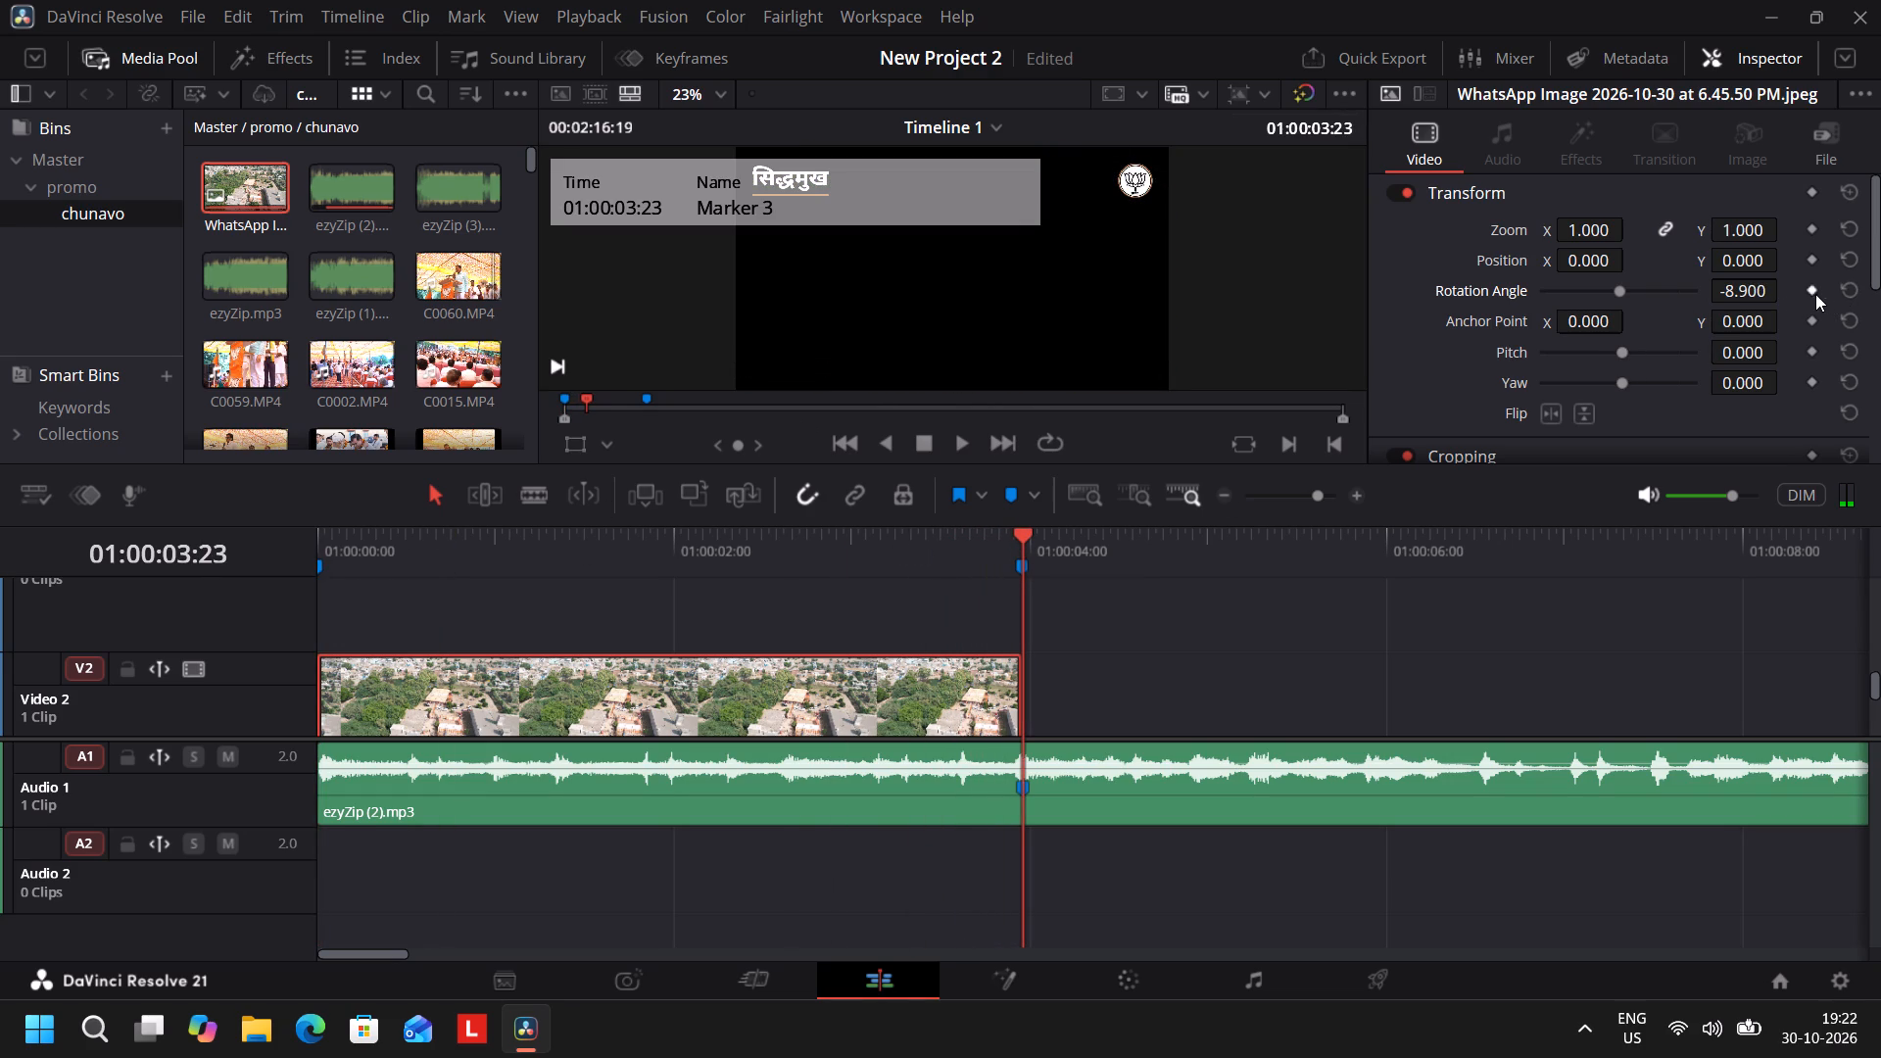
{"action": "left_click", "coordinate": [914, 681]}
{"action": "left_click", "coordinate": [1807, 290]}
Add a Rotation Angle keyframe of -8.900 to the aerial image clip at the timeline start, 01:00:00:00.
{"action": "left_click_drag", "start_coordinate": [1018, 551], "coordinate": [113, 571]}
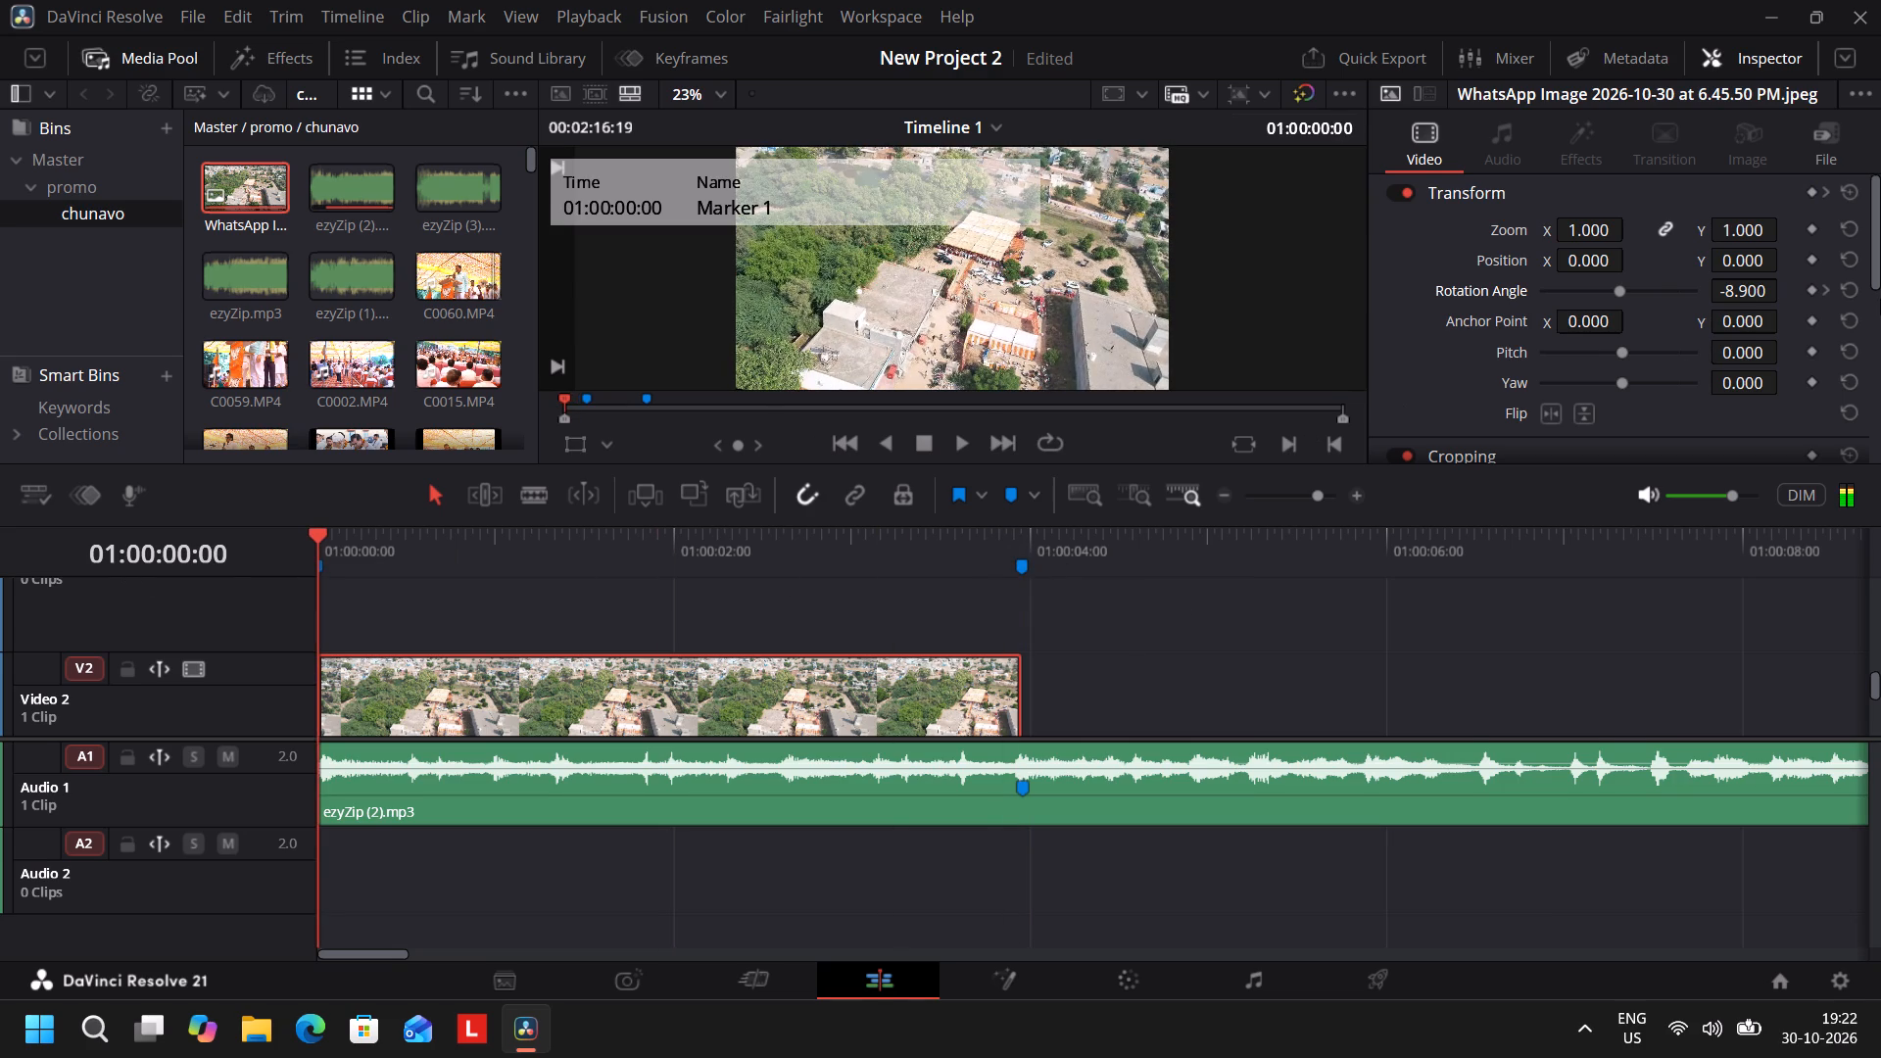
{"action": "left_click", "coordinate": [1806, 289]}
{"action": "left_click", "coordinate": [1816, 289]}
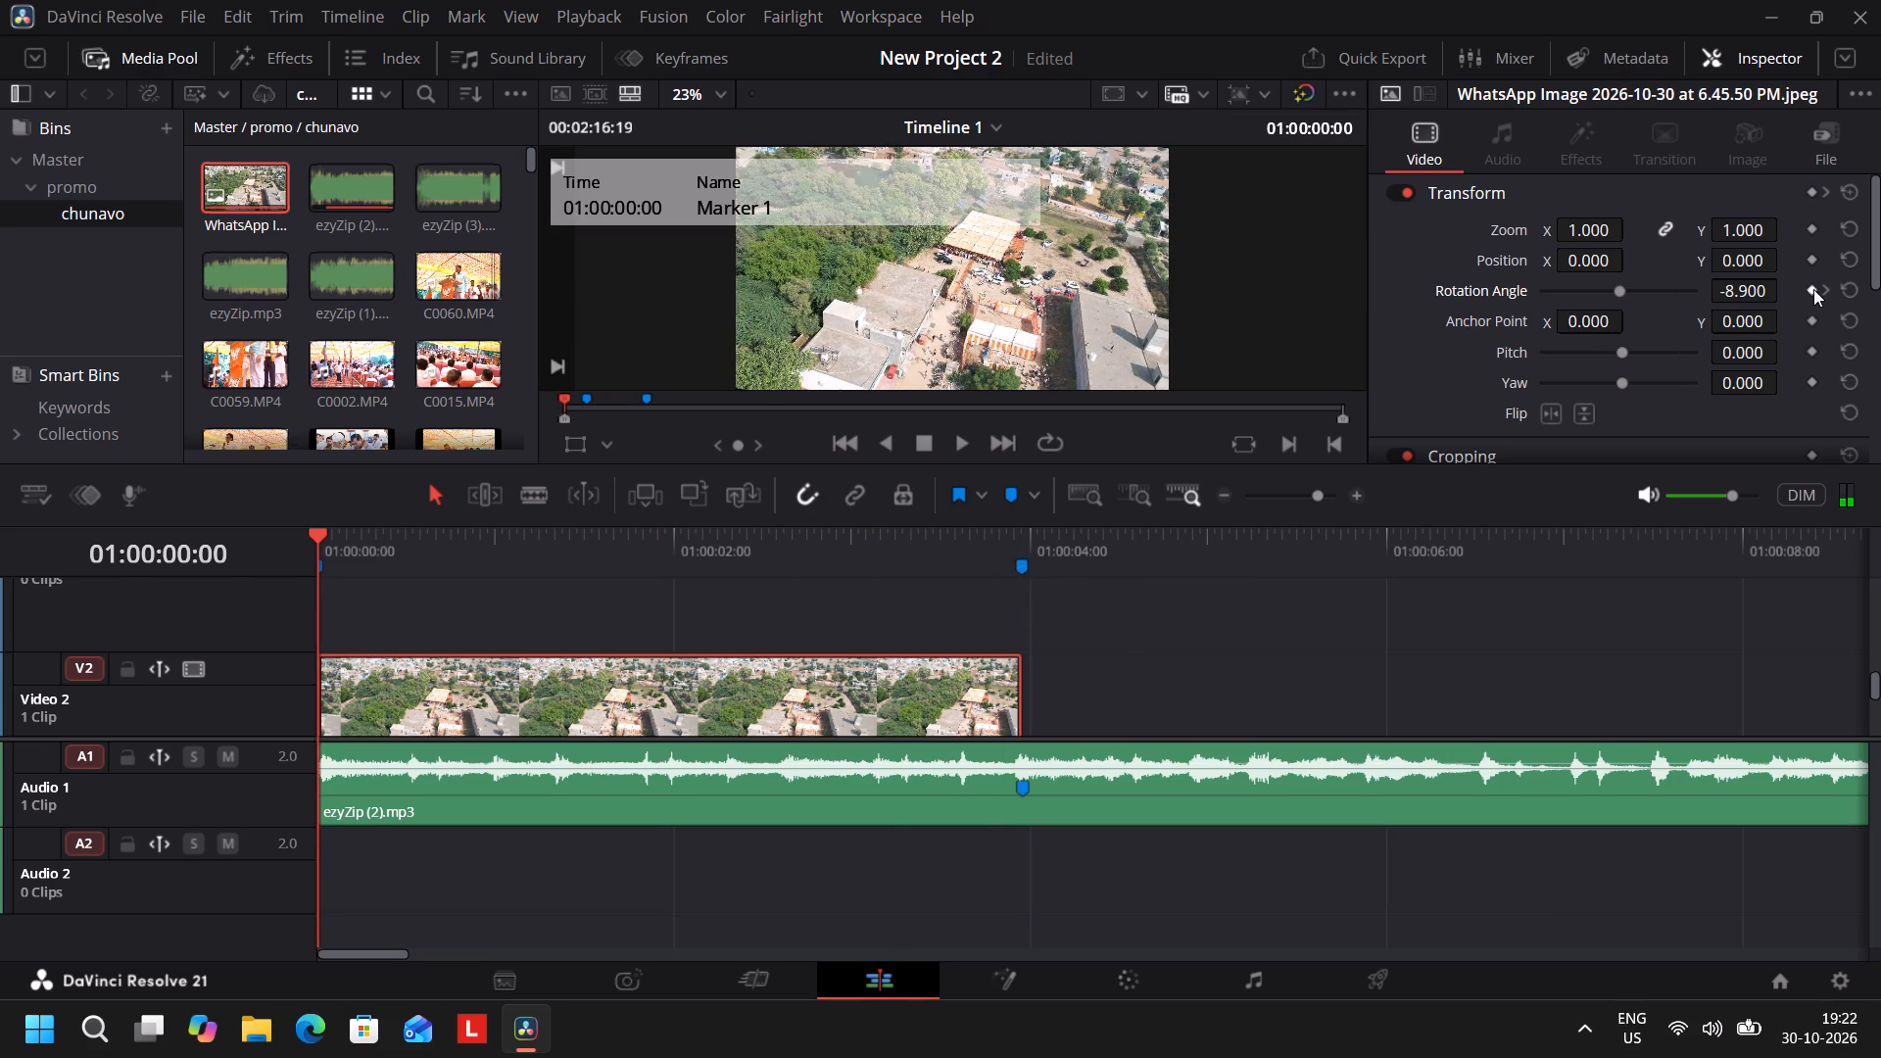
{"action": "left_click", "coordinate": [1813, 289]}
Set the aerial image clip's Rotation Angle to 0 at its end keyframe, 01:00:03:23.
{"action": "left_click", "coordinate": [1830, 289]}
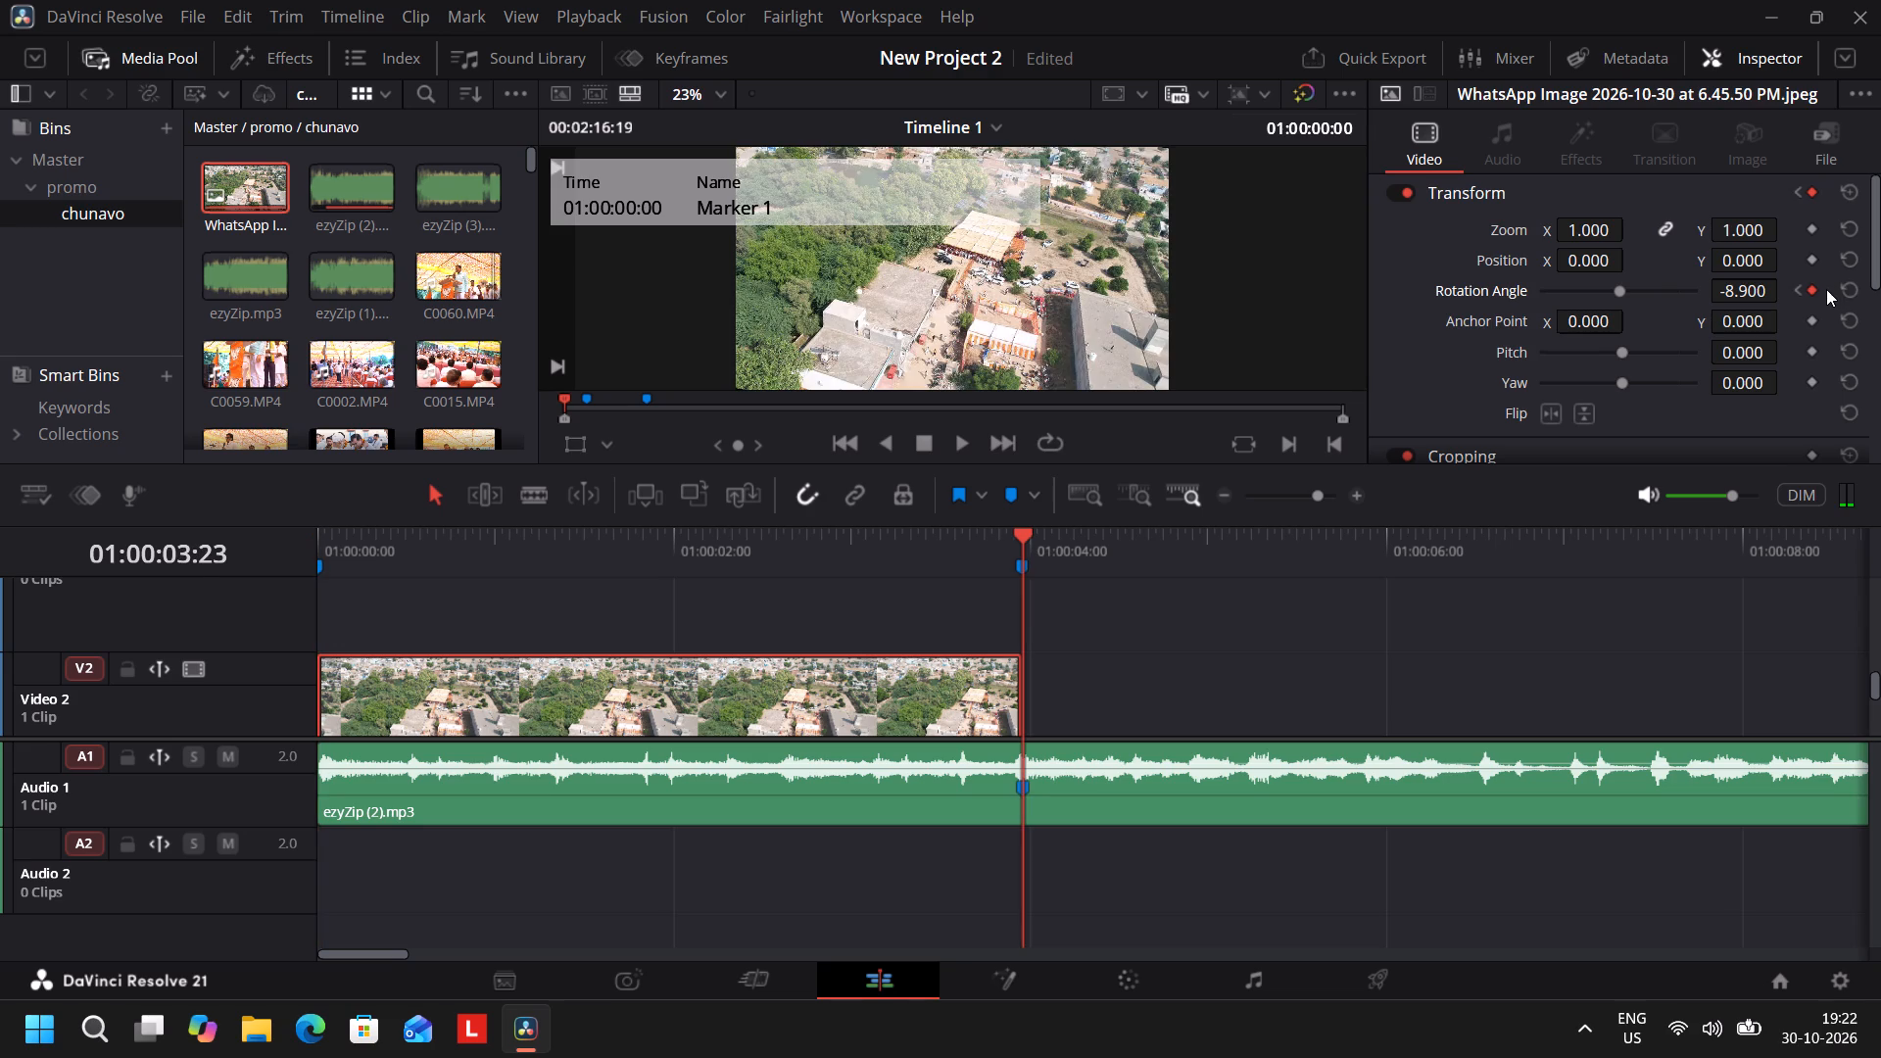
{"action": "double_click", "coordinate": [1752, 289]}
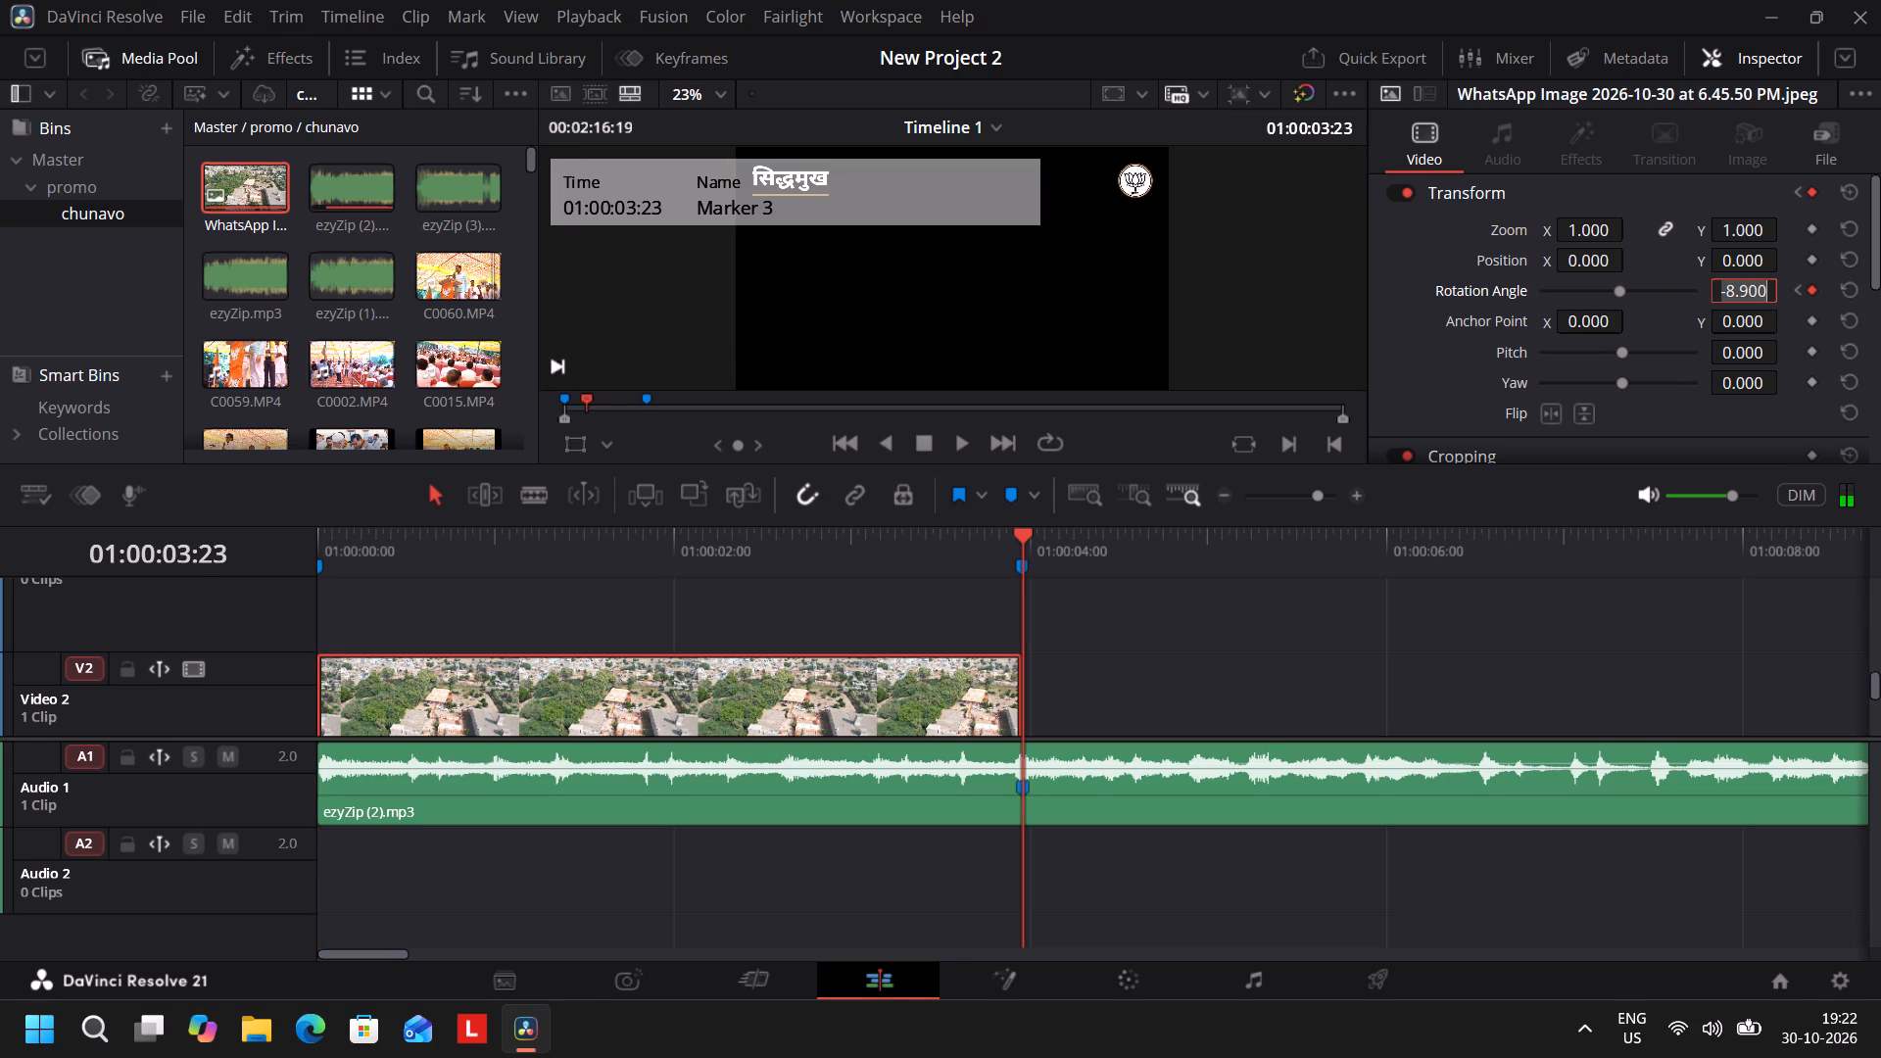
{"action": "key", "text": "BackSpace"}
{"action": "key", "text": "0"}
{"action": "left_click", "coordinate": [1409, 296]}
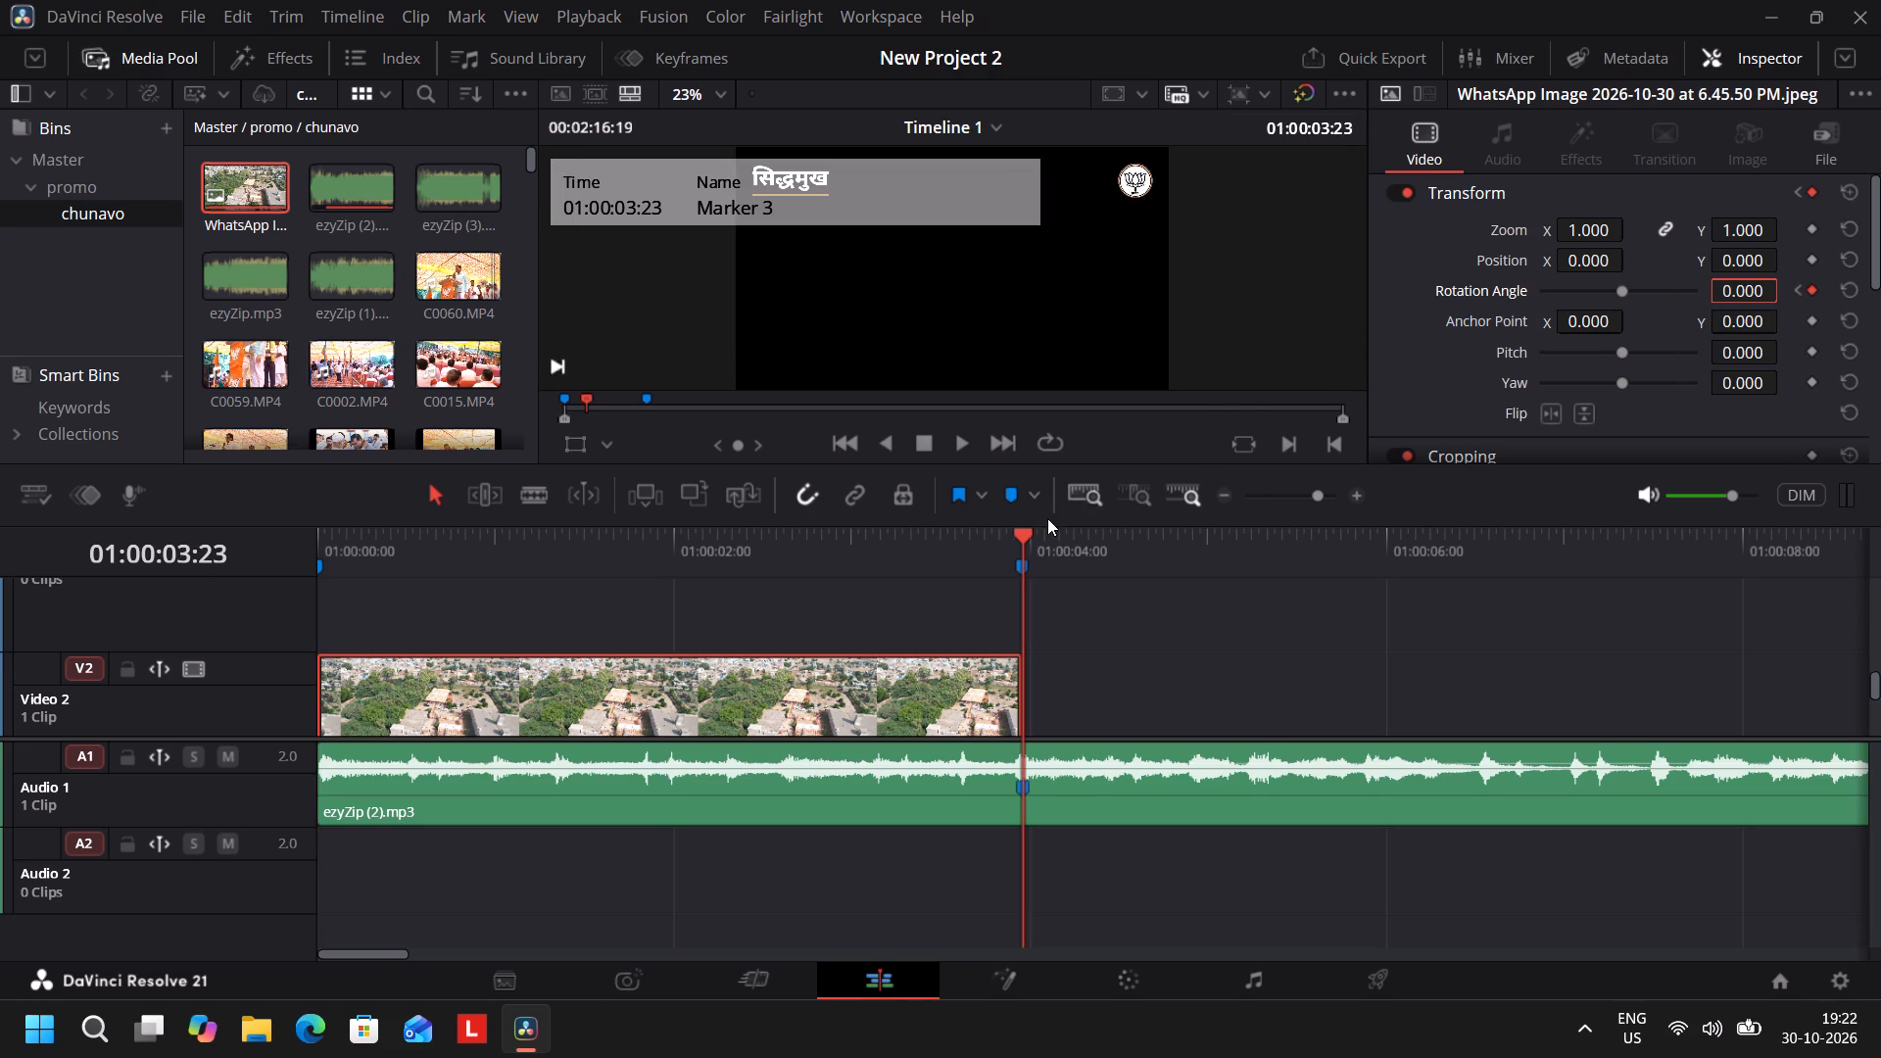
Play back the aerial image clip from the start to review its keyframed rotation, enlarging the viewer area for a better look.
{"action": "left_click_drag", "start_coordinate": [1025, 548], "coordinate": [119, 564]}
{"action": "key", "text": "space"}
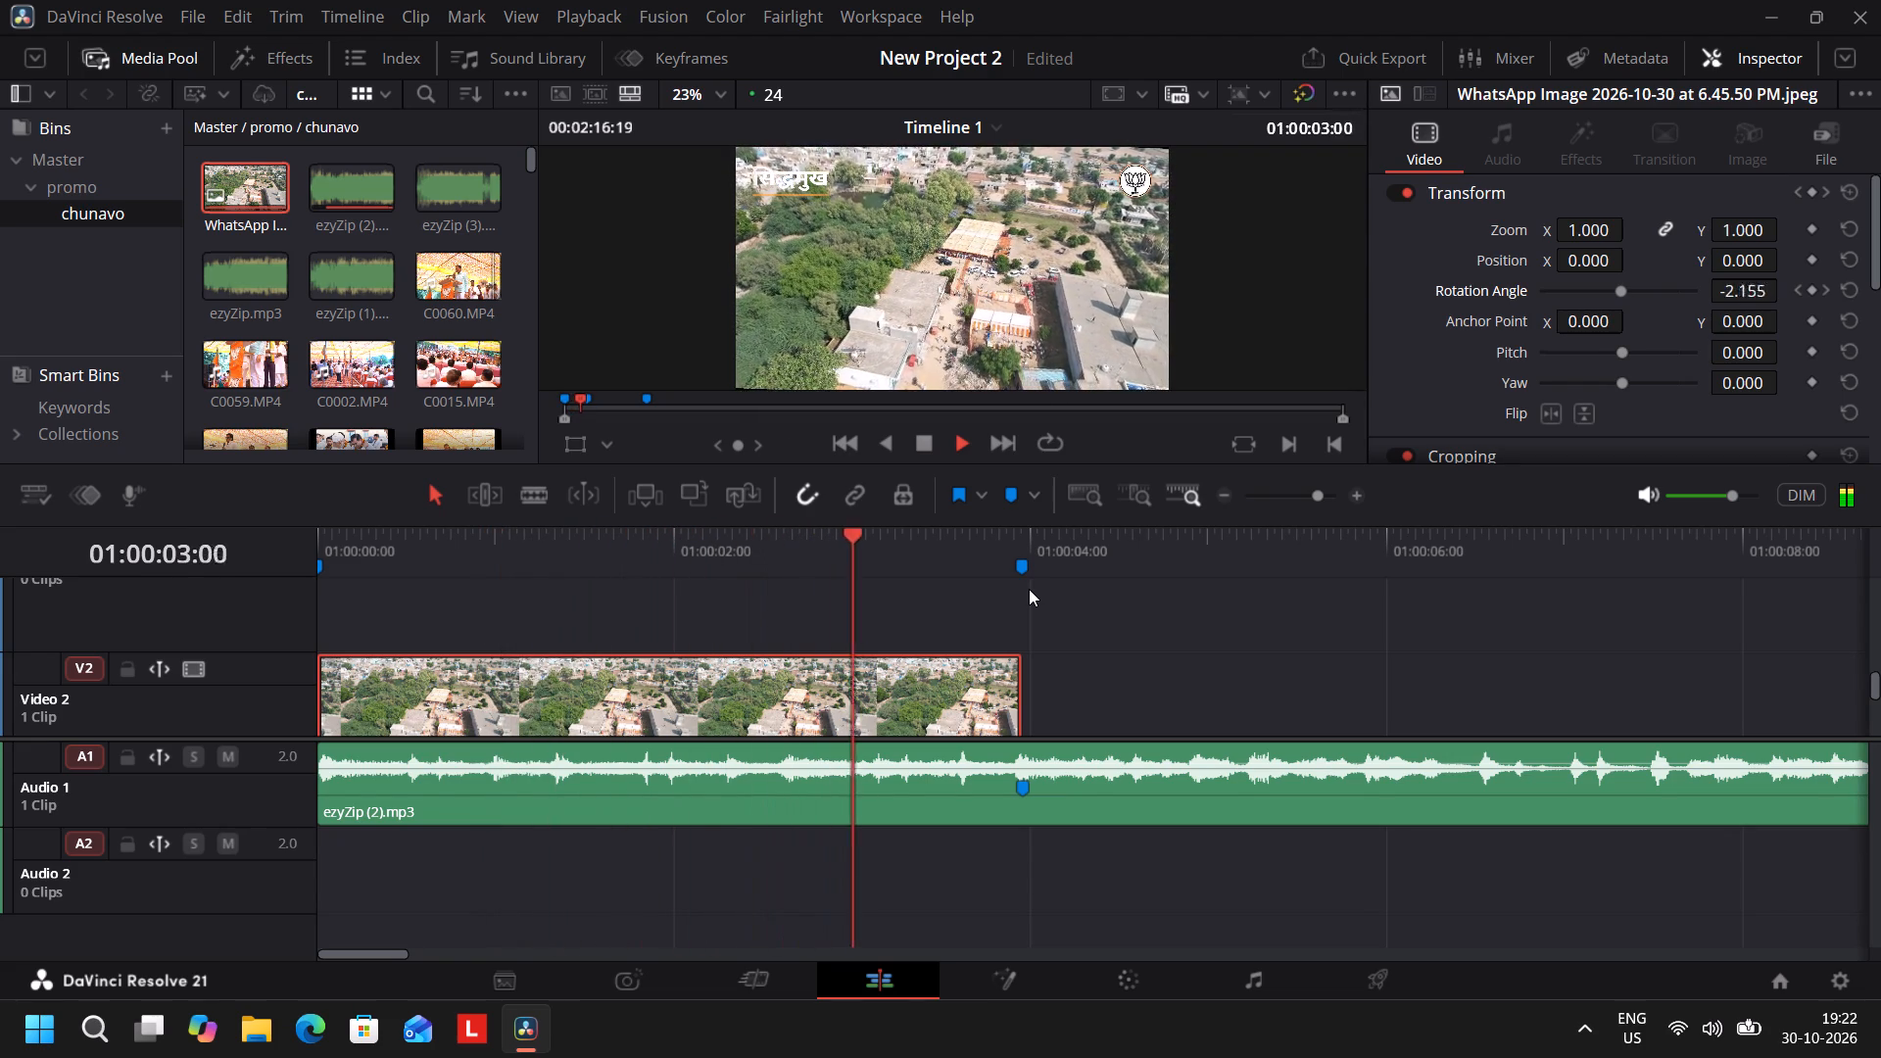
{"action": "key", "text": "space"}
{"action": "left_click_drag", "start_coordinate": [1067, 525], "coordinate": [829, 569]}
{"action": "left_click_drag", "start_coordinate": [1061, 600], "coordinate": [341, 603]}
{"action": "key", "text": "space"}
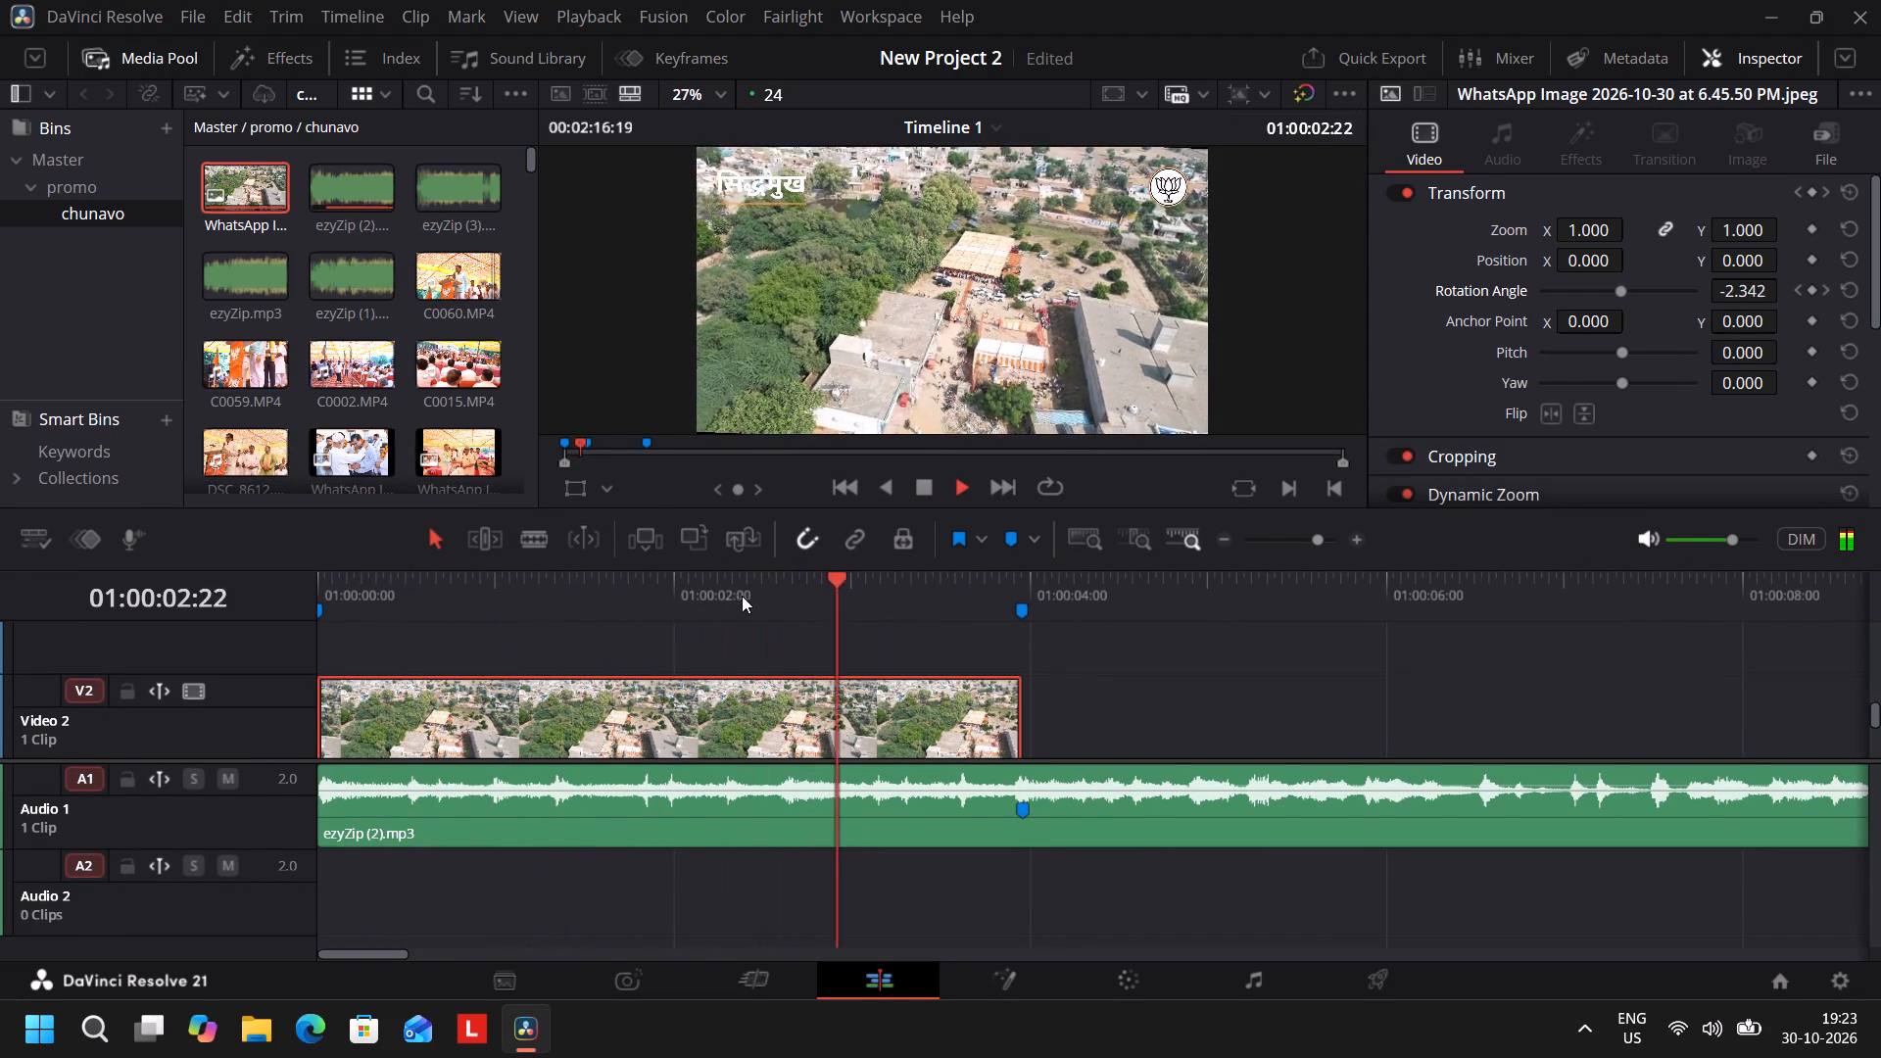
{"action": "key", "text": "space"}
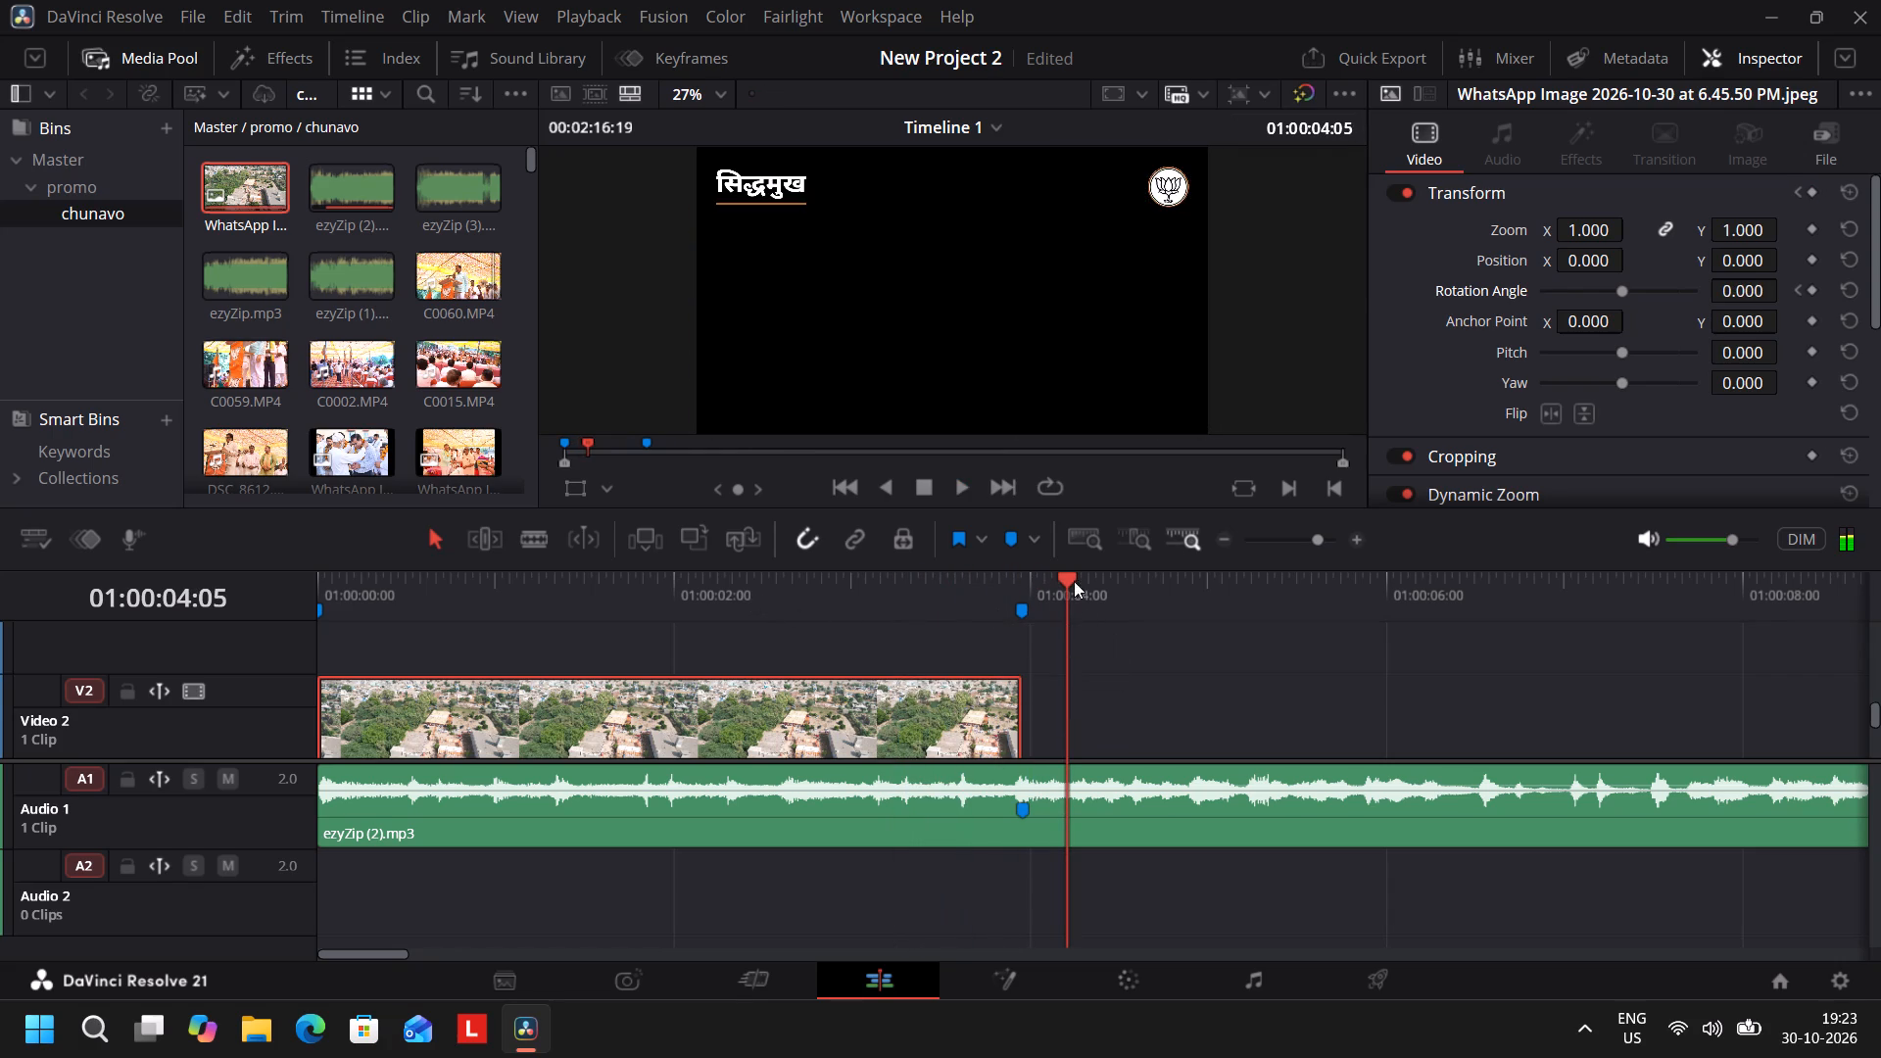
Set the aerial image clip's Zoom to 1.040 on both X and Y, checking the frame at 01:00:01:00.
{"action": "left_click_drag", "start_coordinate": [1072, 581], "coordinate": [494, 610]}
{"action": "left_click", "coordinate": [670, 707]}
{"action": "left_click", "coordinate": [1573, 218]}
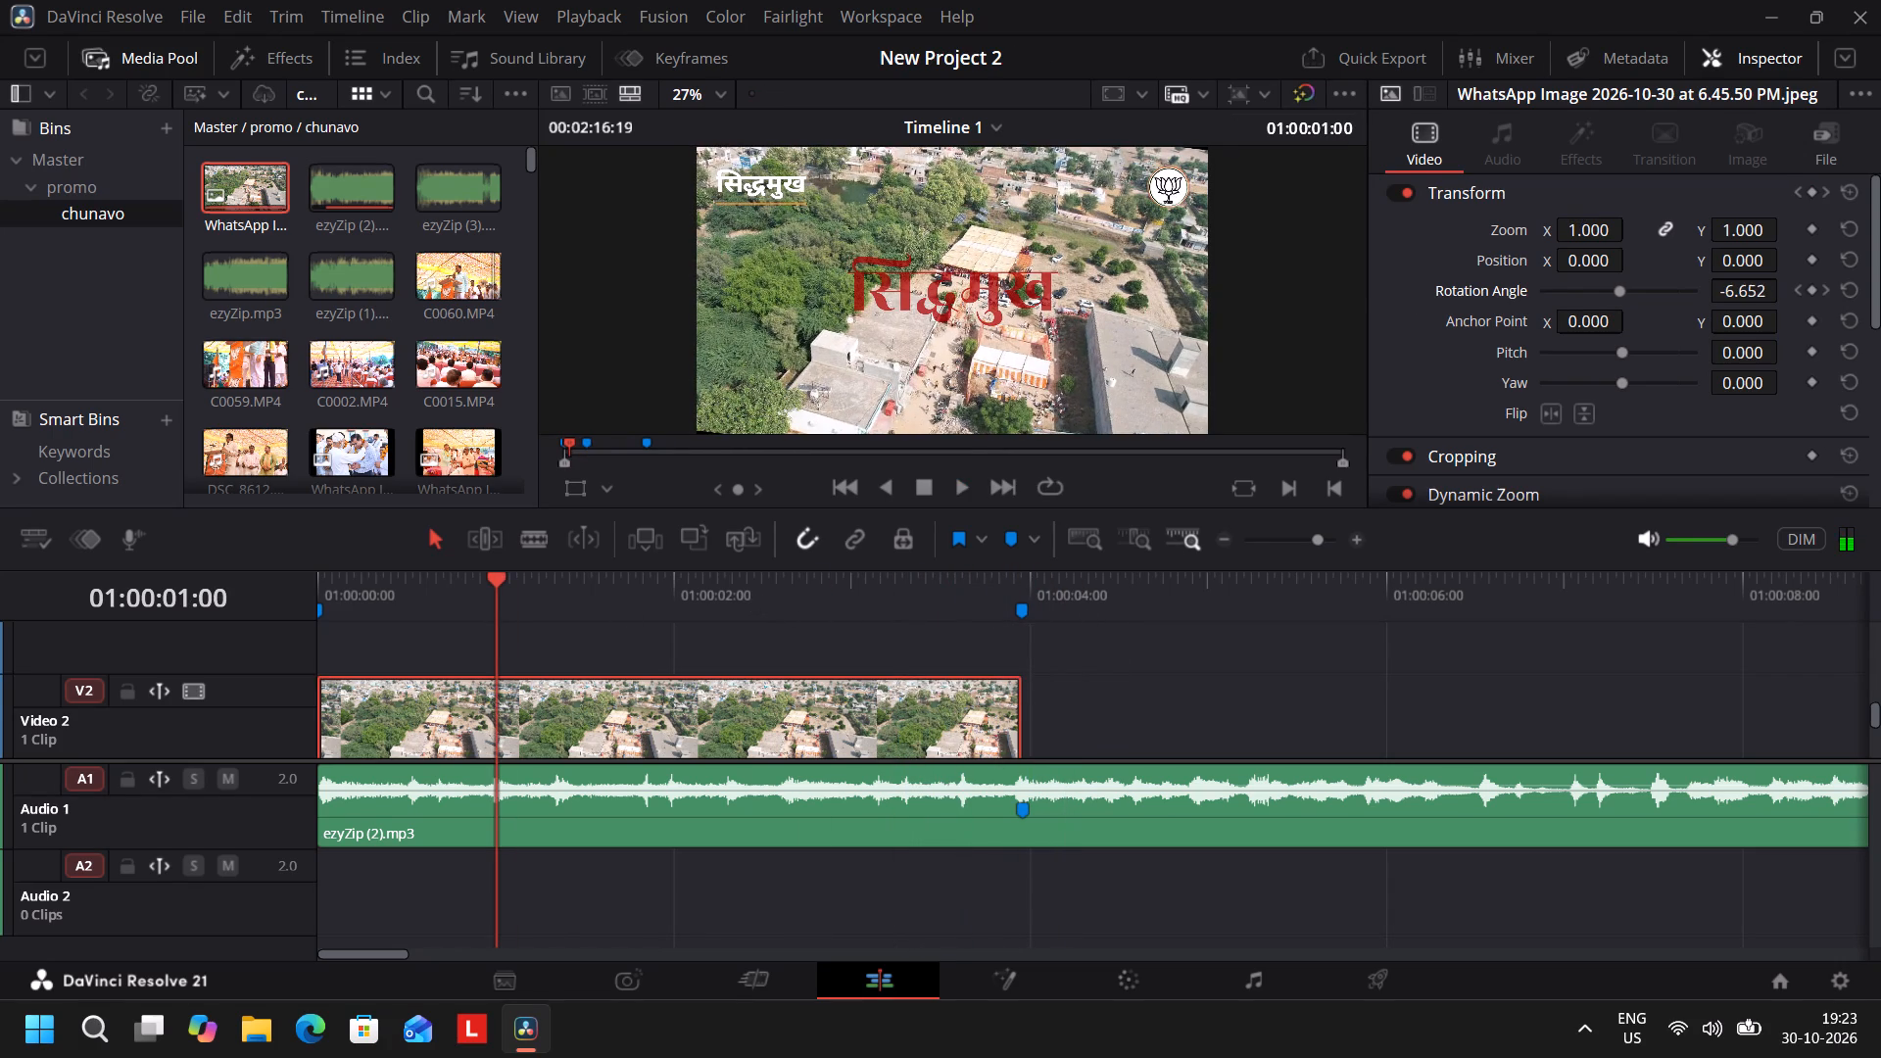
Play back the aerial image clip repeatedly from the start to review the combined zoom and rotation animation.
{"action": "key", "text": "space"}
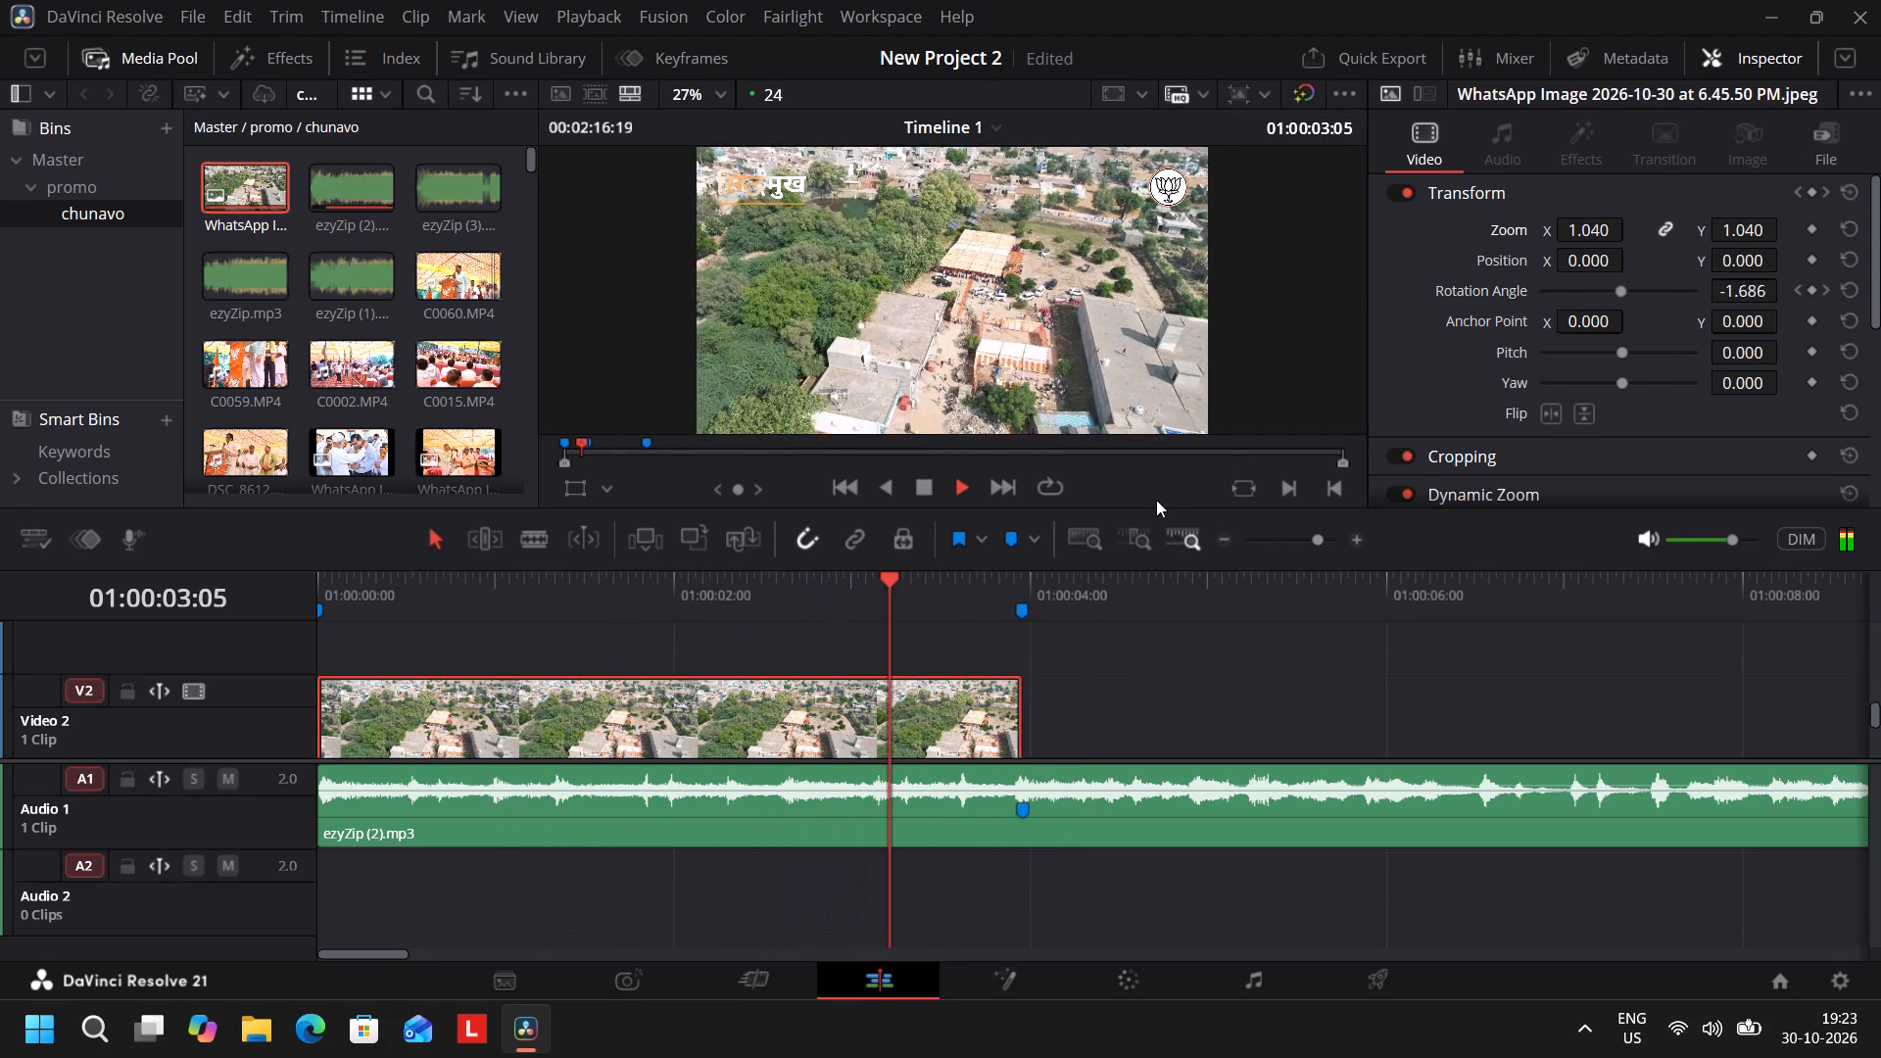
{"action": "key", "text": "space"}
{"action": "left_click_drag", "start_coordinate": [1070, 609], "coordinate": [217, 622]}
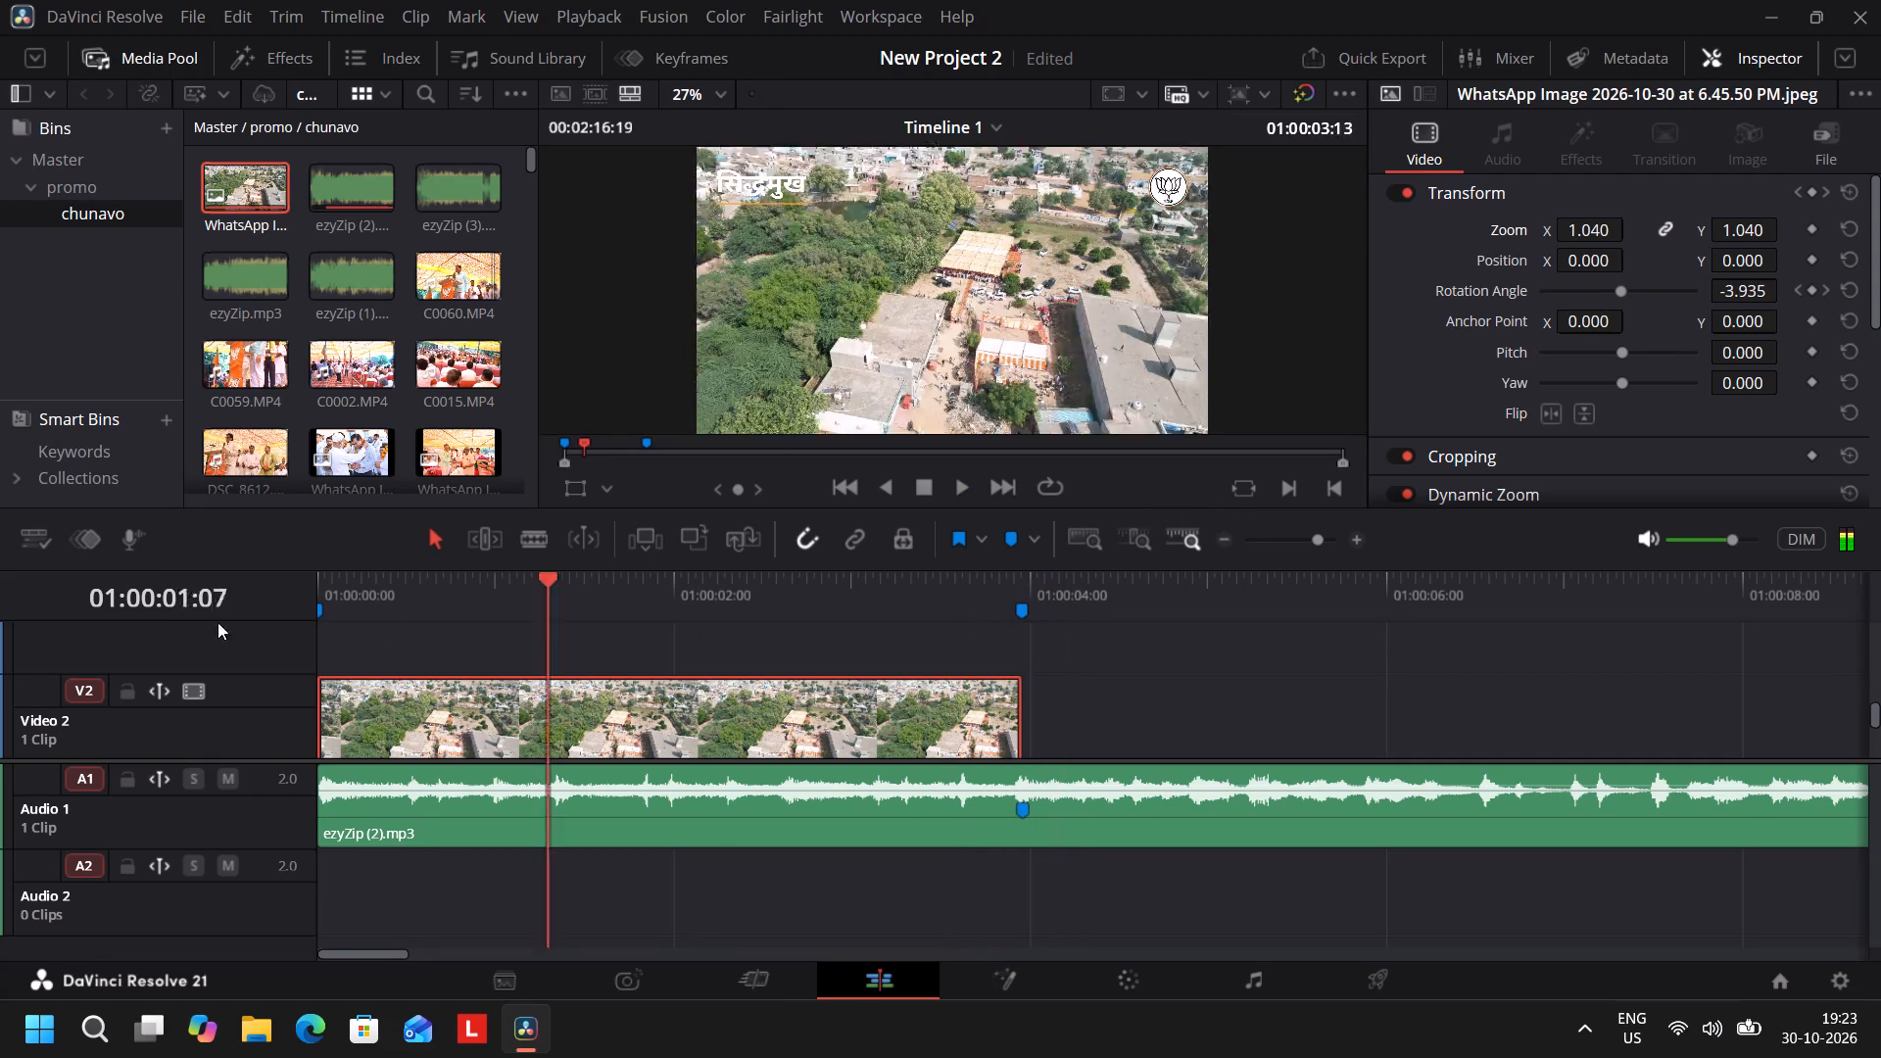
{"action": "left_click_drag", "start_coordinate": [217, 622], "coordinate": [0, 617]}
{"action": "key", "text": "space"}
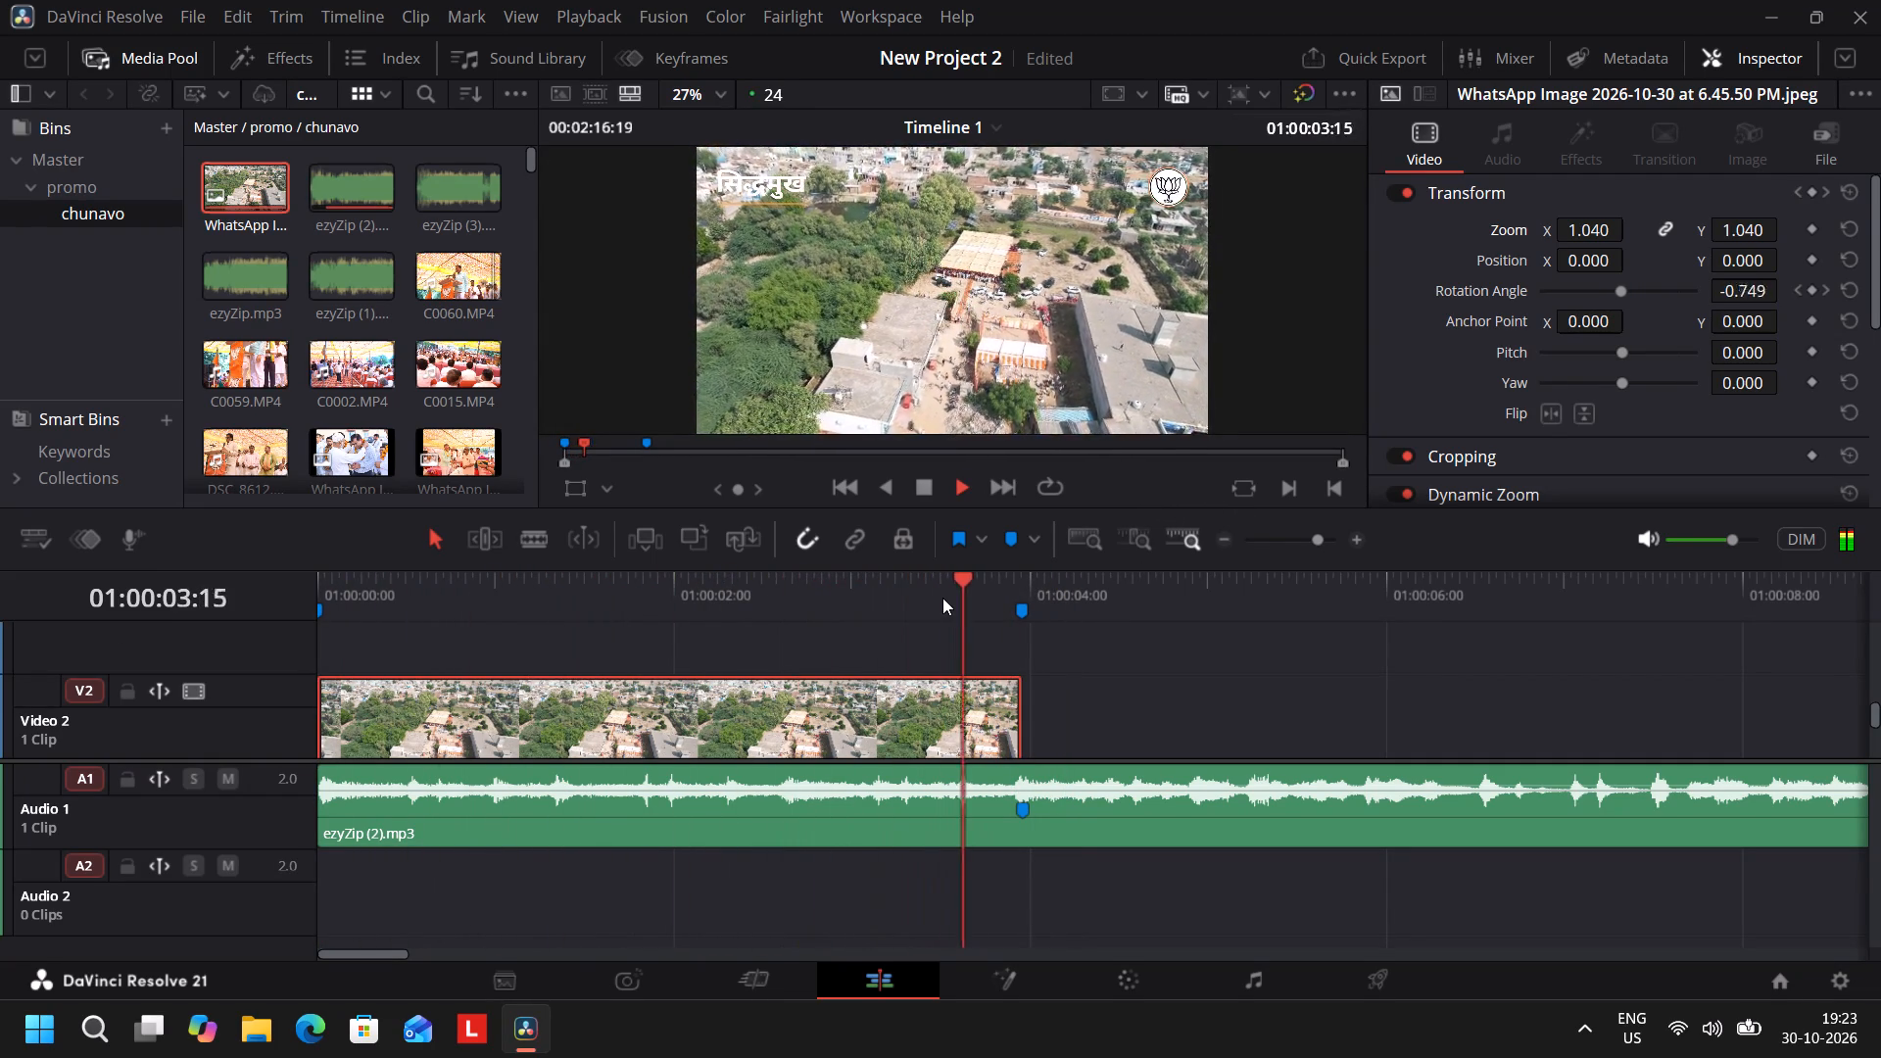
{"action": "key", "text": "space"}
{"action": "left_click_drag", "start_coordinate": [1028, 596], "coordinate": [50, 575]}
{"action": "key", "text": "space"}
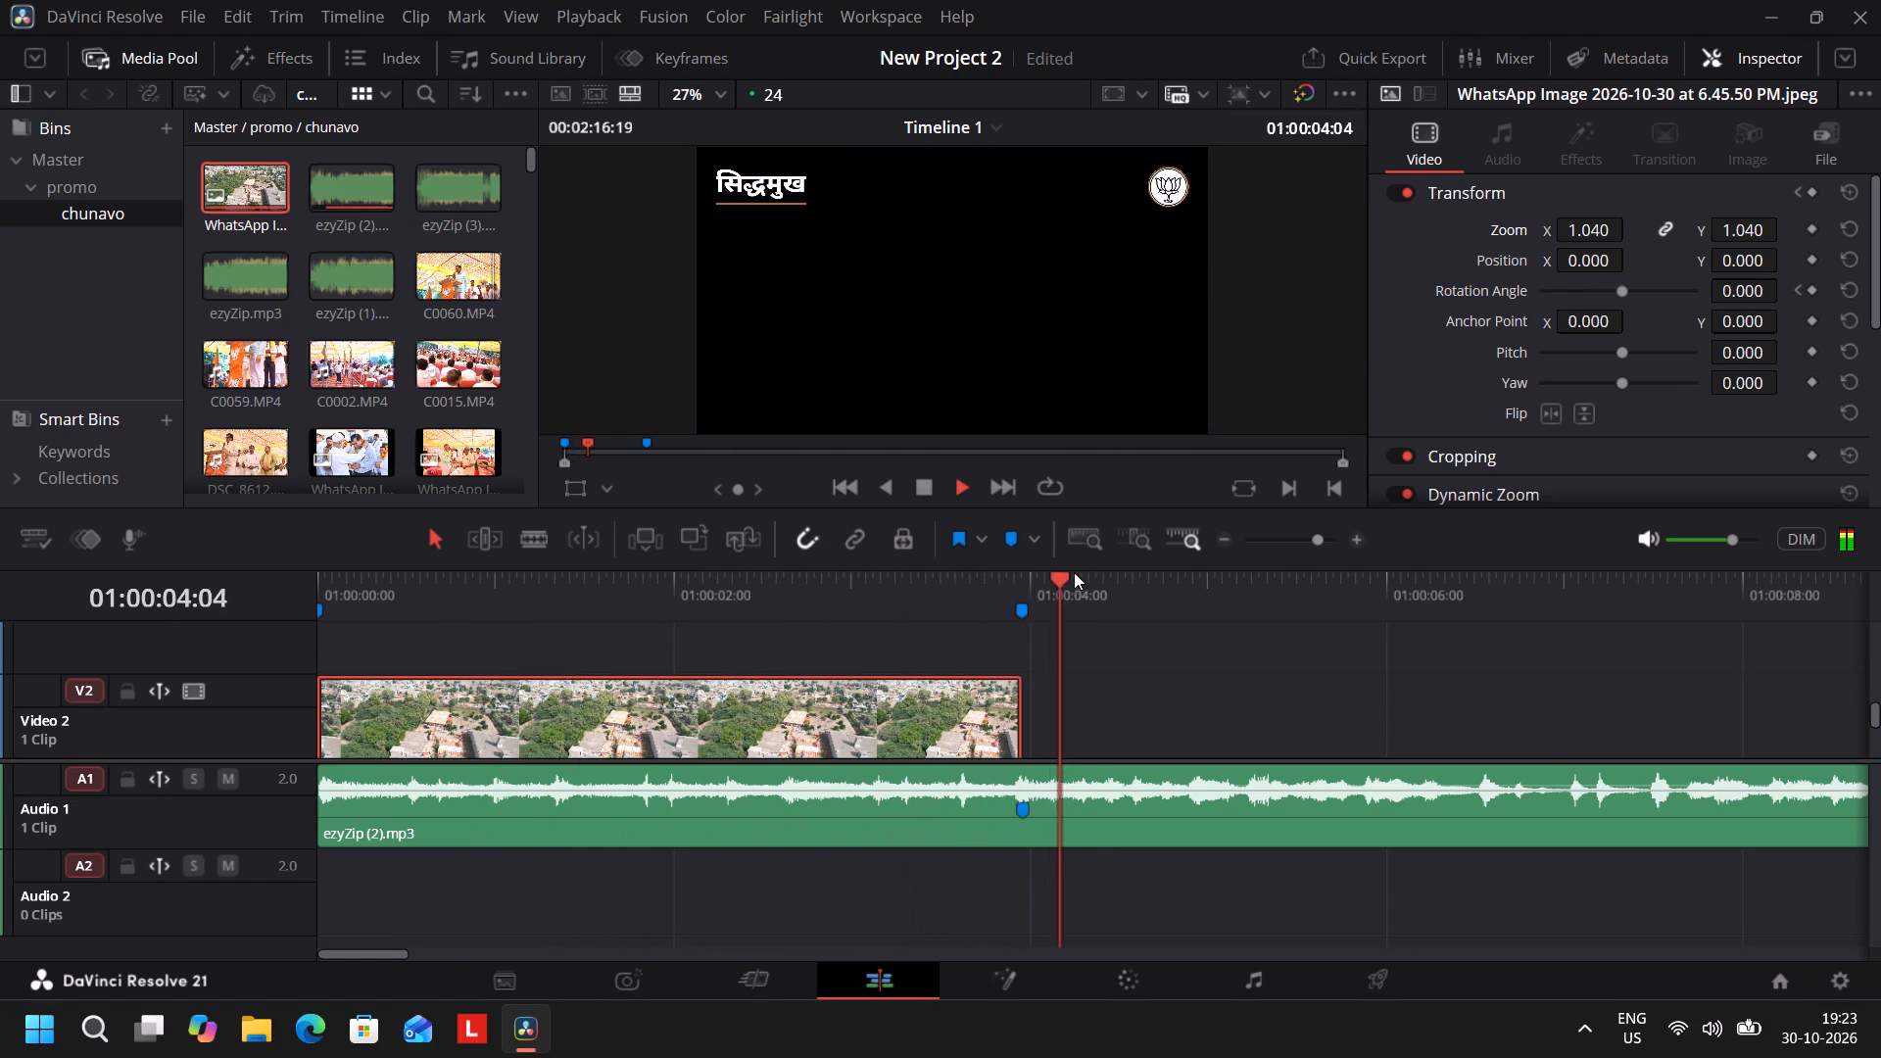
{"action": "key", "text": "space"}
Position the playhead at the aerial image clip's end, 01:00:03:23, and browse the chunavo bin for the following footage.
{"action": "left_click_drag", "start_coordinate": [1087, 583], "coordinate": [1021, 593]}
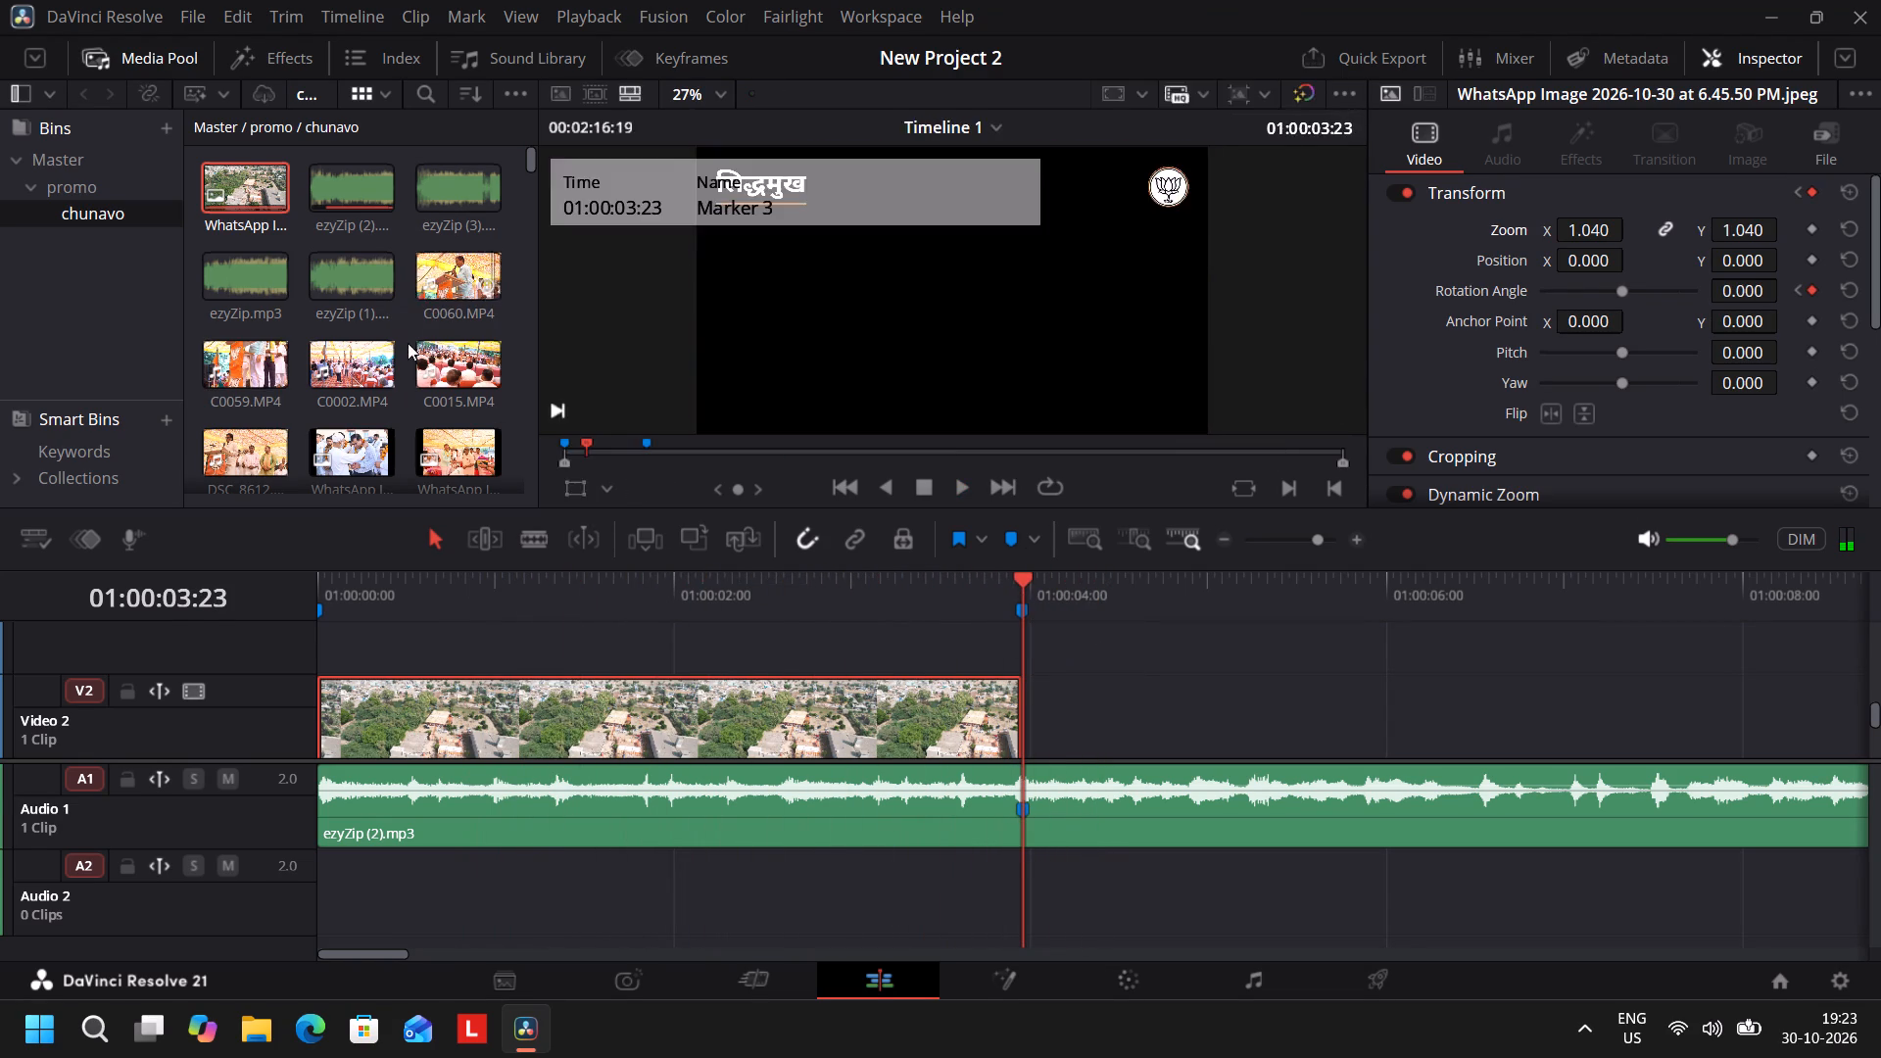
{"action": "scroll", "coordinate": [380, 381], "scroll_direction": "down", "scroll_amount": 1}
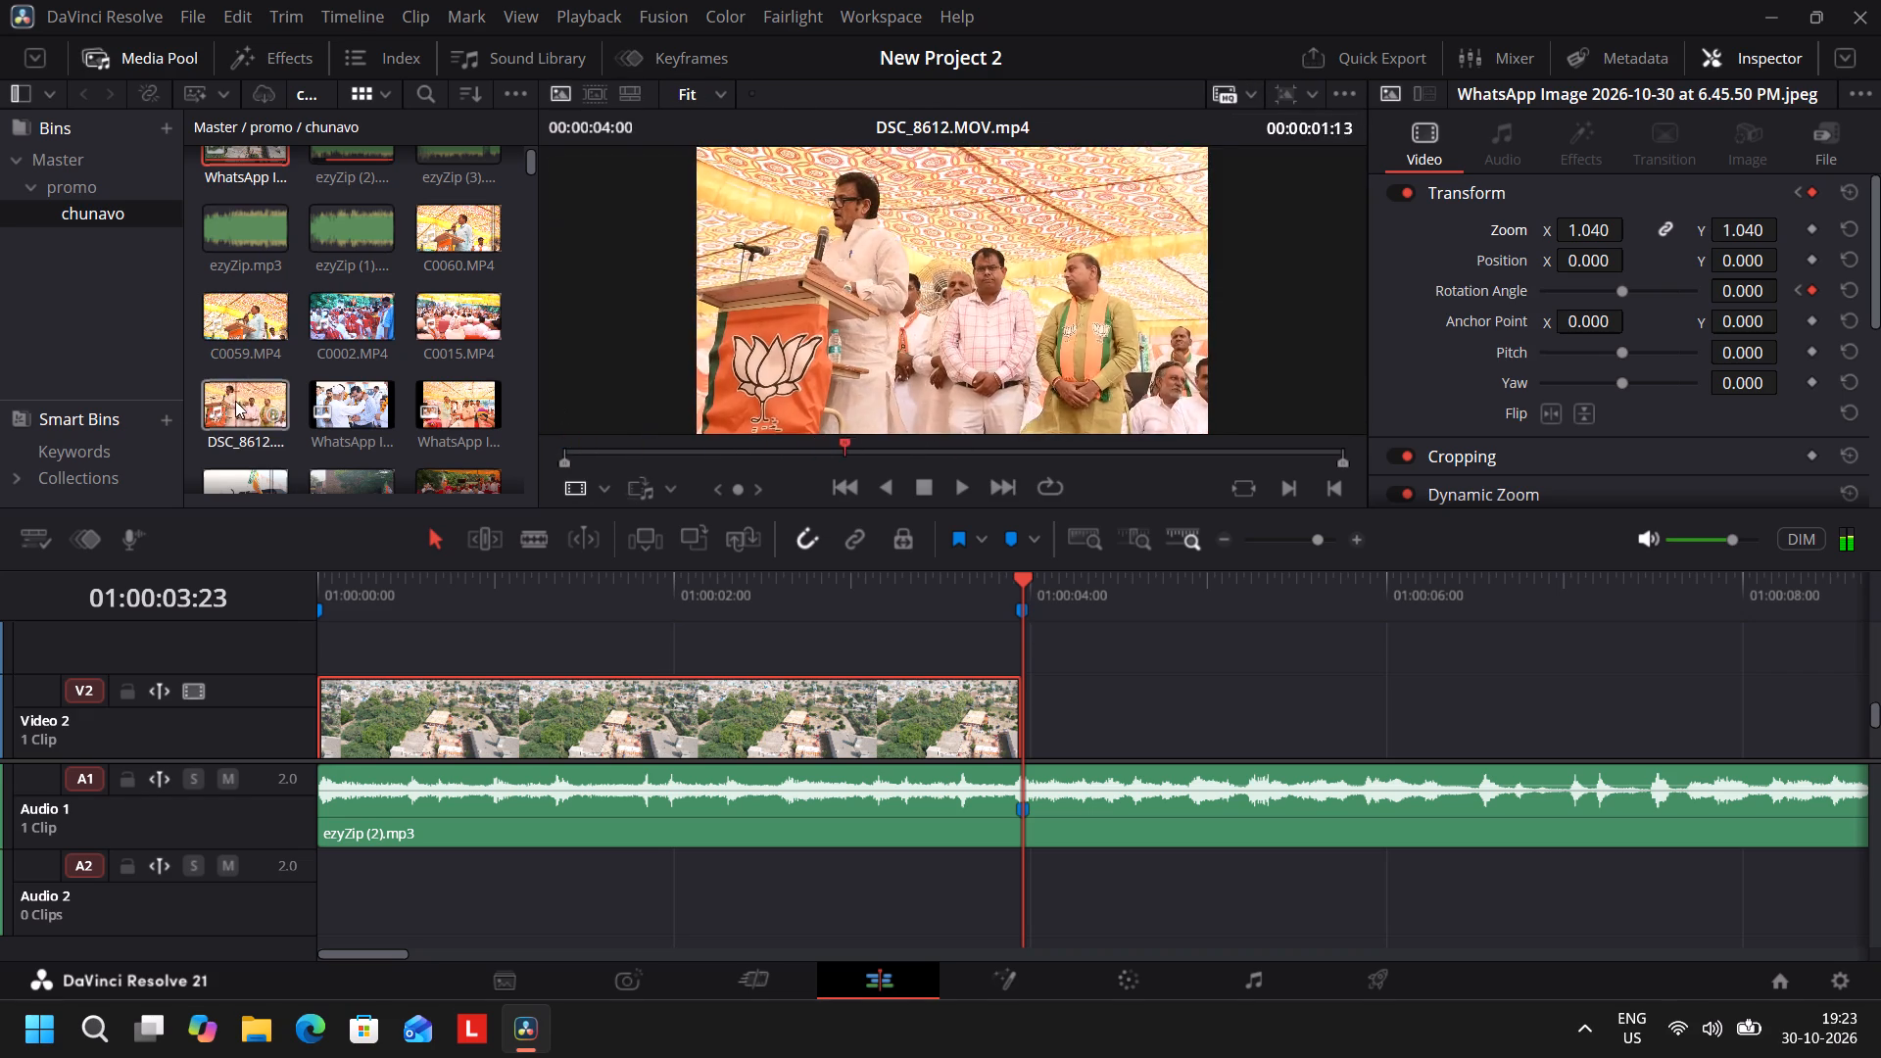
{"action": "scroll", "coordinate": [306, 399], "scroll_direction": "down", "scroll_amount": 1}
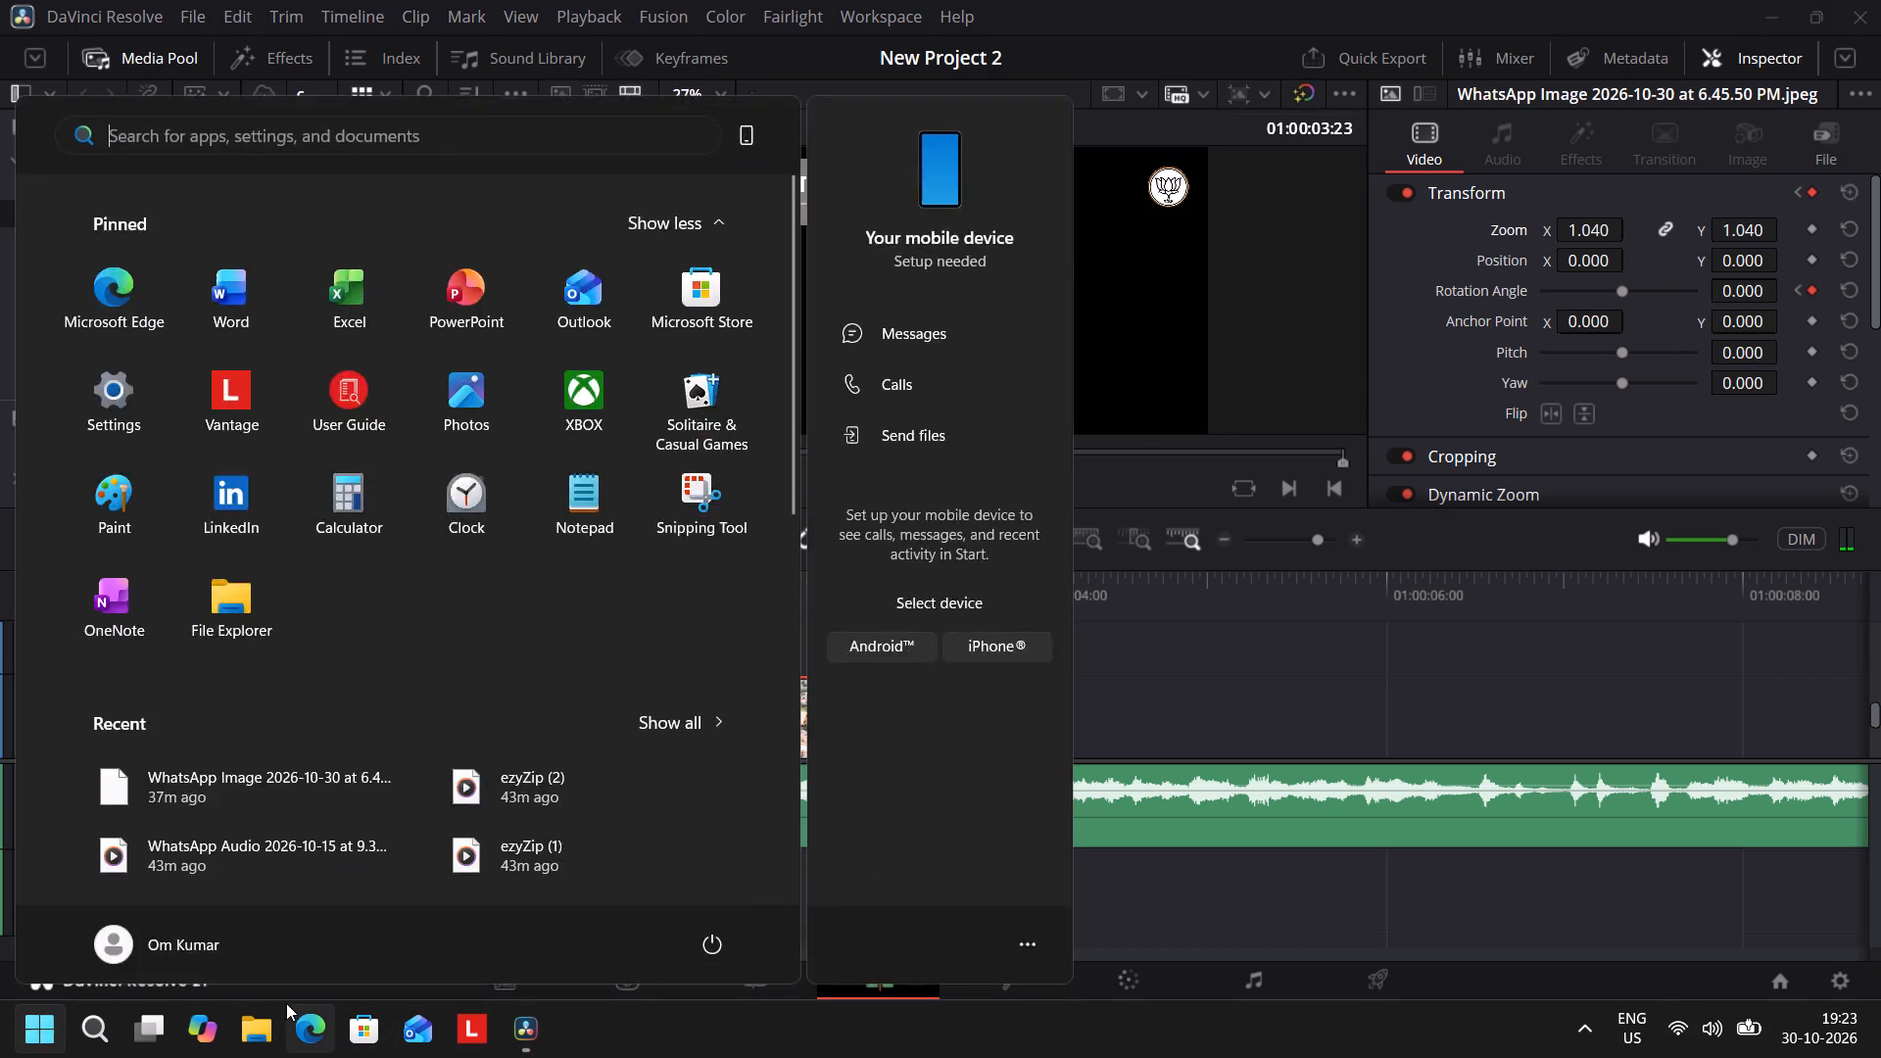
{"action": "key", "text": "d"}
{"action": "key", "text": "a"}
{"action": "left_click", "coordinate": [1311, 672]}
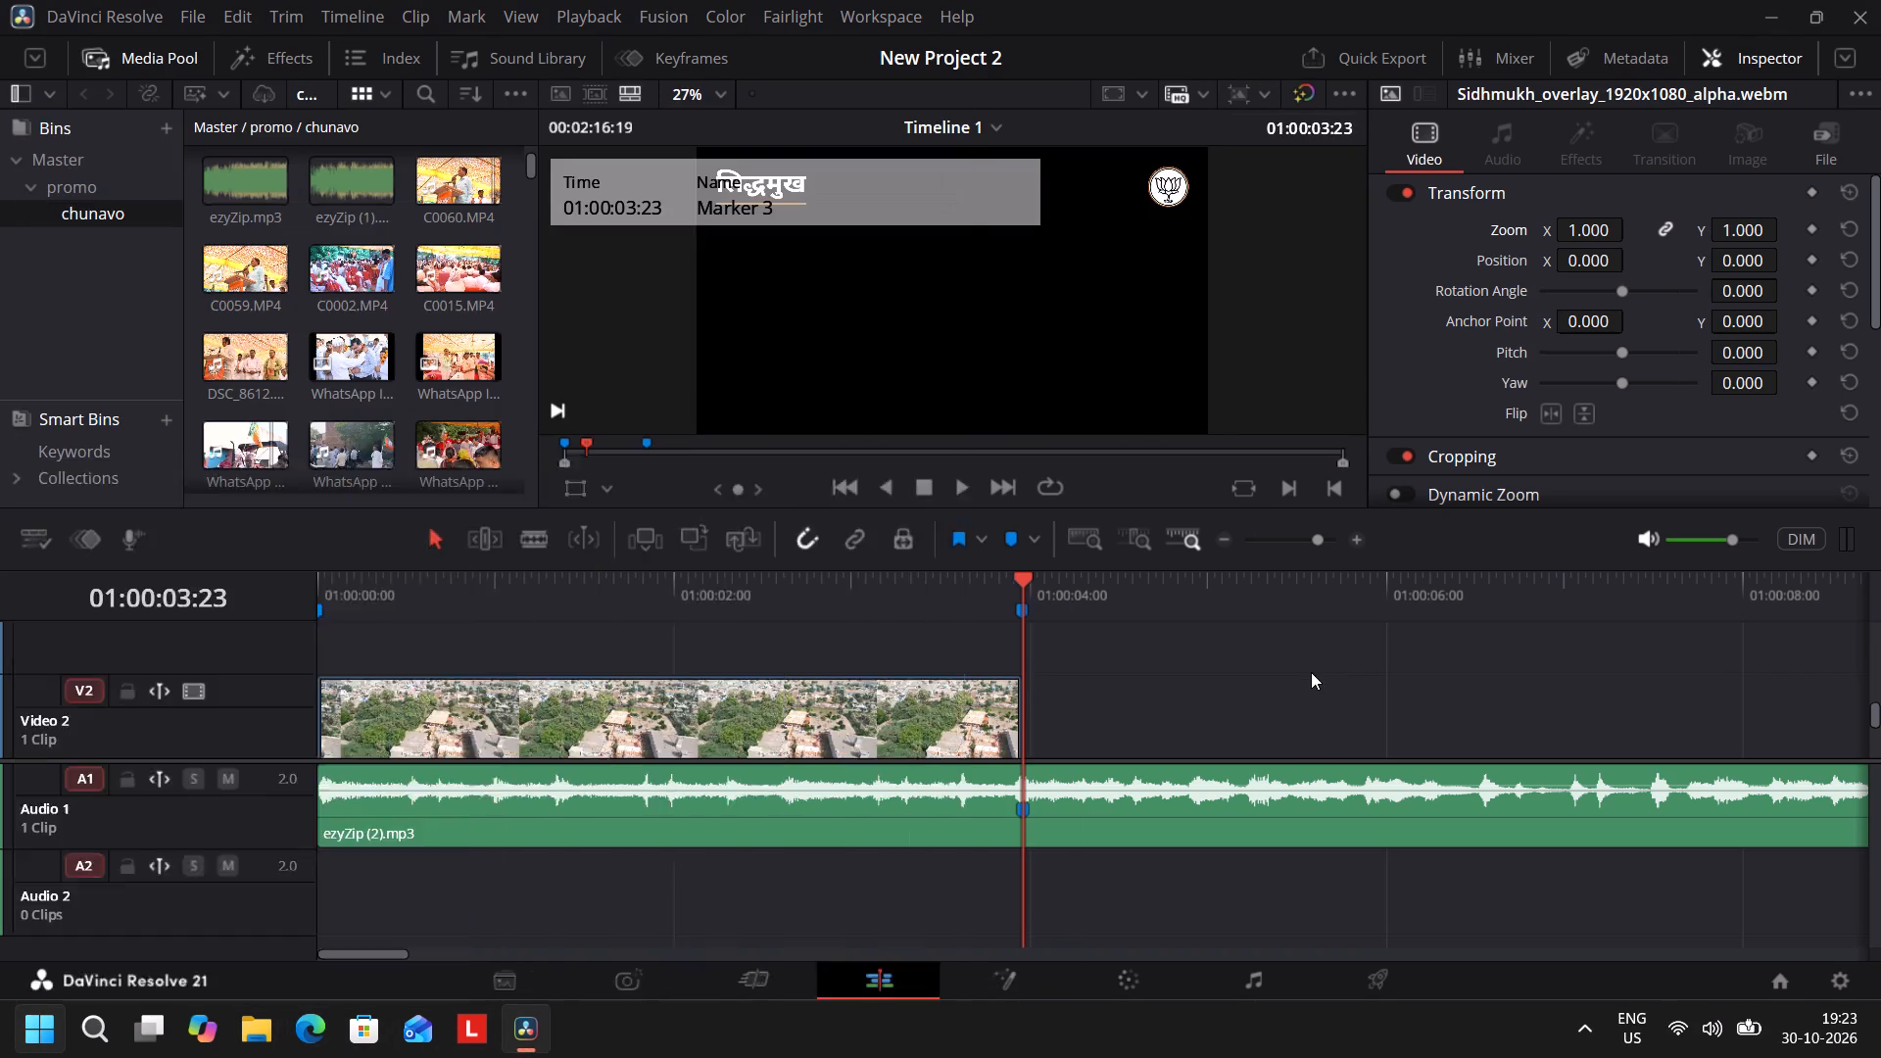
Find the Brave browser through the system search and launch it.
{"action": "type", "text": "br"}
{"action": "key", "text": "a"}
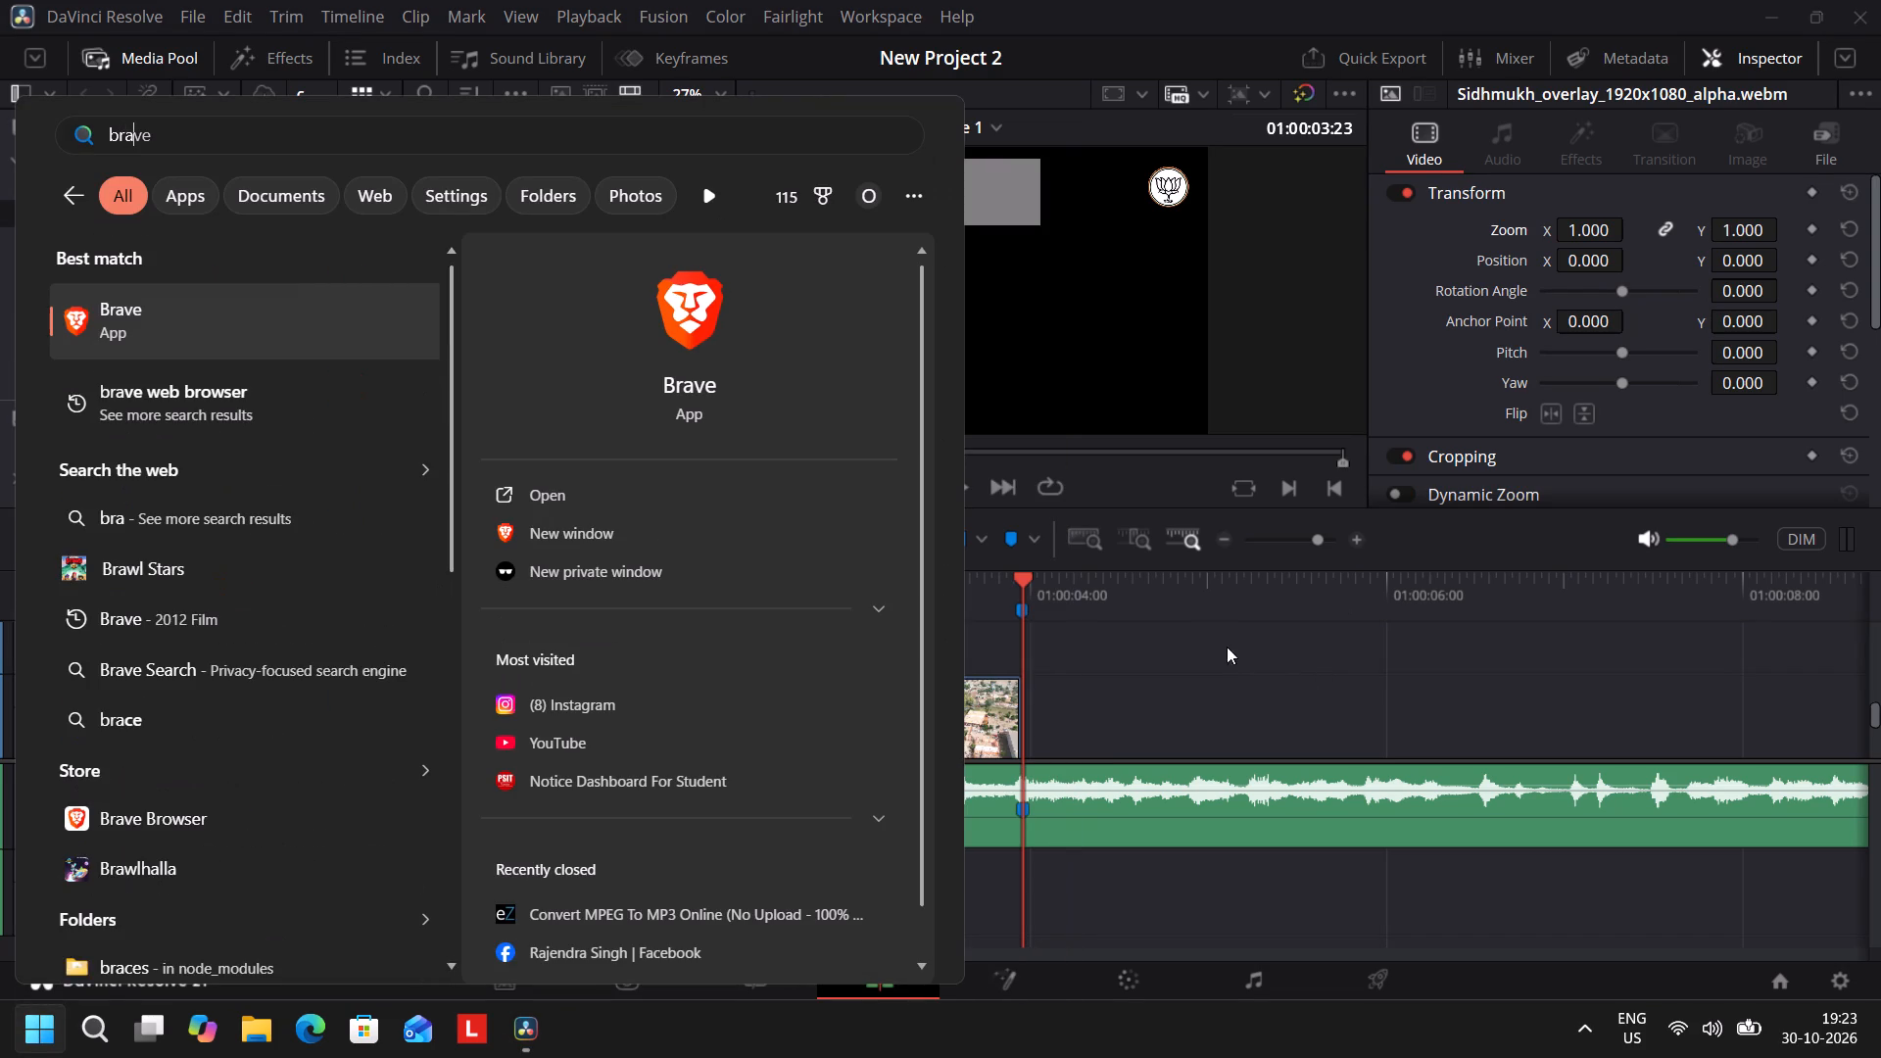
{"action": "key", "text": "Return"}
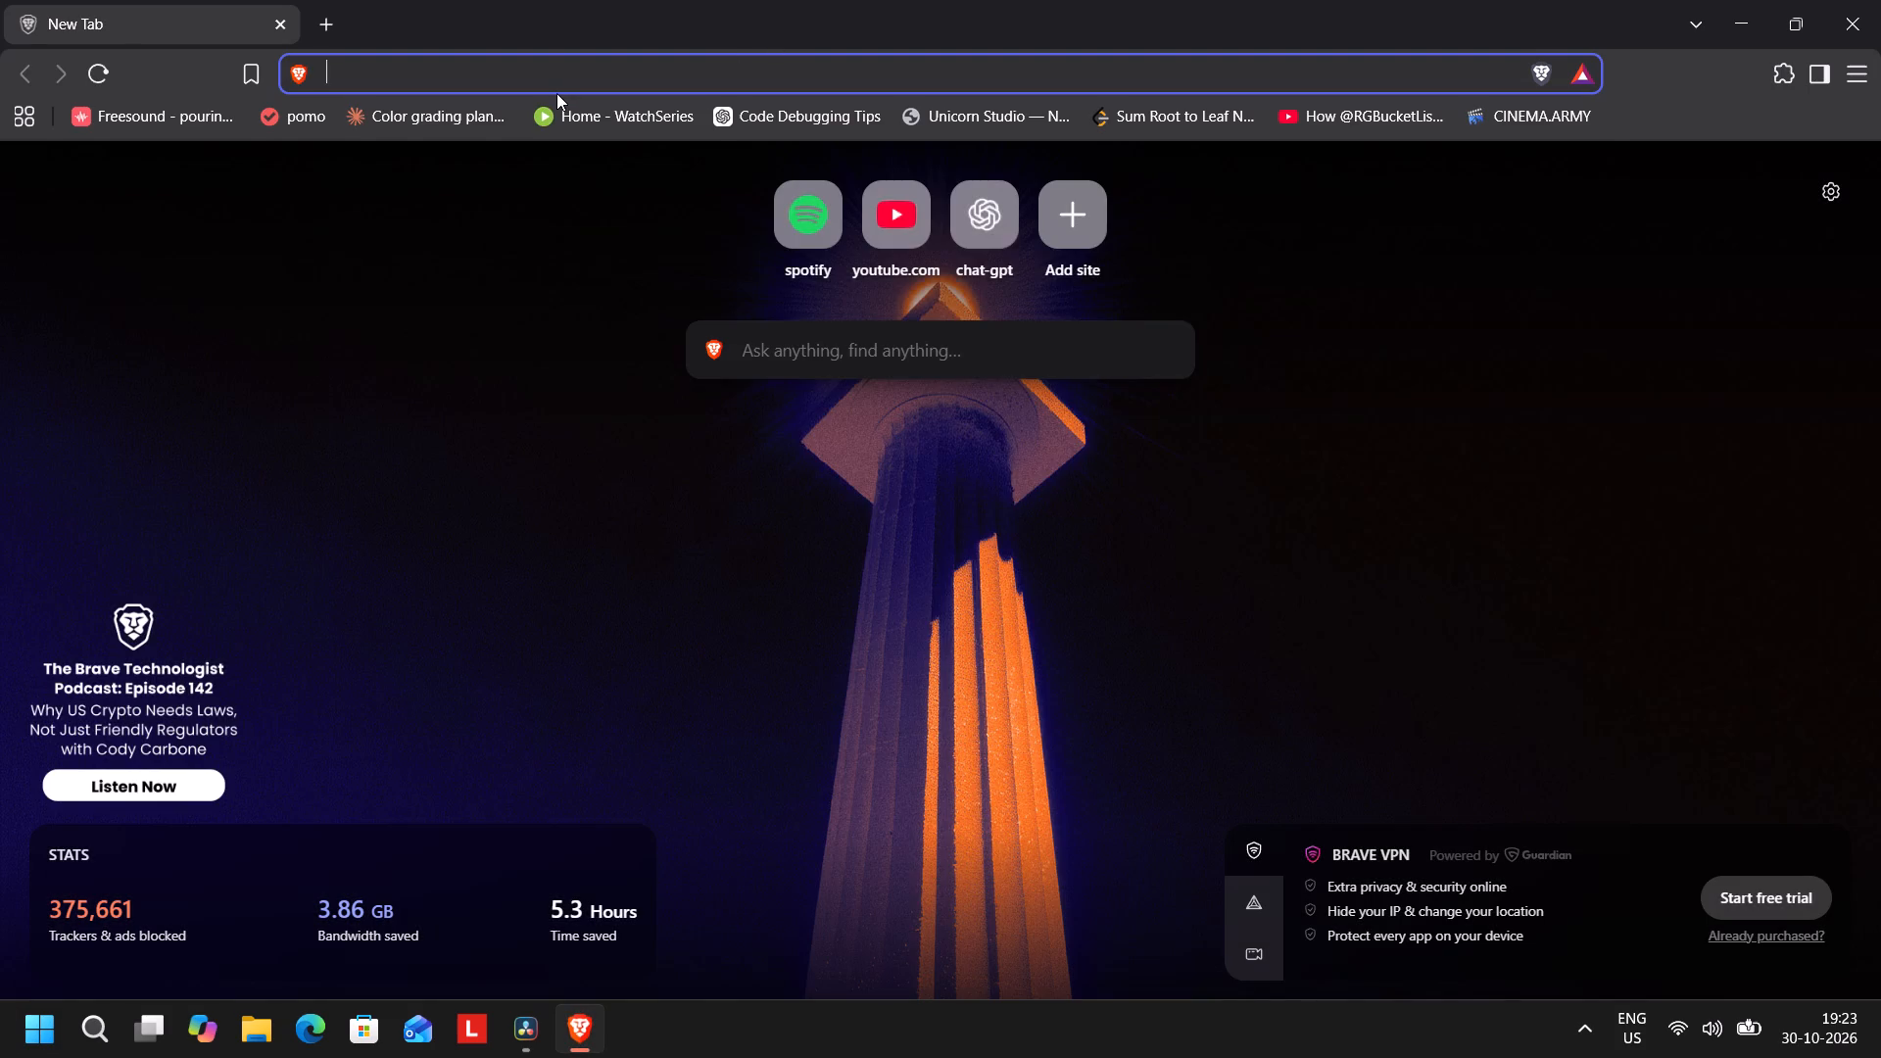
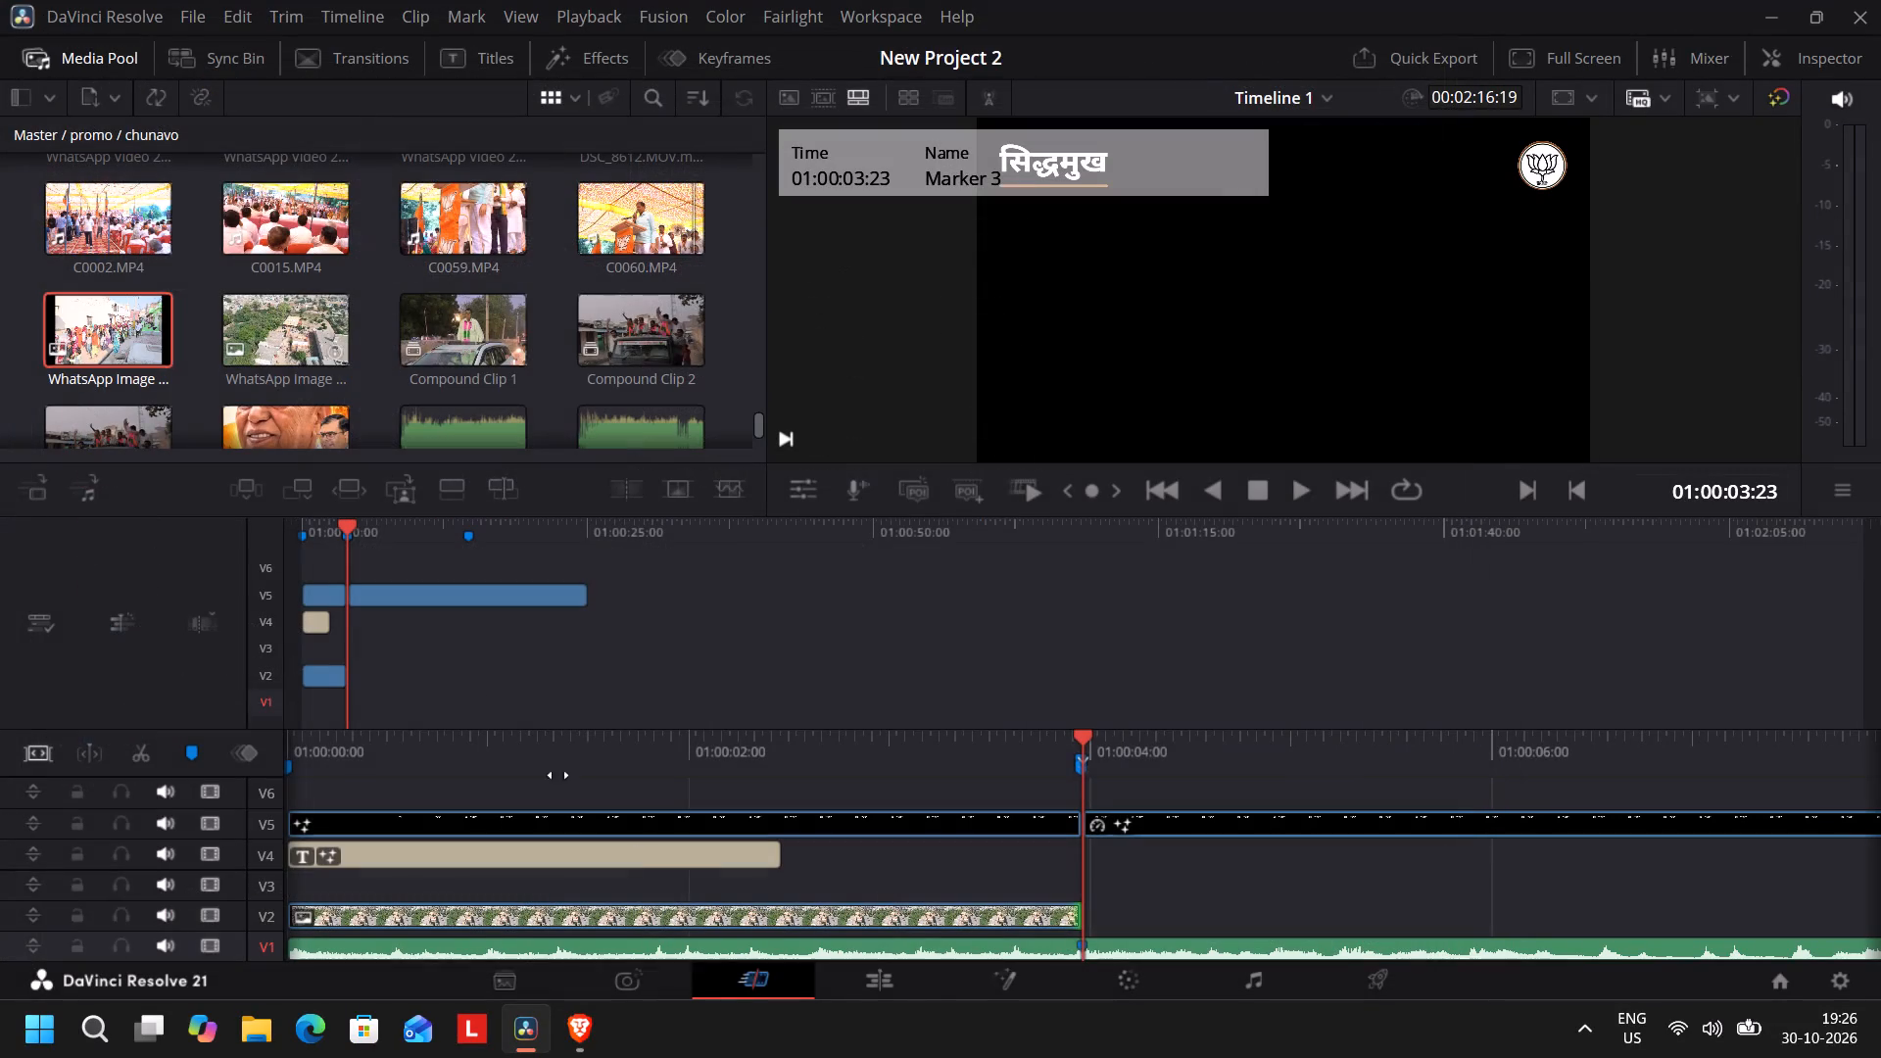
On the Edit page, place the crowd street image on Video 2 directly after the aerial image clip, starting at 01:00:03:23.
{"action": "left_click", "coordinate": [837, 986]}
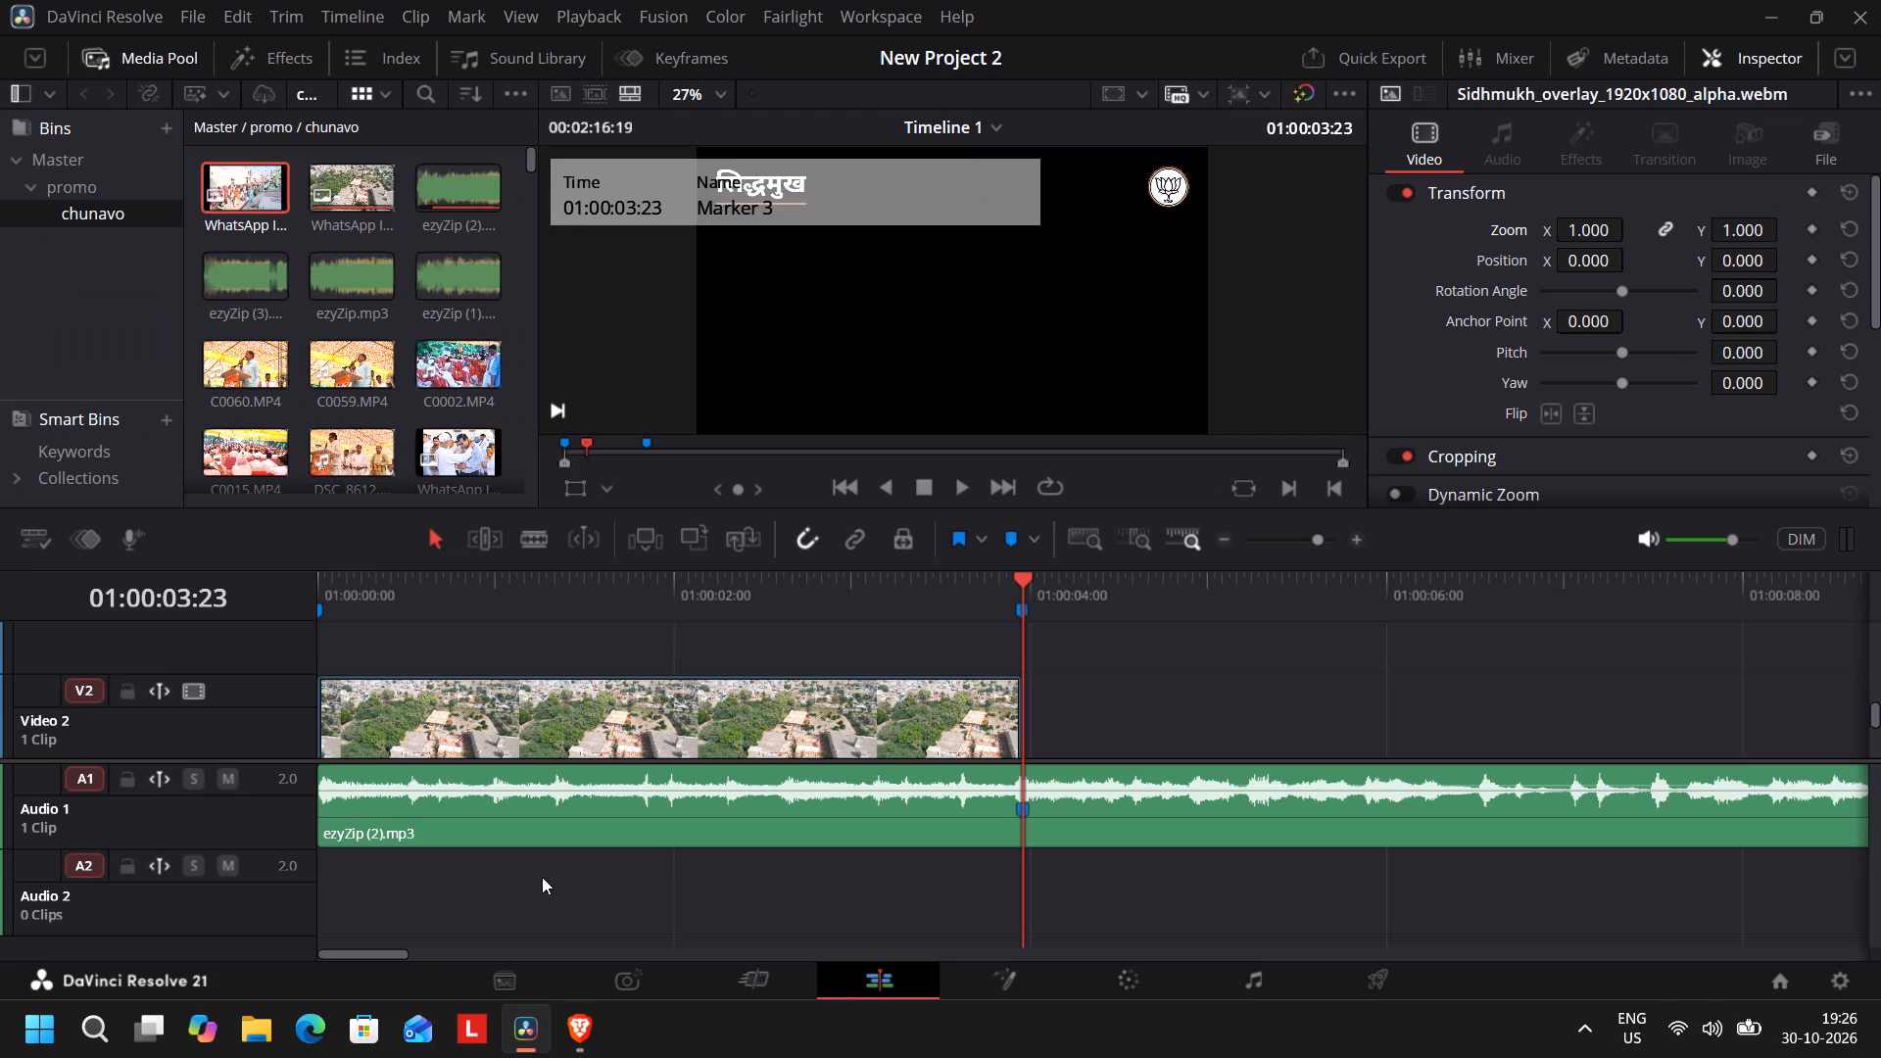
{"action": "left_click_drag", "start_coordinate": [226, 167], "coordinate": [1050, 686]}
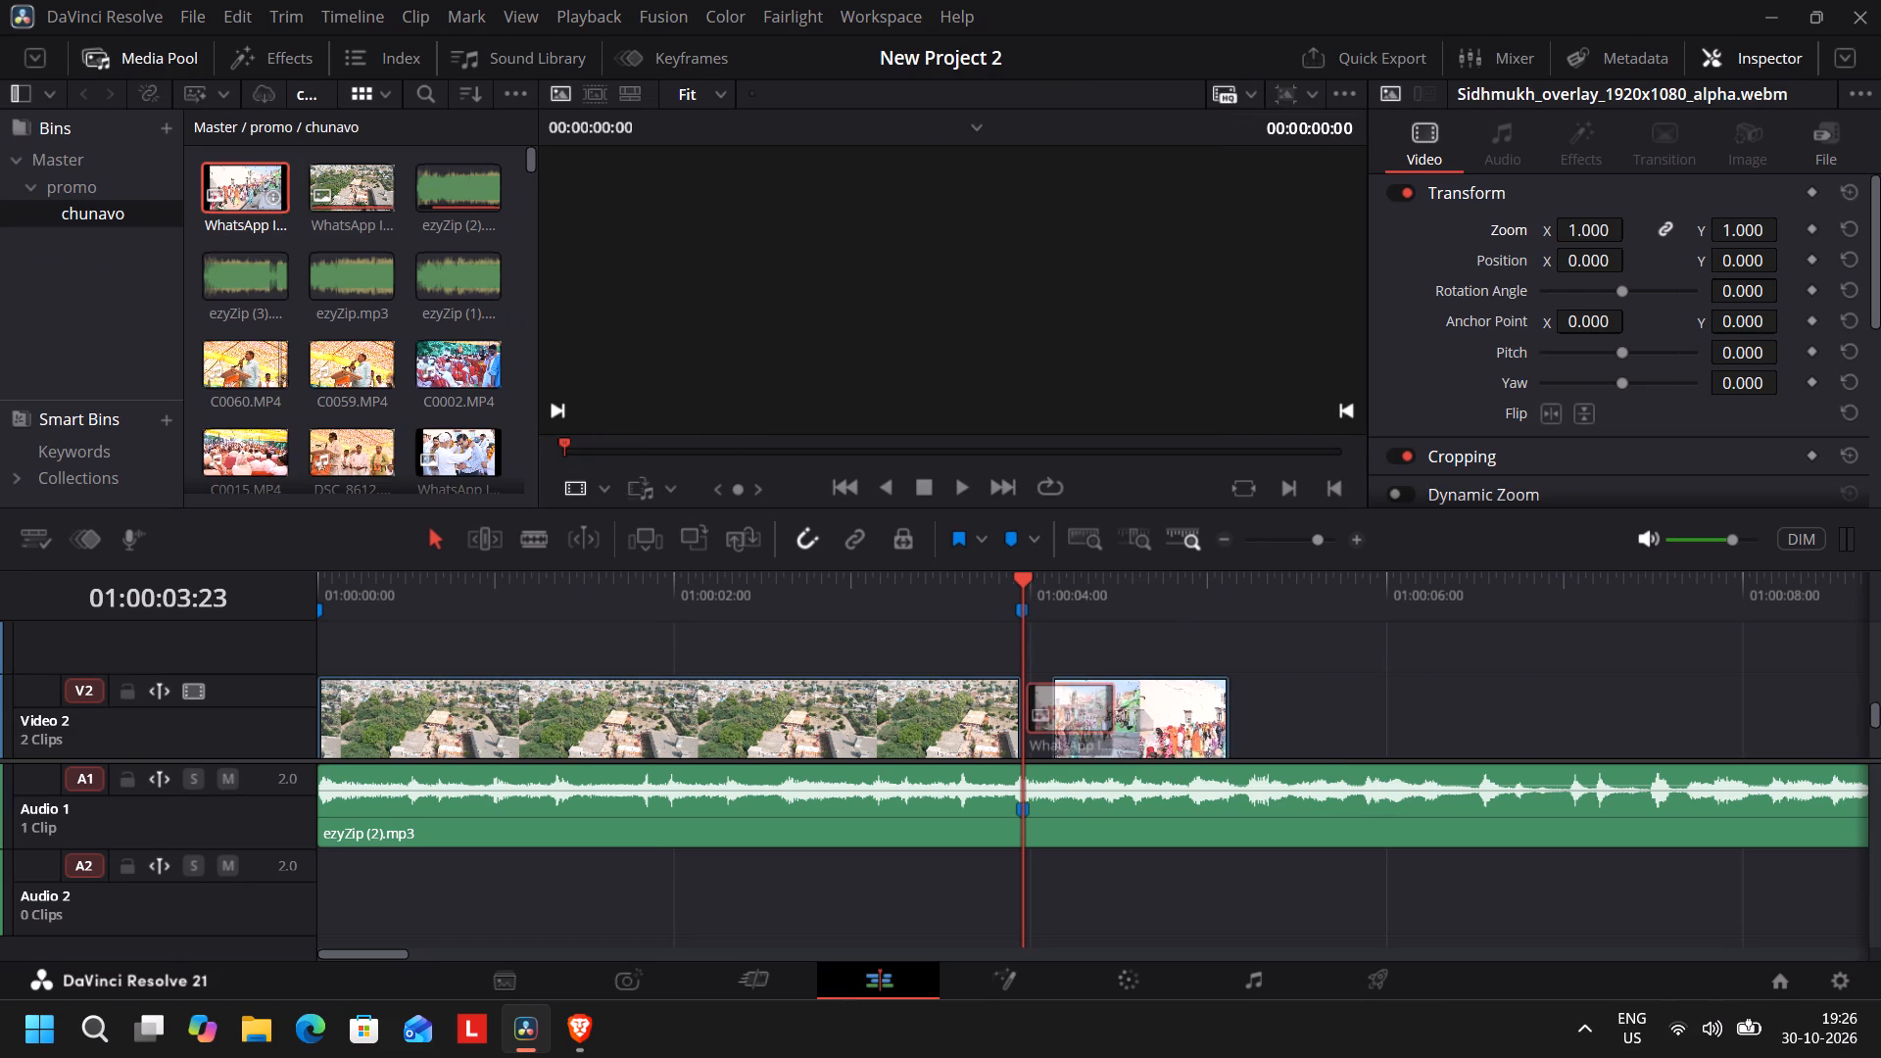
{"action": "left_click_drag", "start_coordinate": [1050, 686], "coordinate": [1040, 685]}
{"action": "left_click_drag", "start_coordinate": [1082, 723], "coordinate": [1059, 723]}
Play the cut from the aerial to the crowd image, and extend the crowd image's end to a duration of about 2.6 seconds.
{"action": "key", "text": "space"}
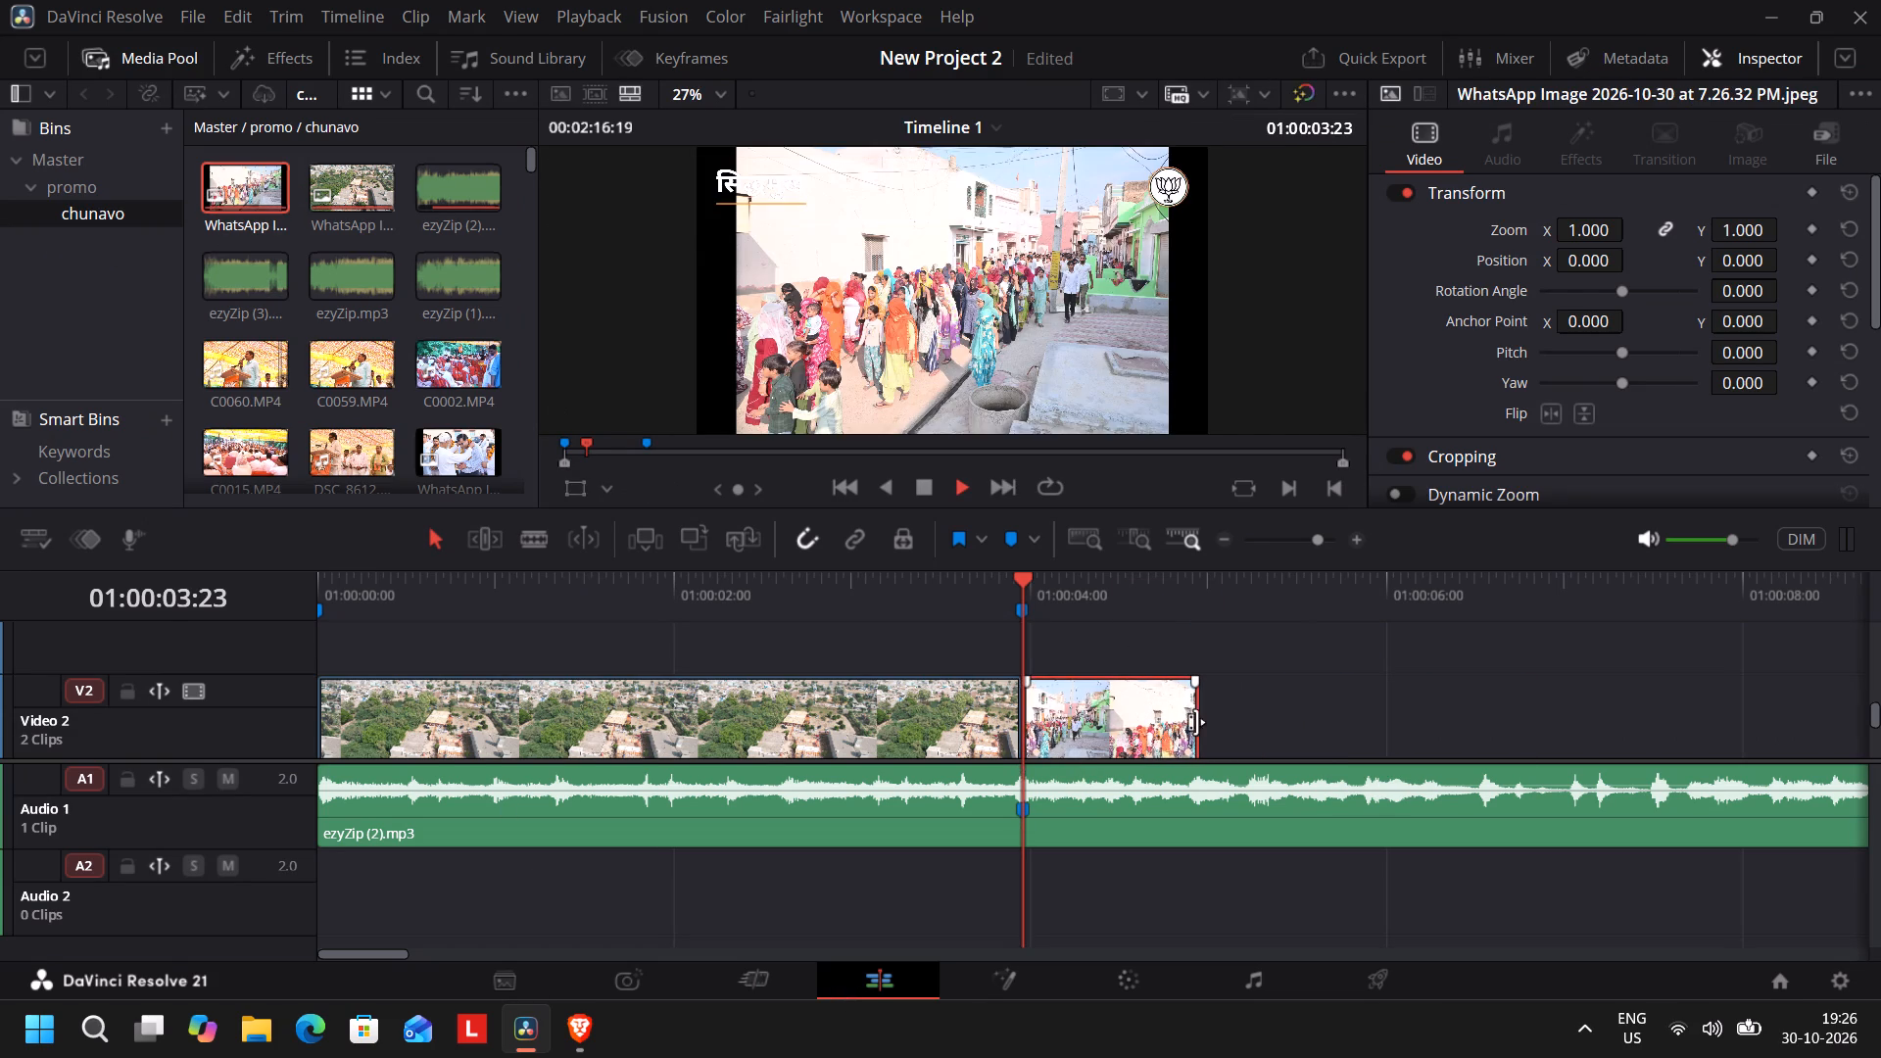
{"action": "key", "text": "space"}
{"action": "left_click_drag", "start_coordinate": [1161, 588], "coordinate": [984, 627]}
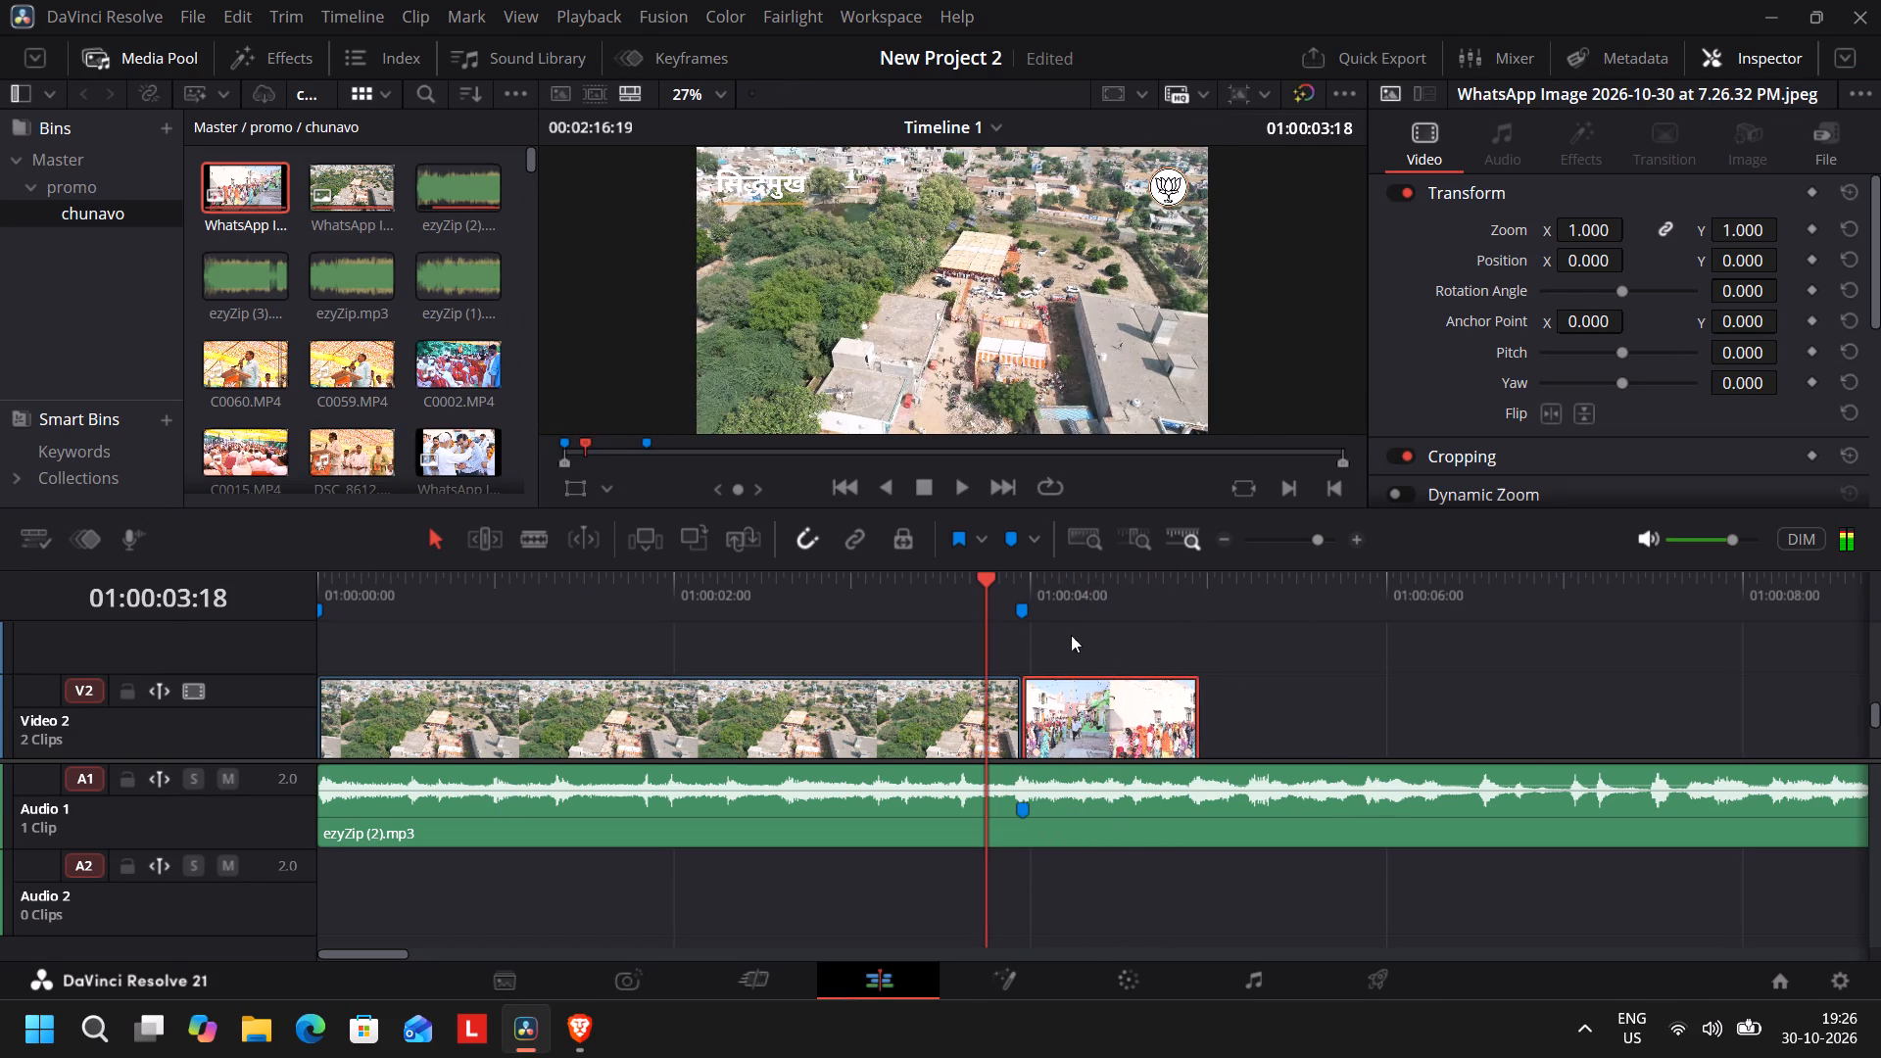
{"action": "left_click_drag", "start_coordinate": [1196, 724], "coordinate": [1493, 713]}
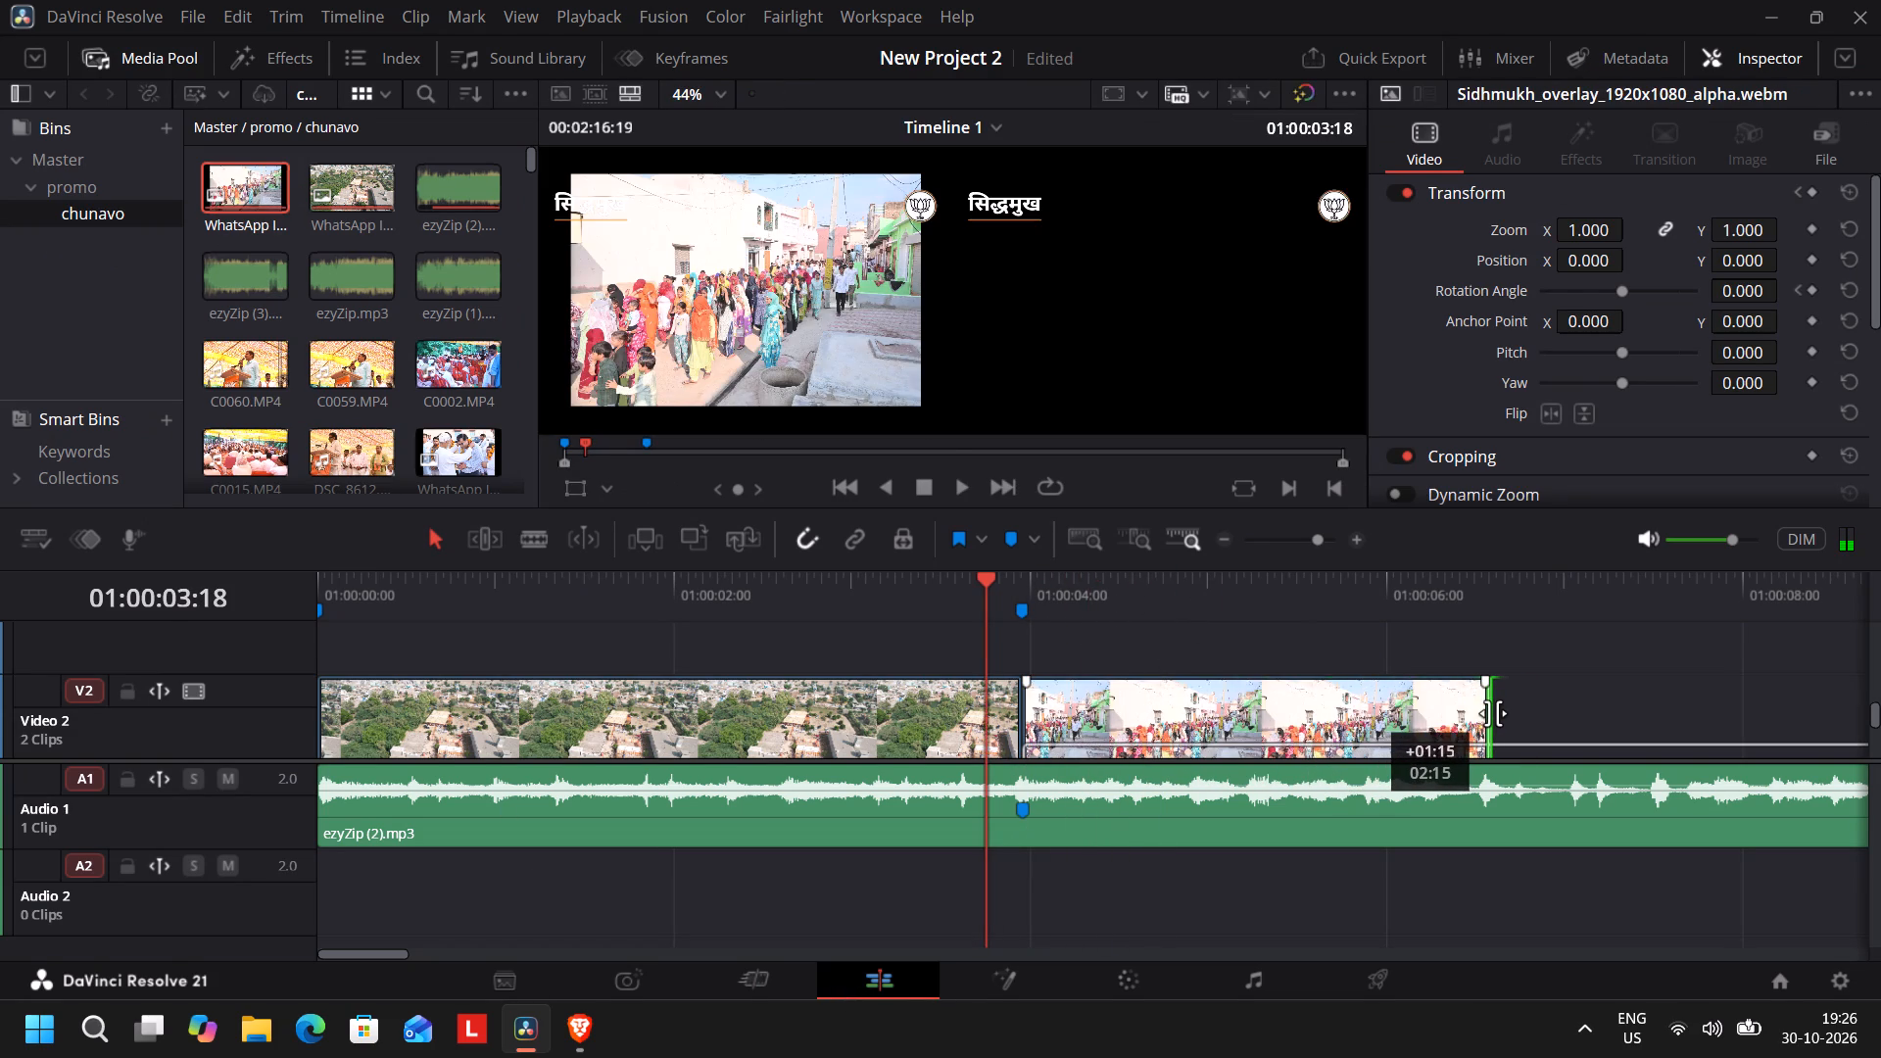
{"action": "left_click_drag", "start_coordinate": [1493, 713], "coordinate": [1482, 715]}
Play back the crowd image section repeatedly from around its start to judge its timing against the soundtrack.
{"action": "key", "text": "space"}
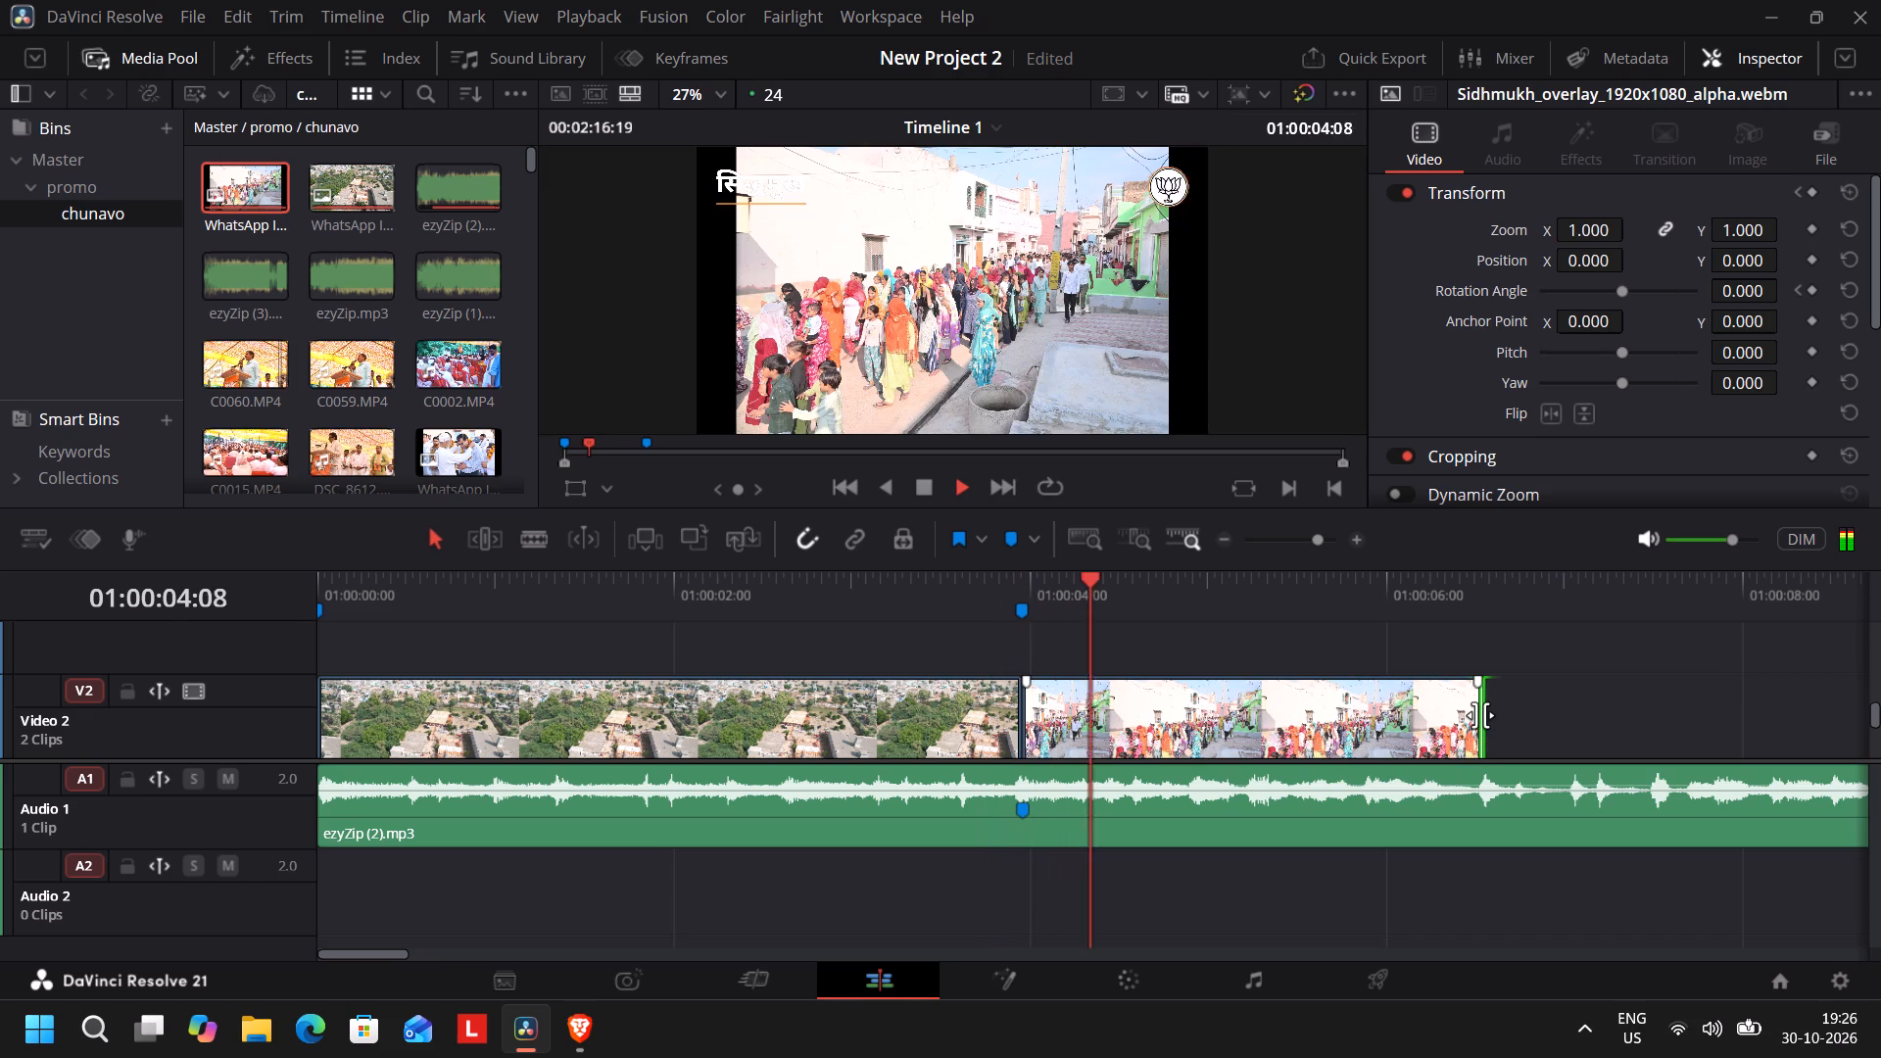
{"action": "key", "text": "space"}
{"action": "left_click_drag", "start_coordinate": [1269, 585], "coordinate": [1088, 635]}
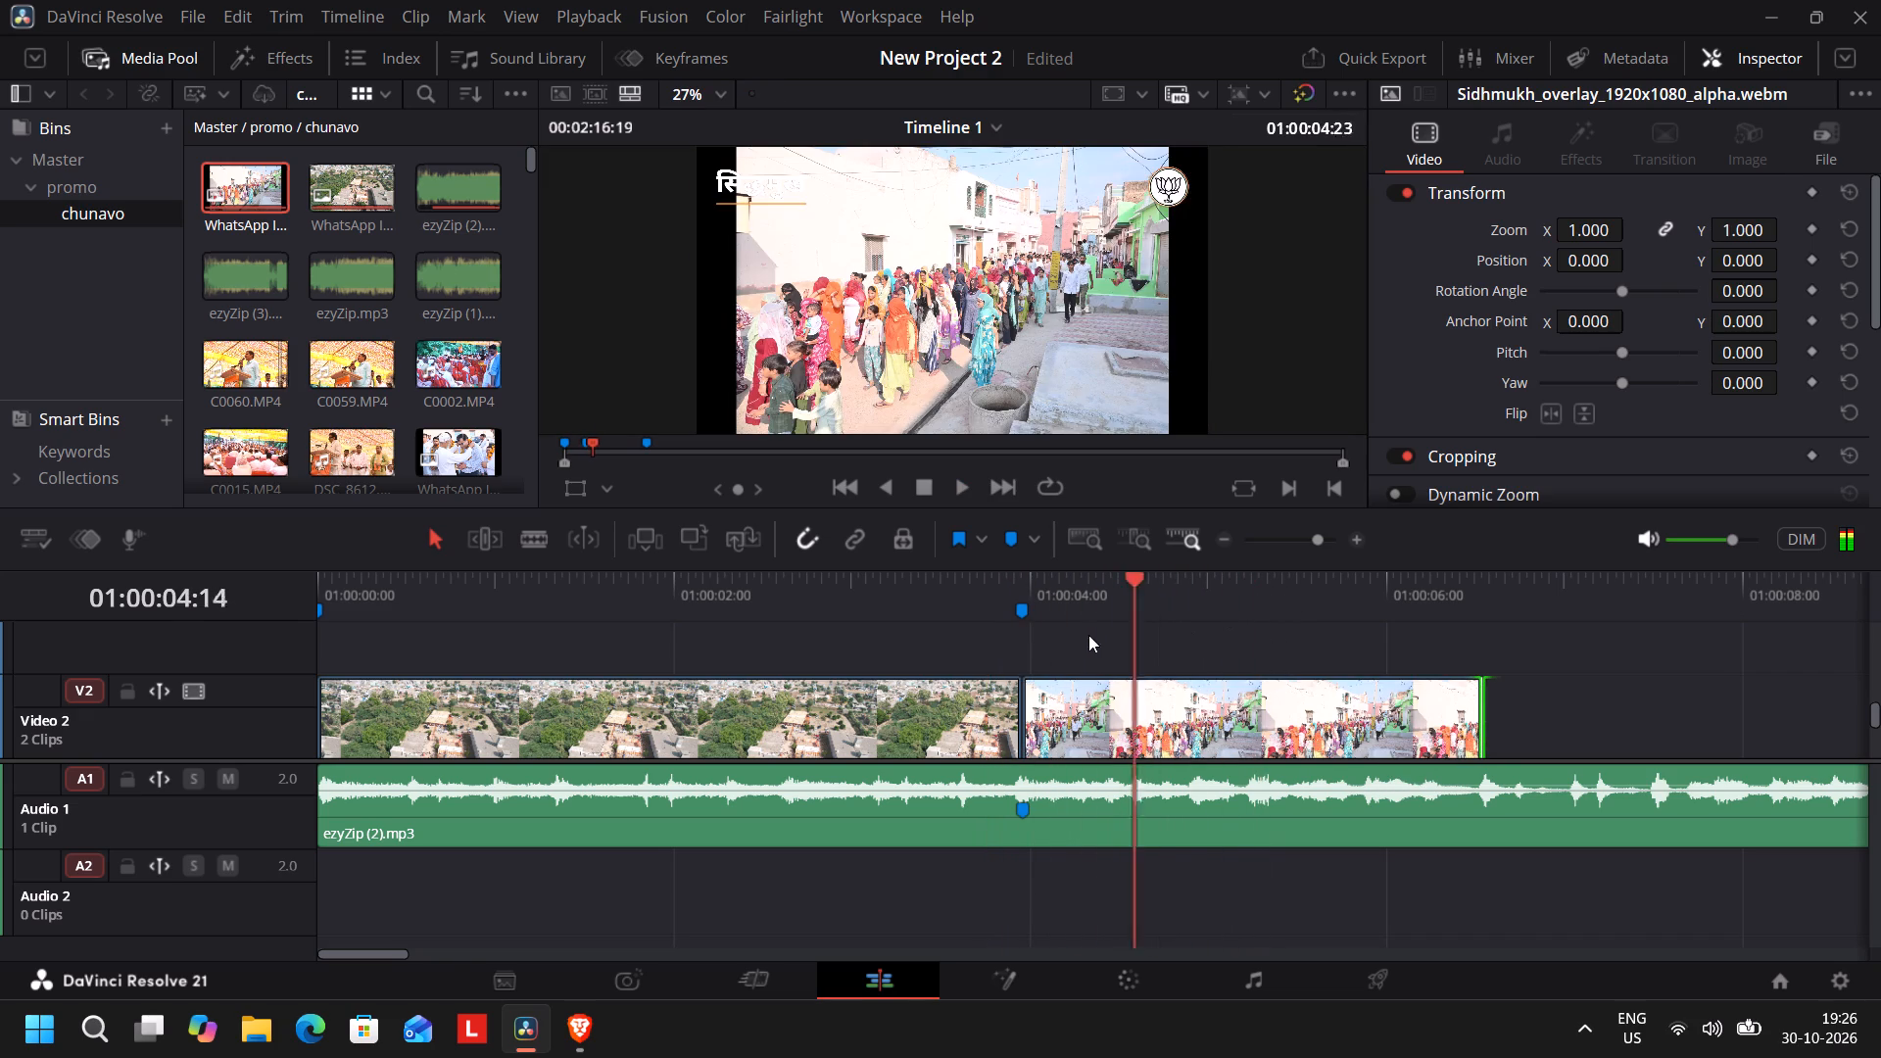
{"action": "left_click_drag", "start_coordinate": [1088, 635], "coordinate": [1029, 635]}
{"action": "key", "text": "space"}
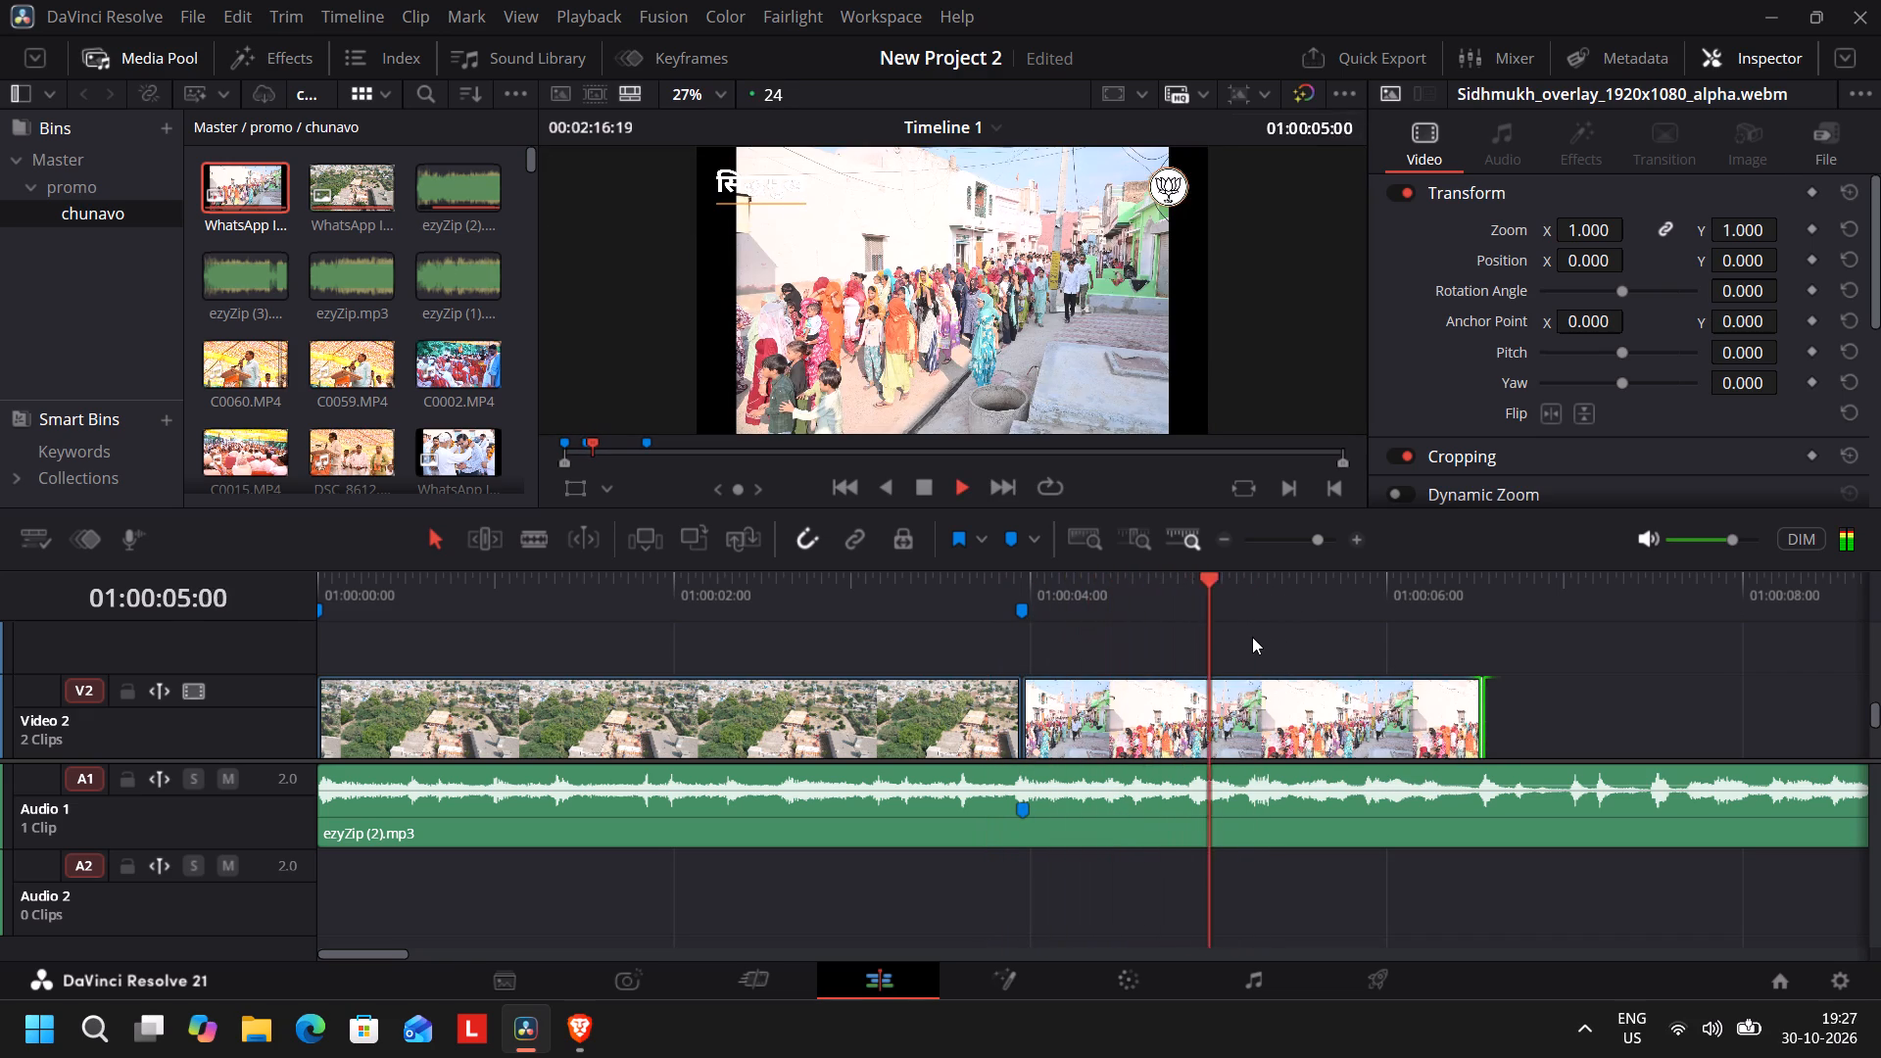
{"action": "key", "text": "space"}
{"action": "left_click_drag", "start_coordinate": [1277, 603], "coordinate": [1041, 625]}
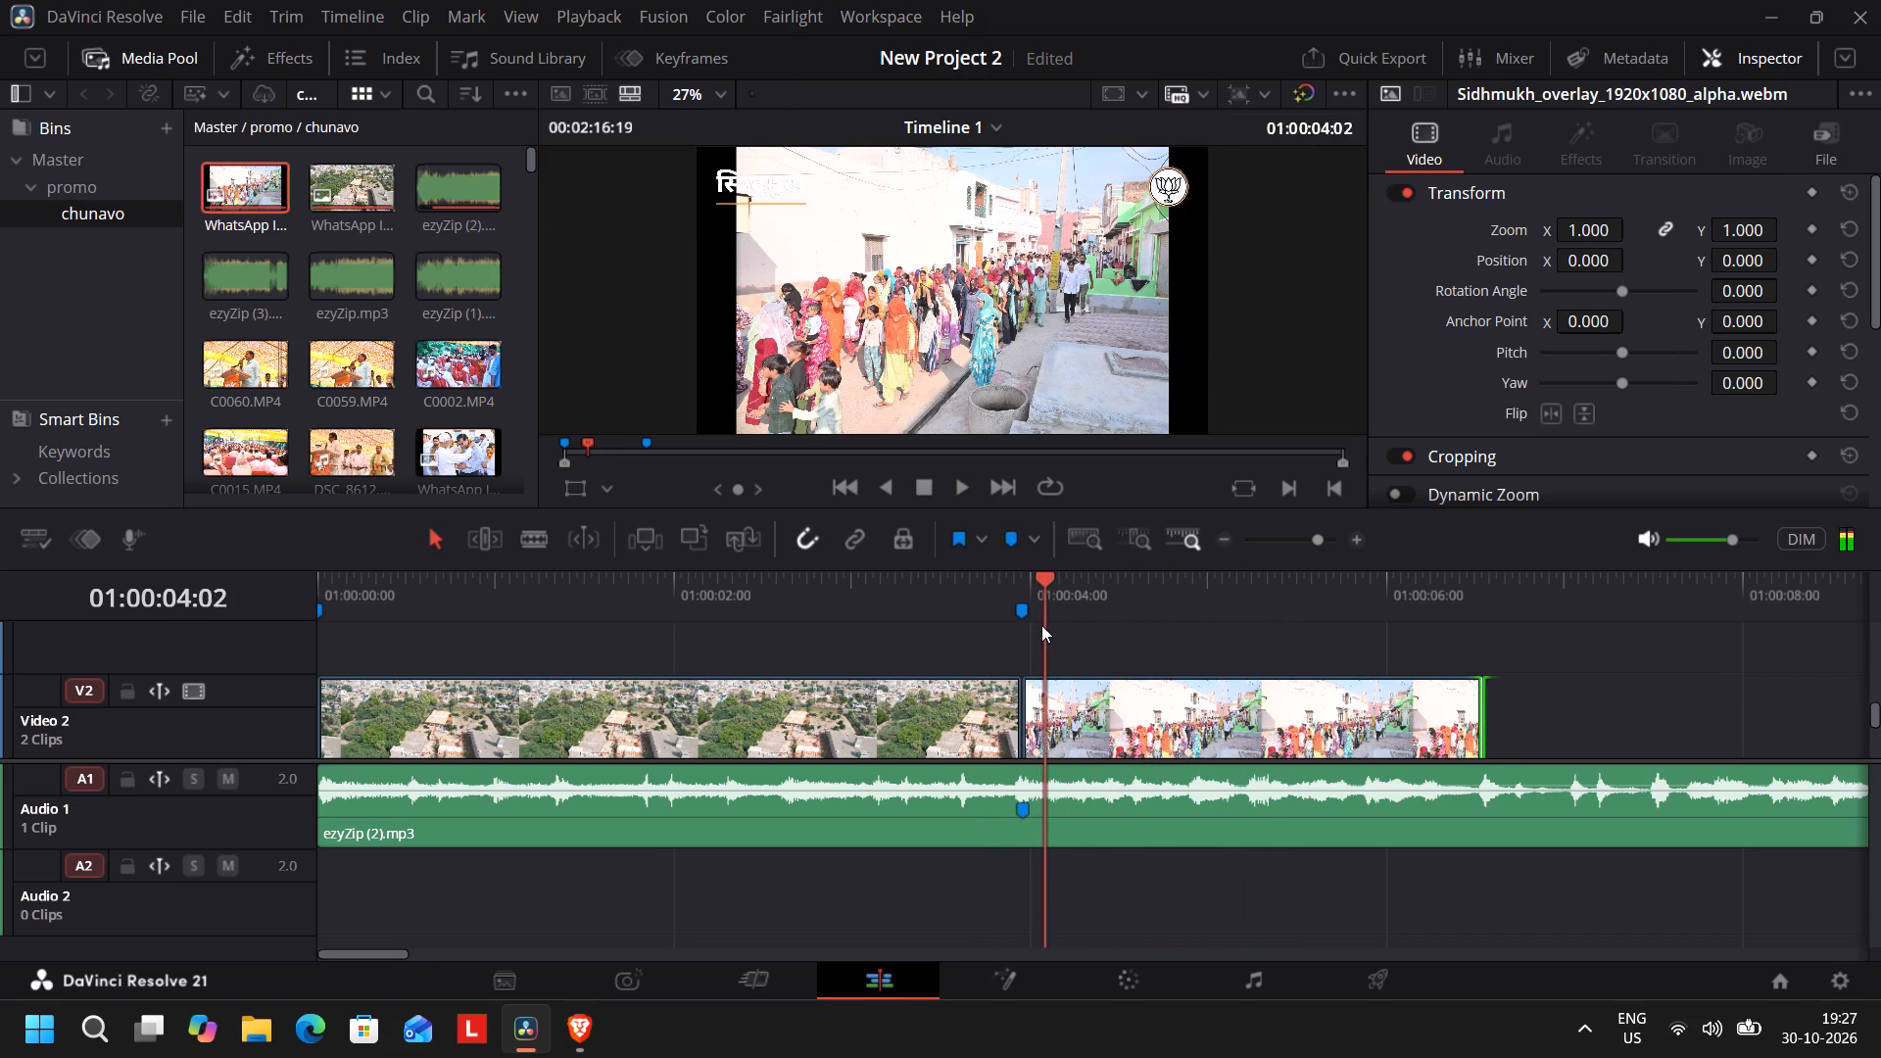
{"action": "left_click_drag", "start_coordinate": [1041, 625], "coordinate": [1020, 630]}
Move the crowd image about 01:06 later on Video 2, leaving a gap after the aerial image clip.
{"action": "left_click_drag", "start_coordinate": [1199, 713], "coordinate": [1438, 718]}
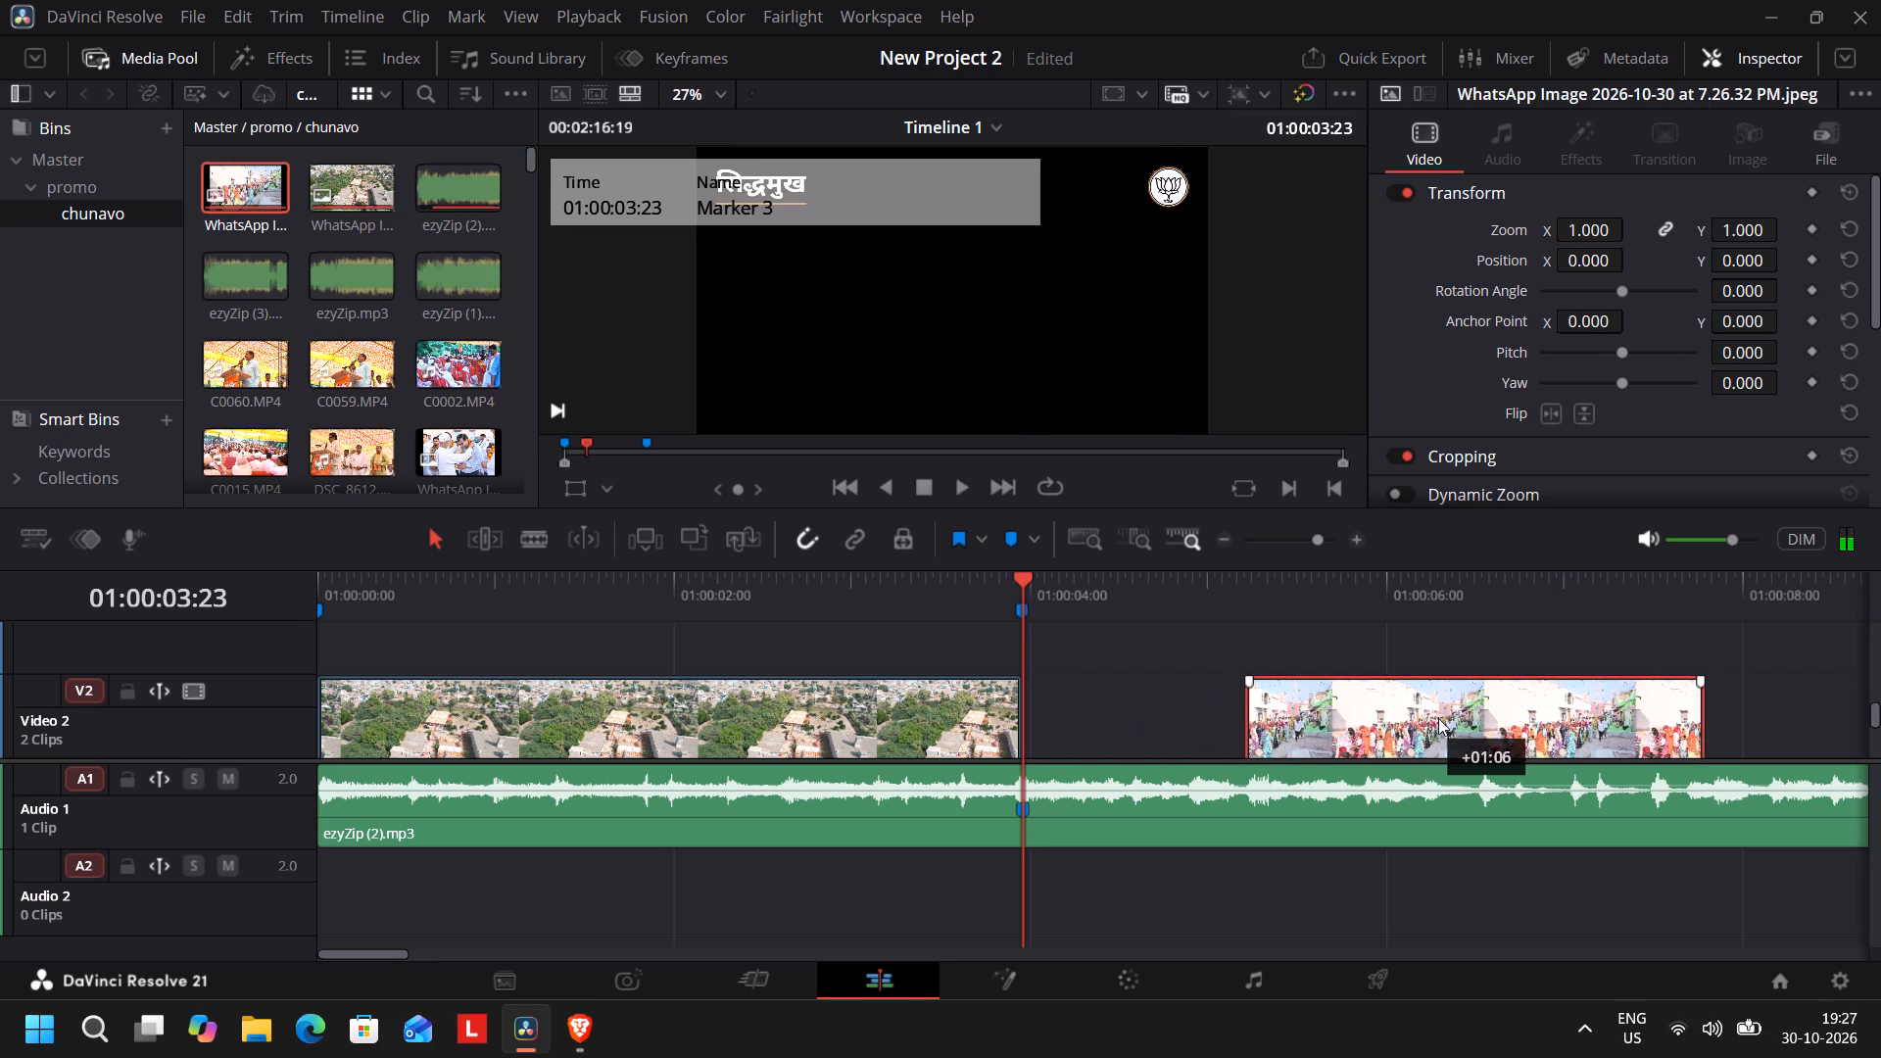
Place the street crowd image on Video 2 after a gap following the aerial image clip and trim its end to 01:00:07:12.
{"action": "left_click_drag", "start_coordinate": [1438, 718], "coordinate": [1429, 718]}
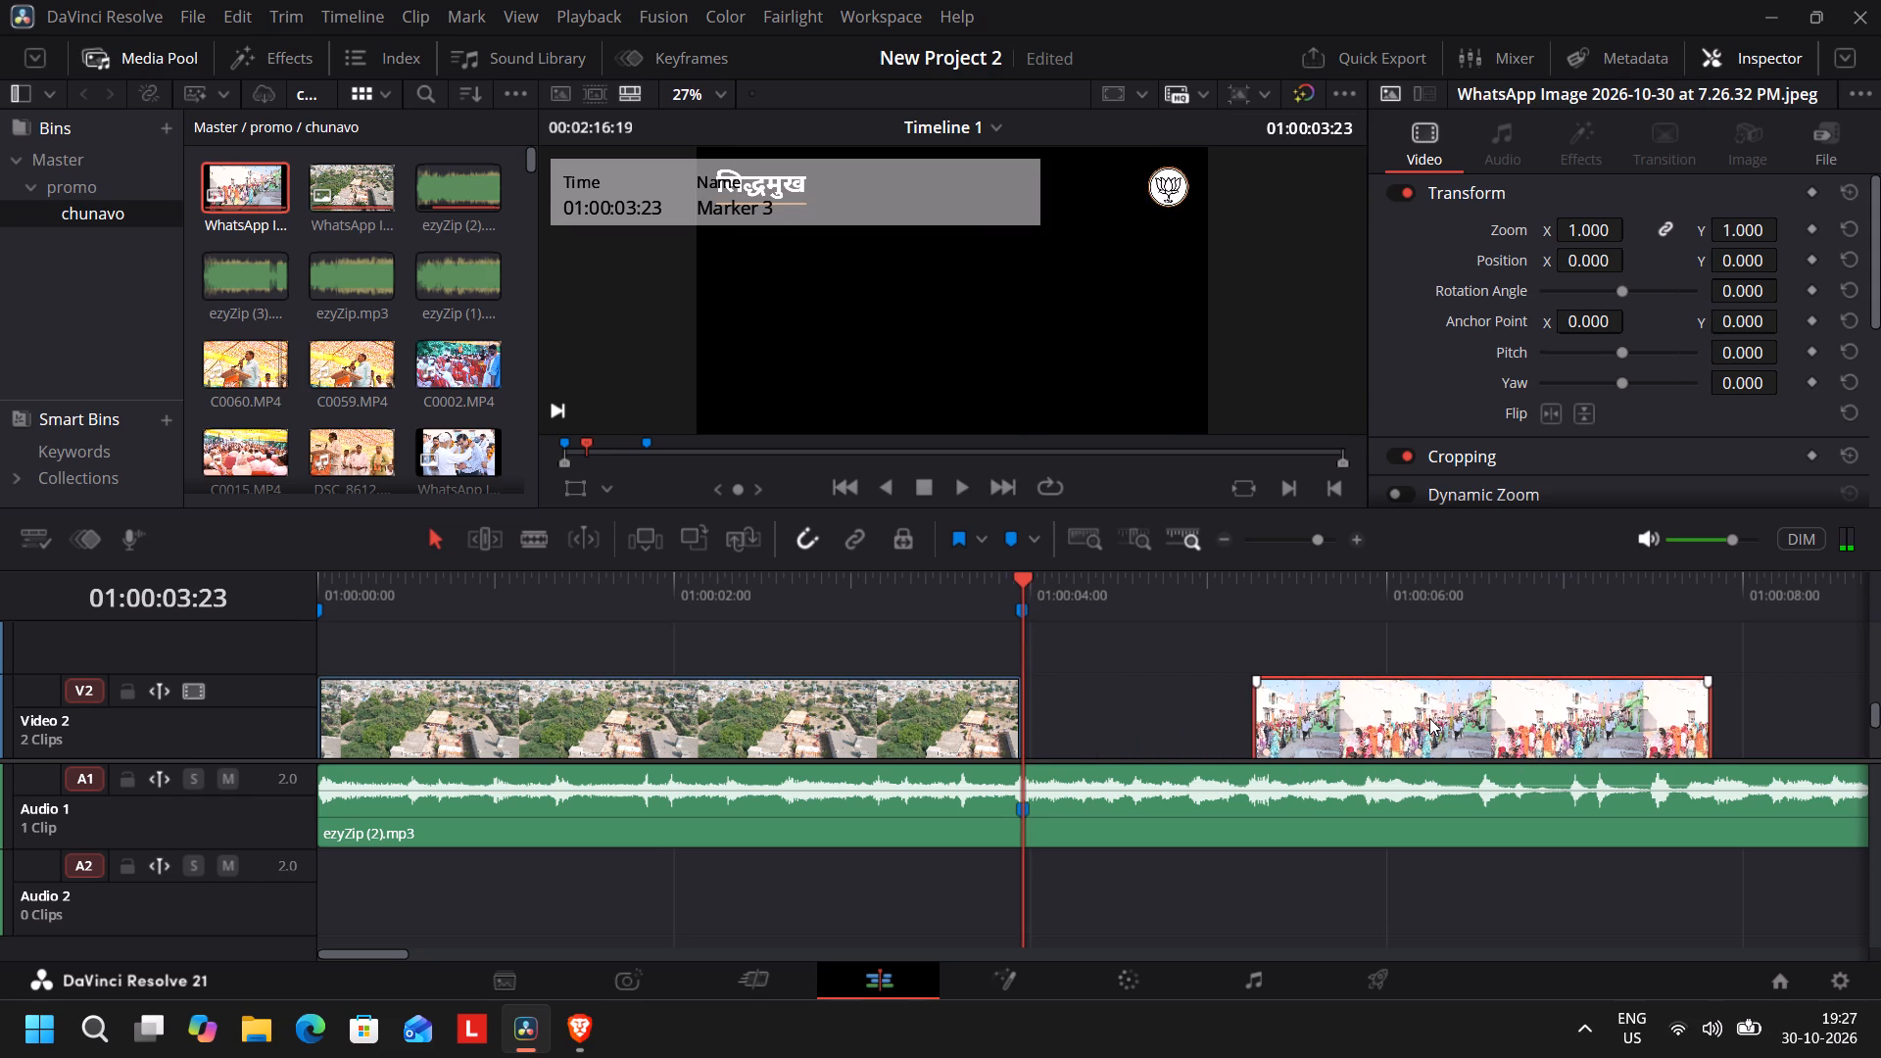
{"action": "key", "text": "space"}
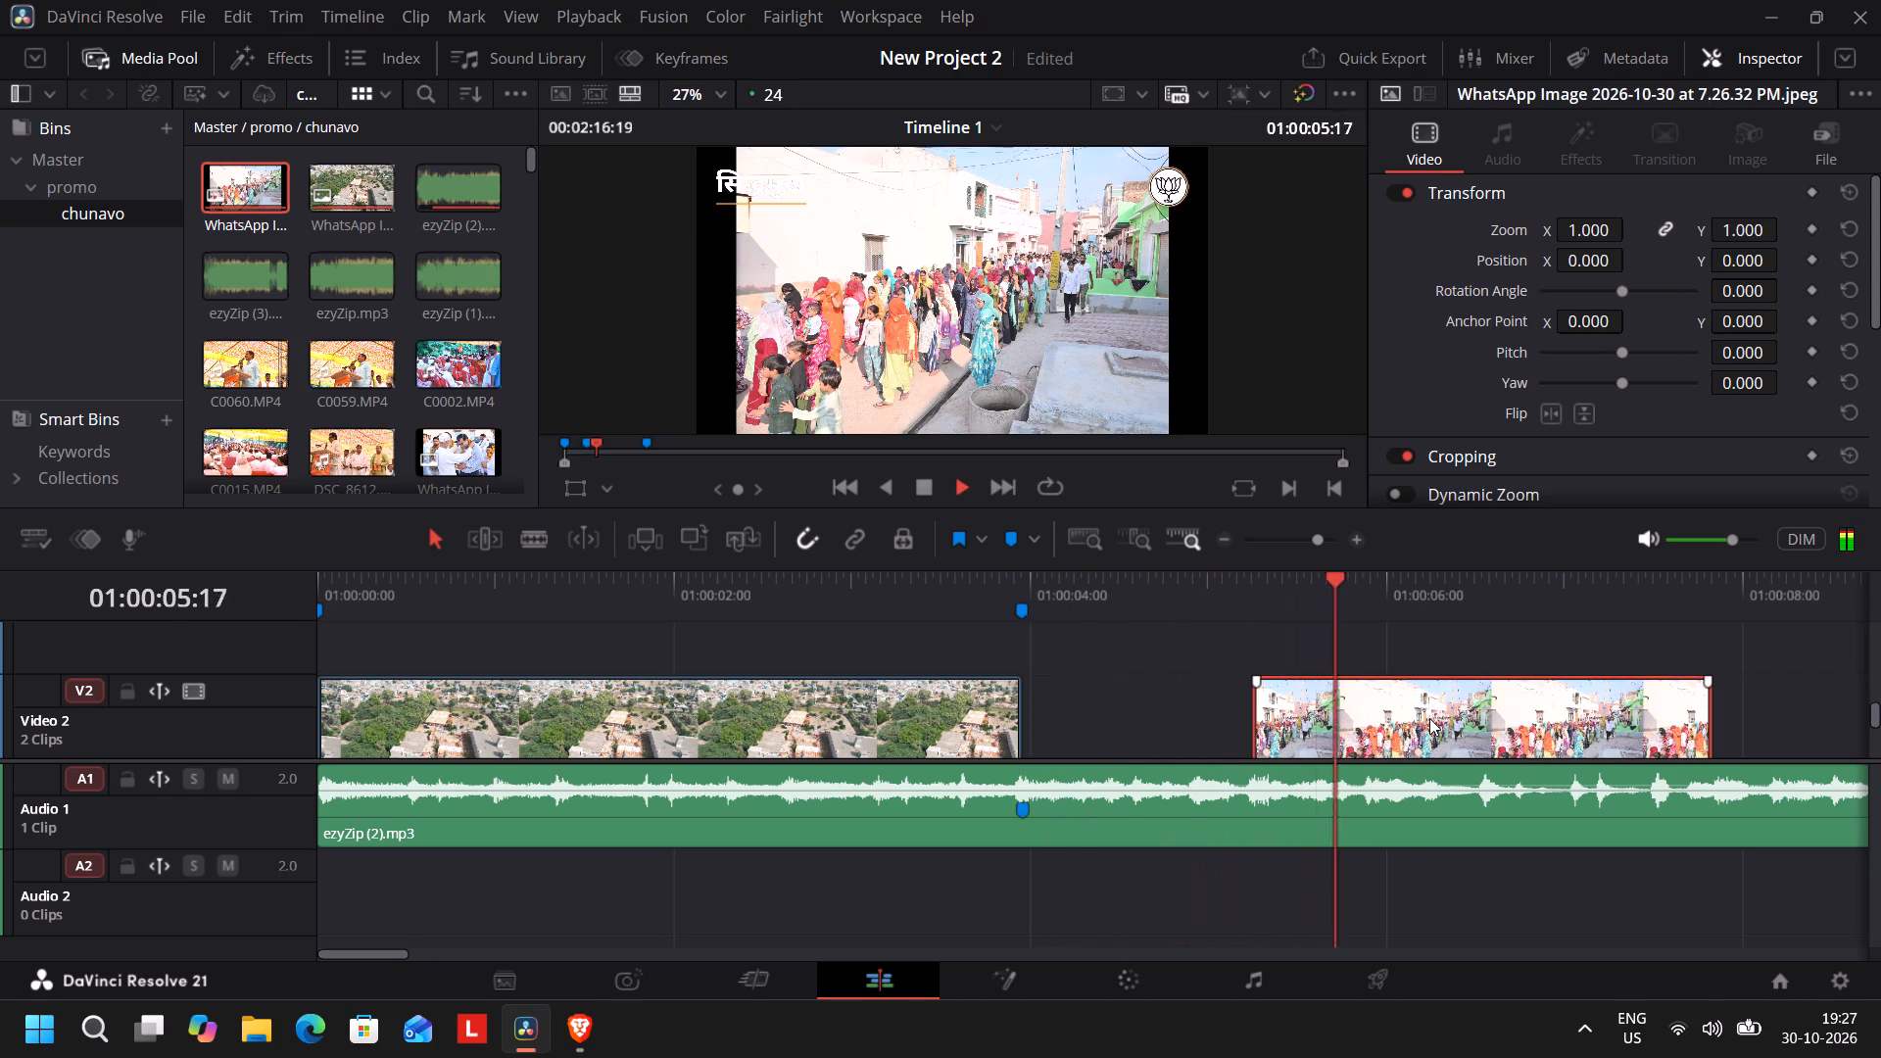
{"action": "key", "text": "space"}
{"action": "key", "text": "space"}
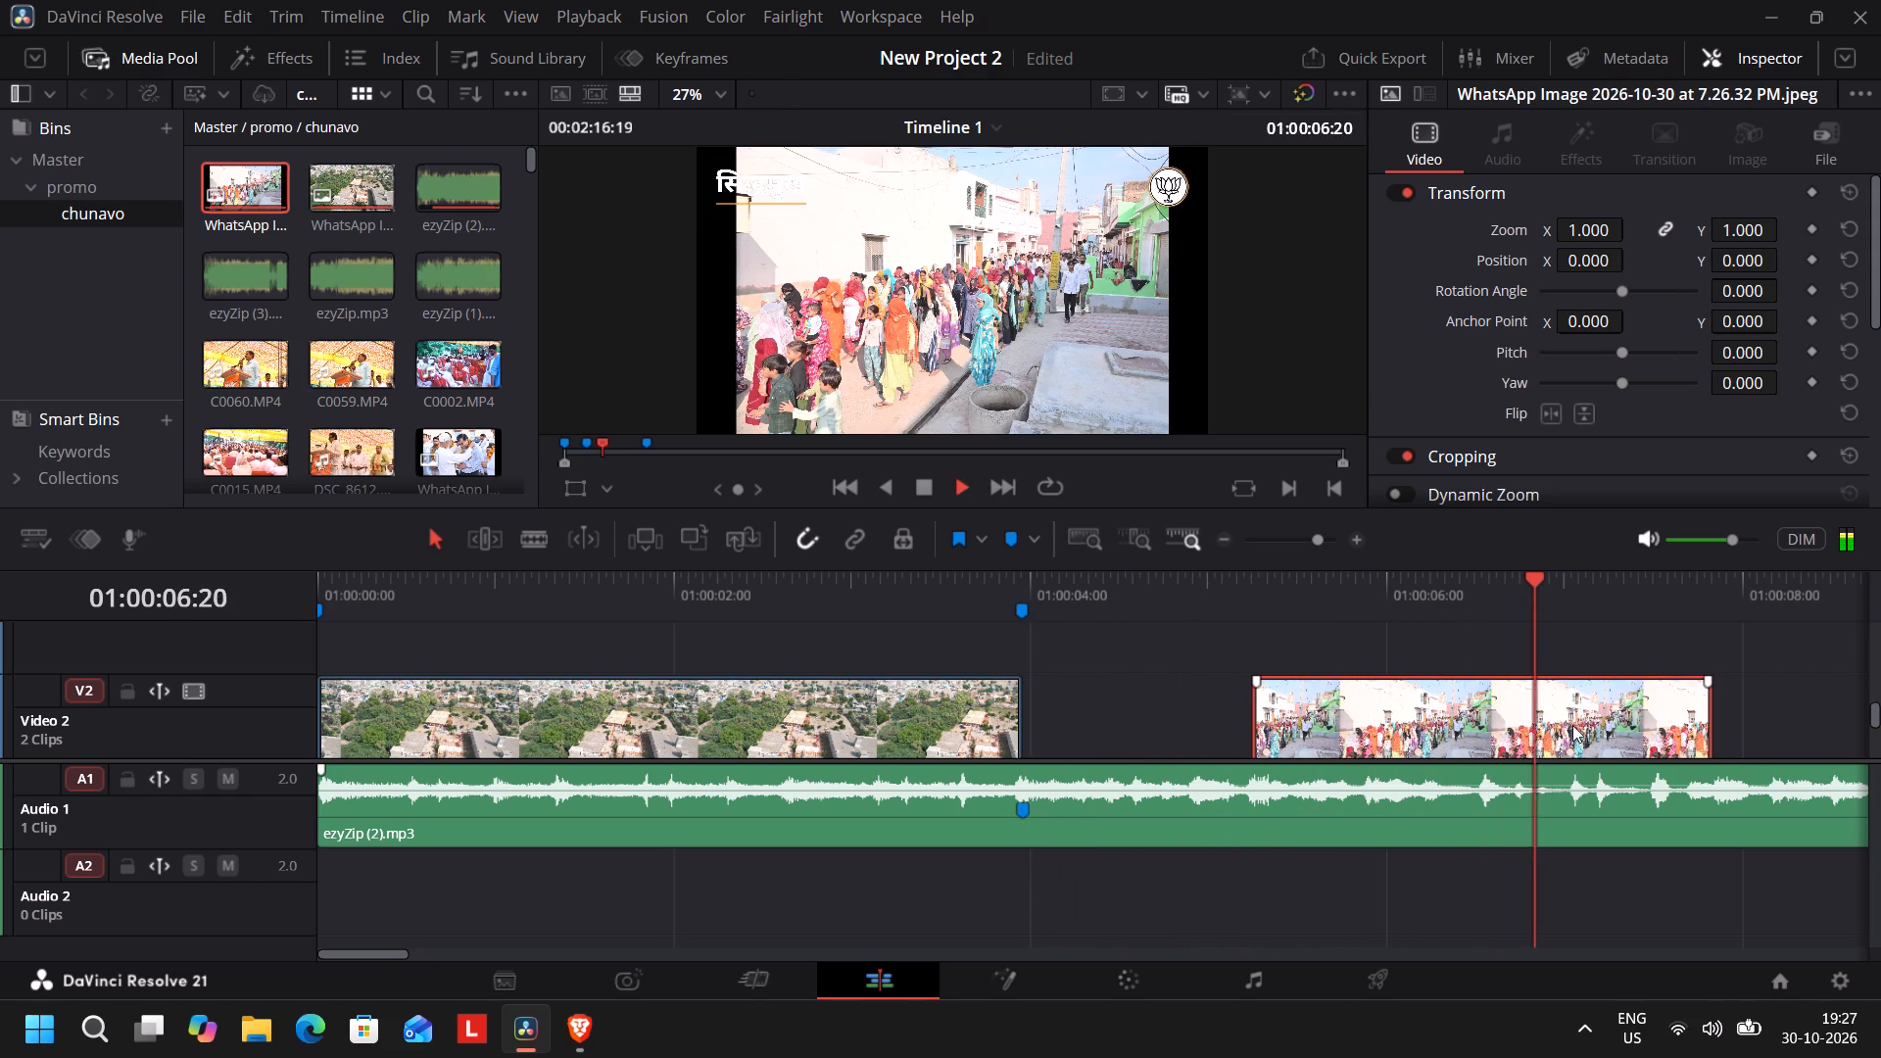
{"action": "key", "text": "space"}
{"action": "left_click_drag", "start_coordinate": [1782, 604], "coordinate": [1709, 620]}
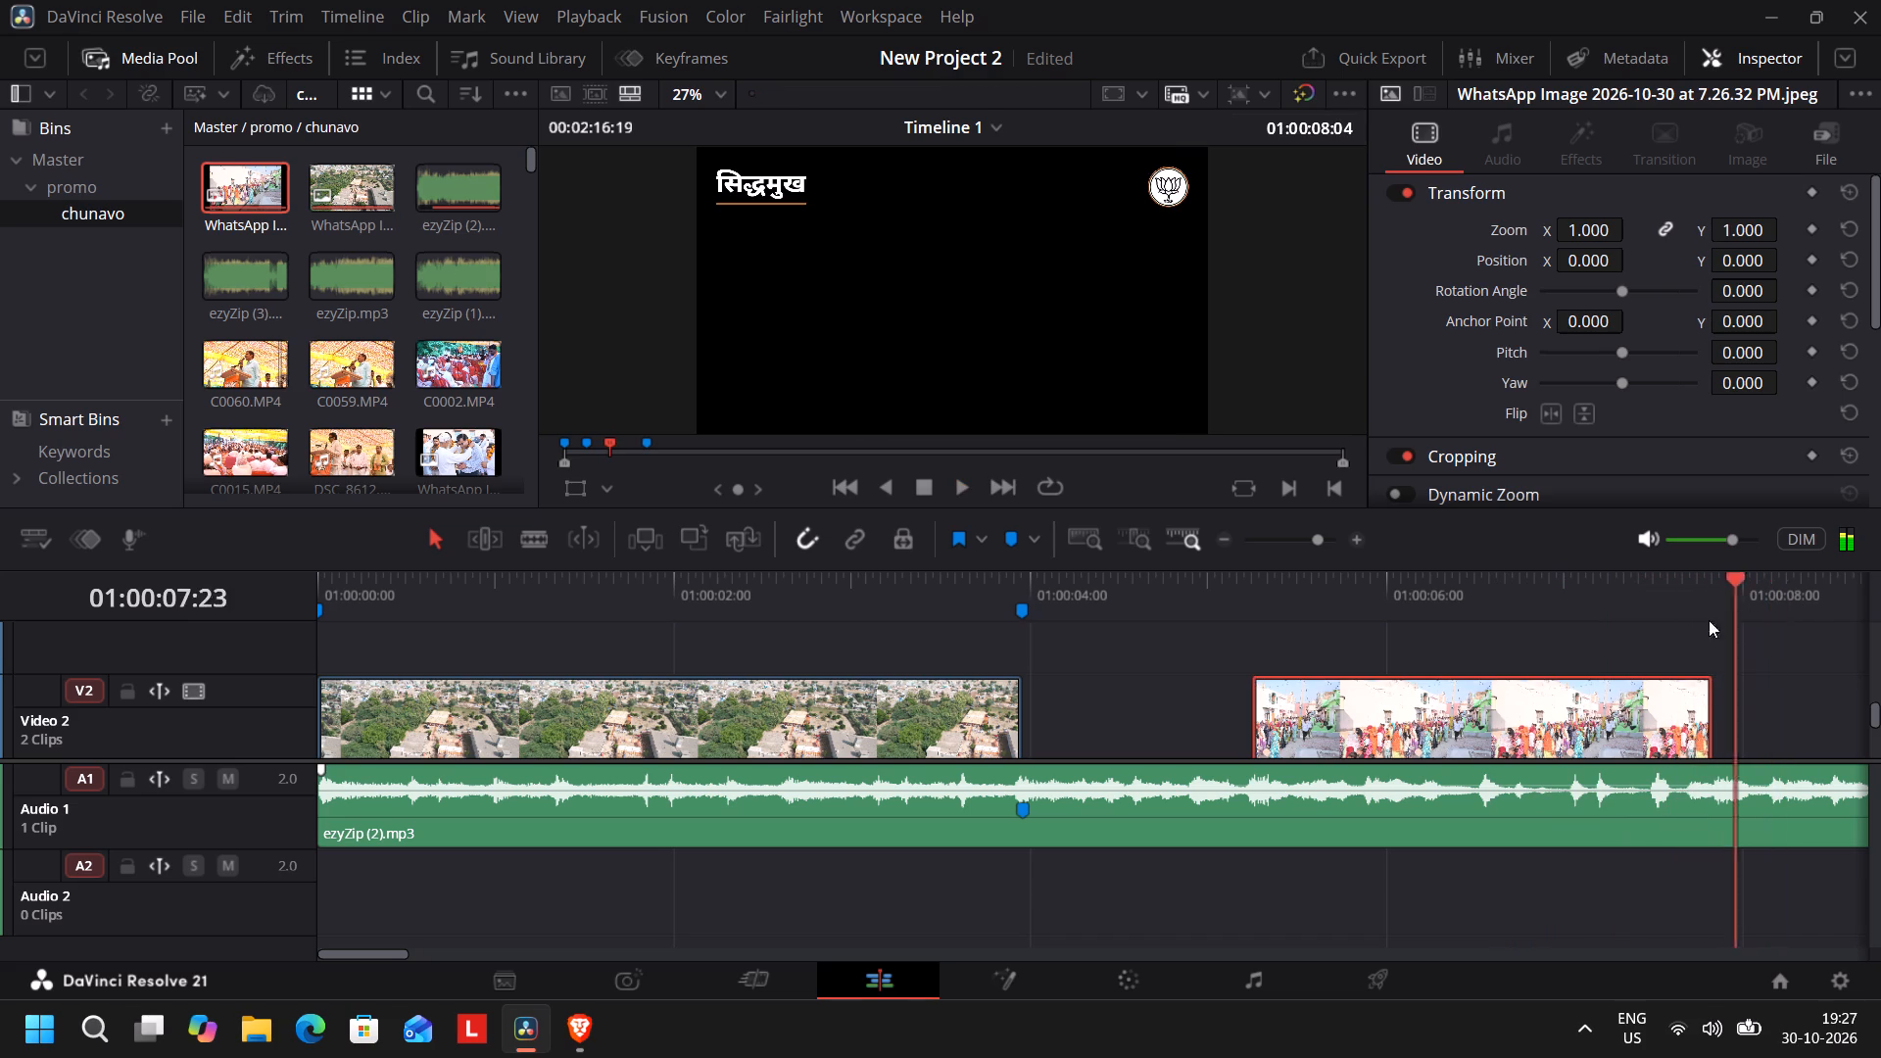
{"action": "left_click_drag", "start_coordinate": [1709, 620], "coordinate": [1657, 607]}
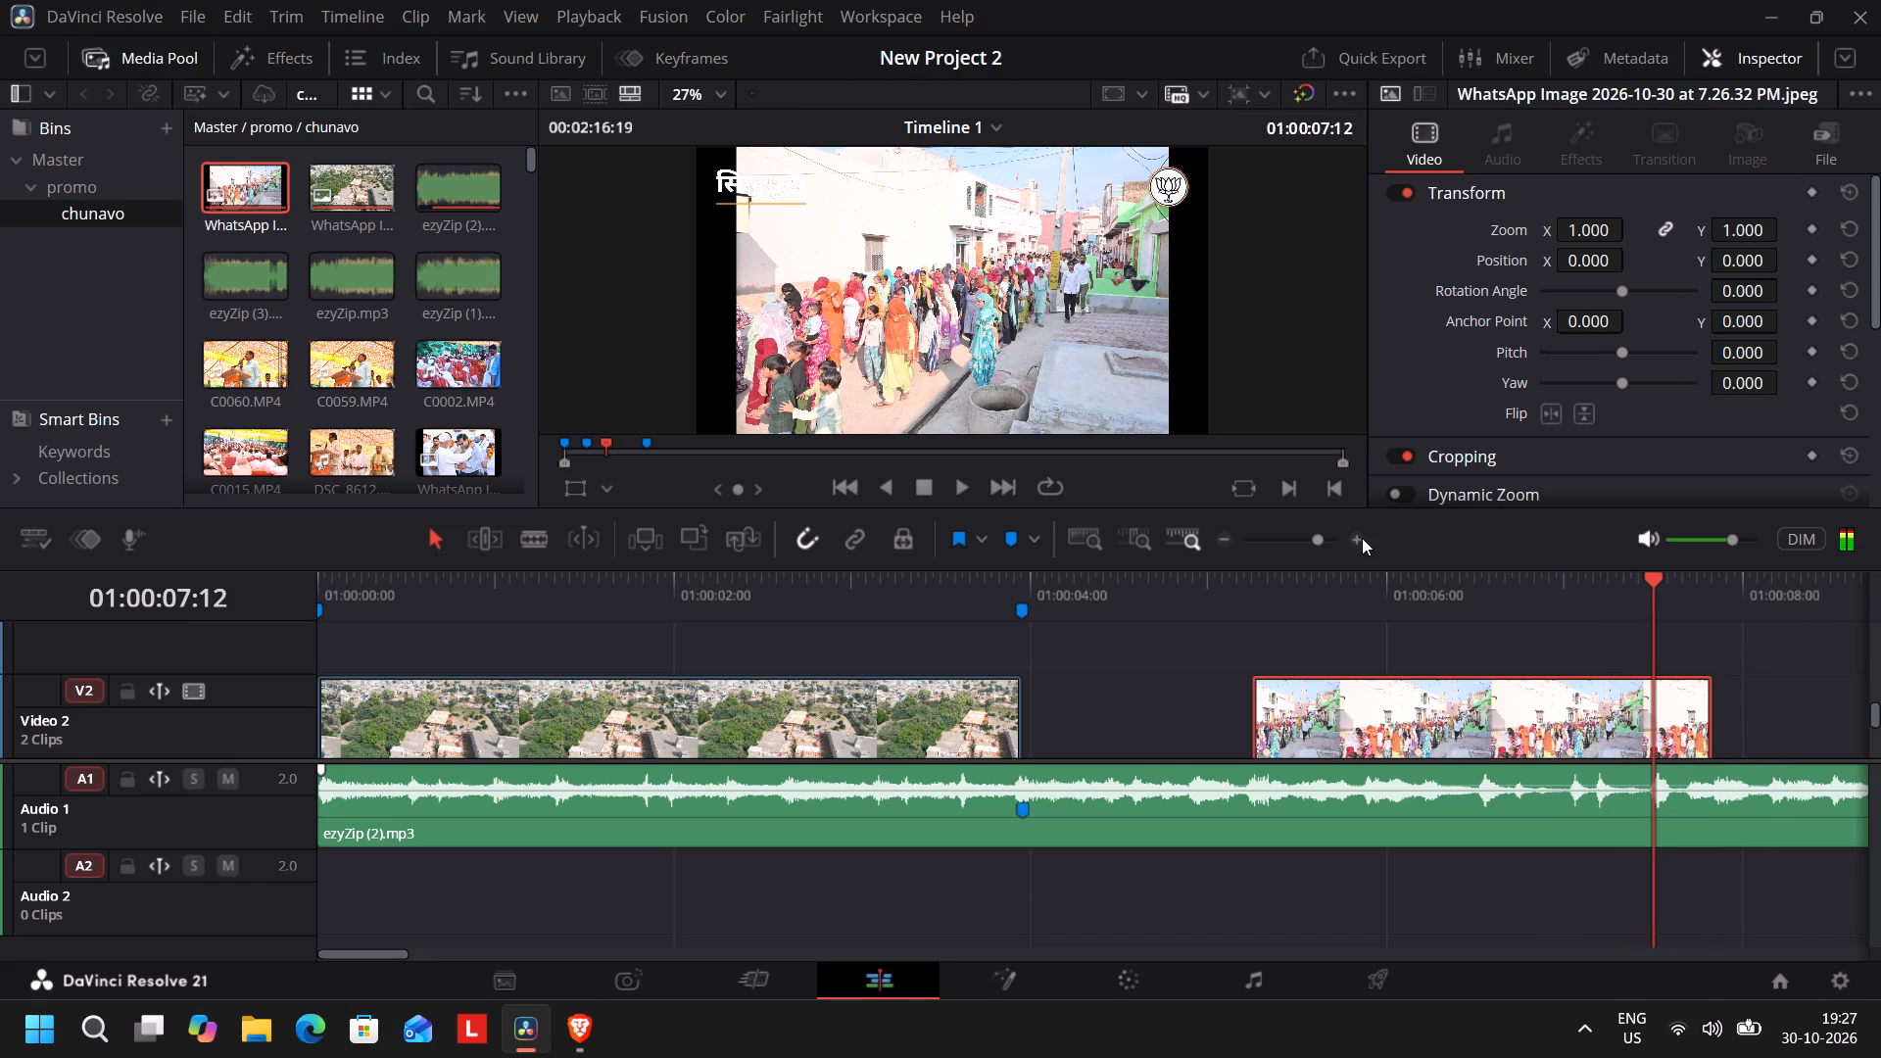
{"action": "left_click", "coordinate": [1318, 539]}
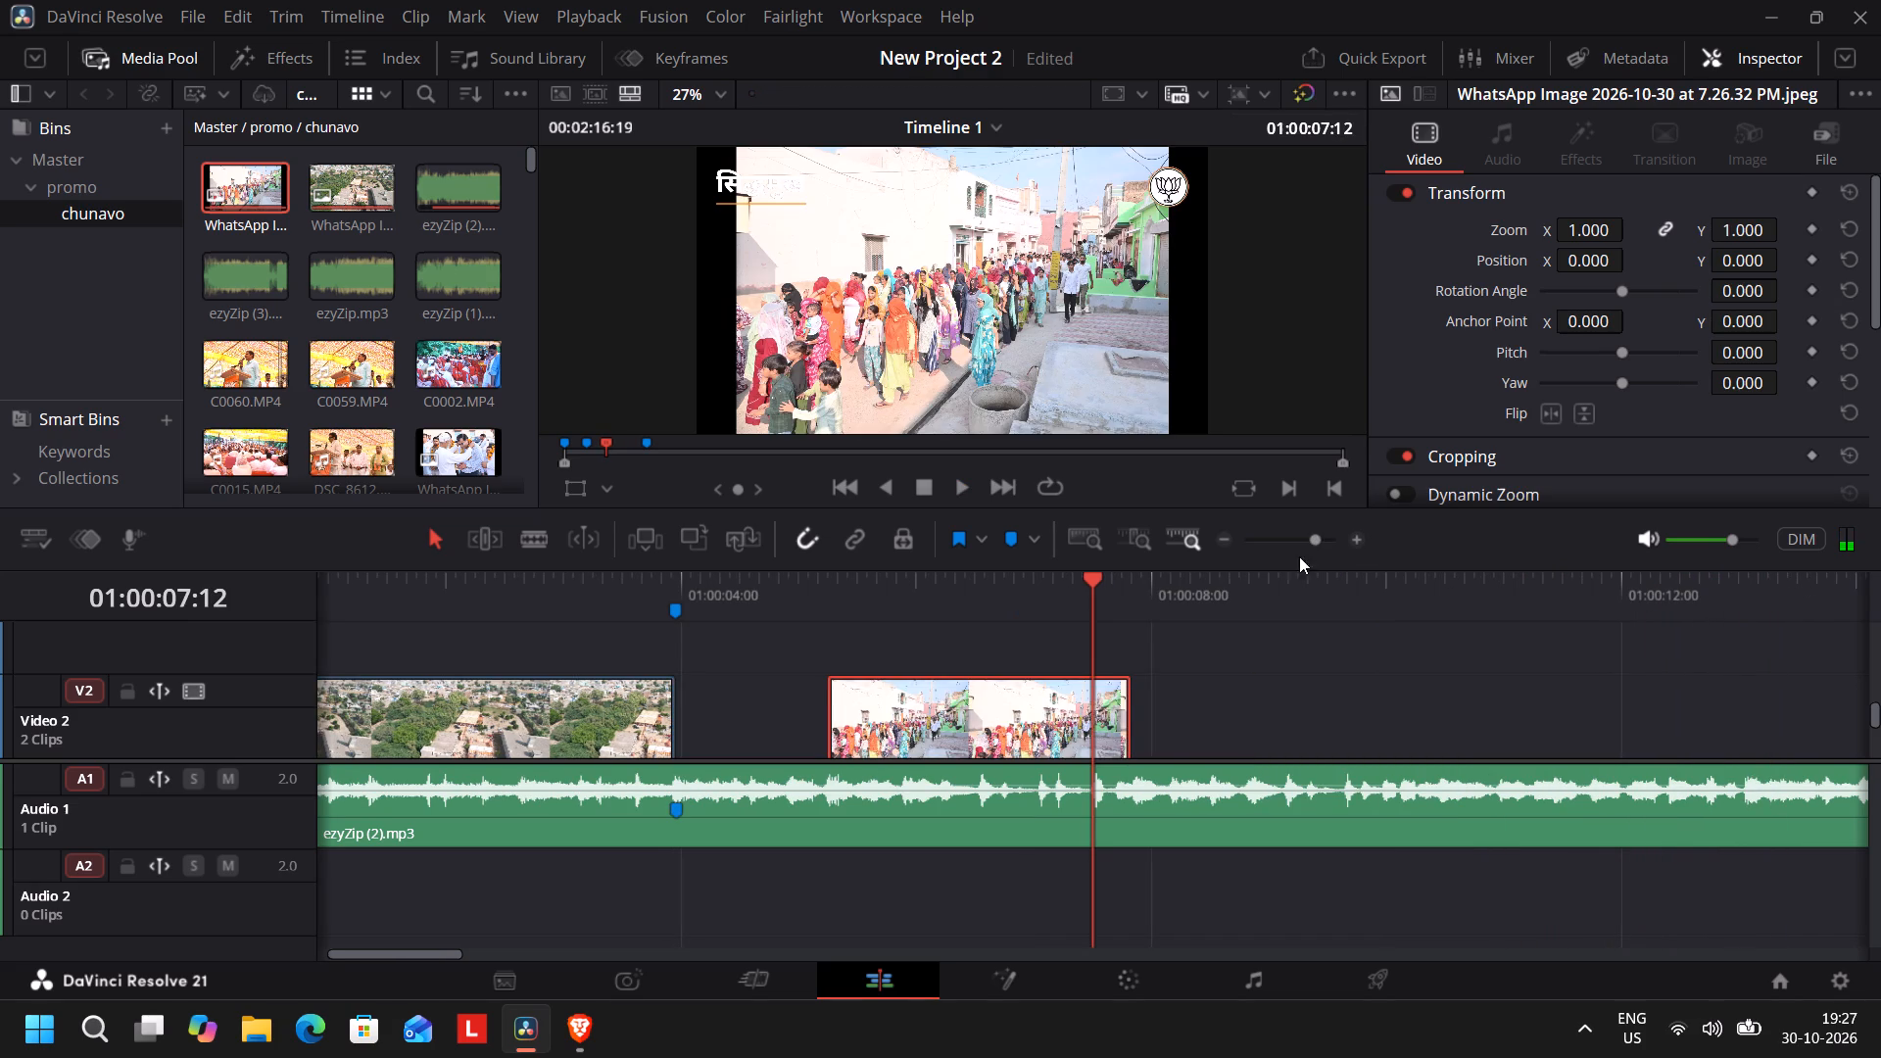
{"action": "left_click_drag", "start_coordinate": [1117, 705], "coordinate": [1080, 709]}
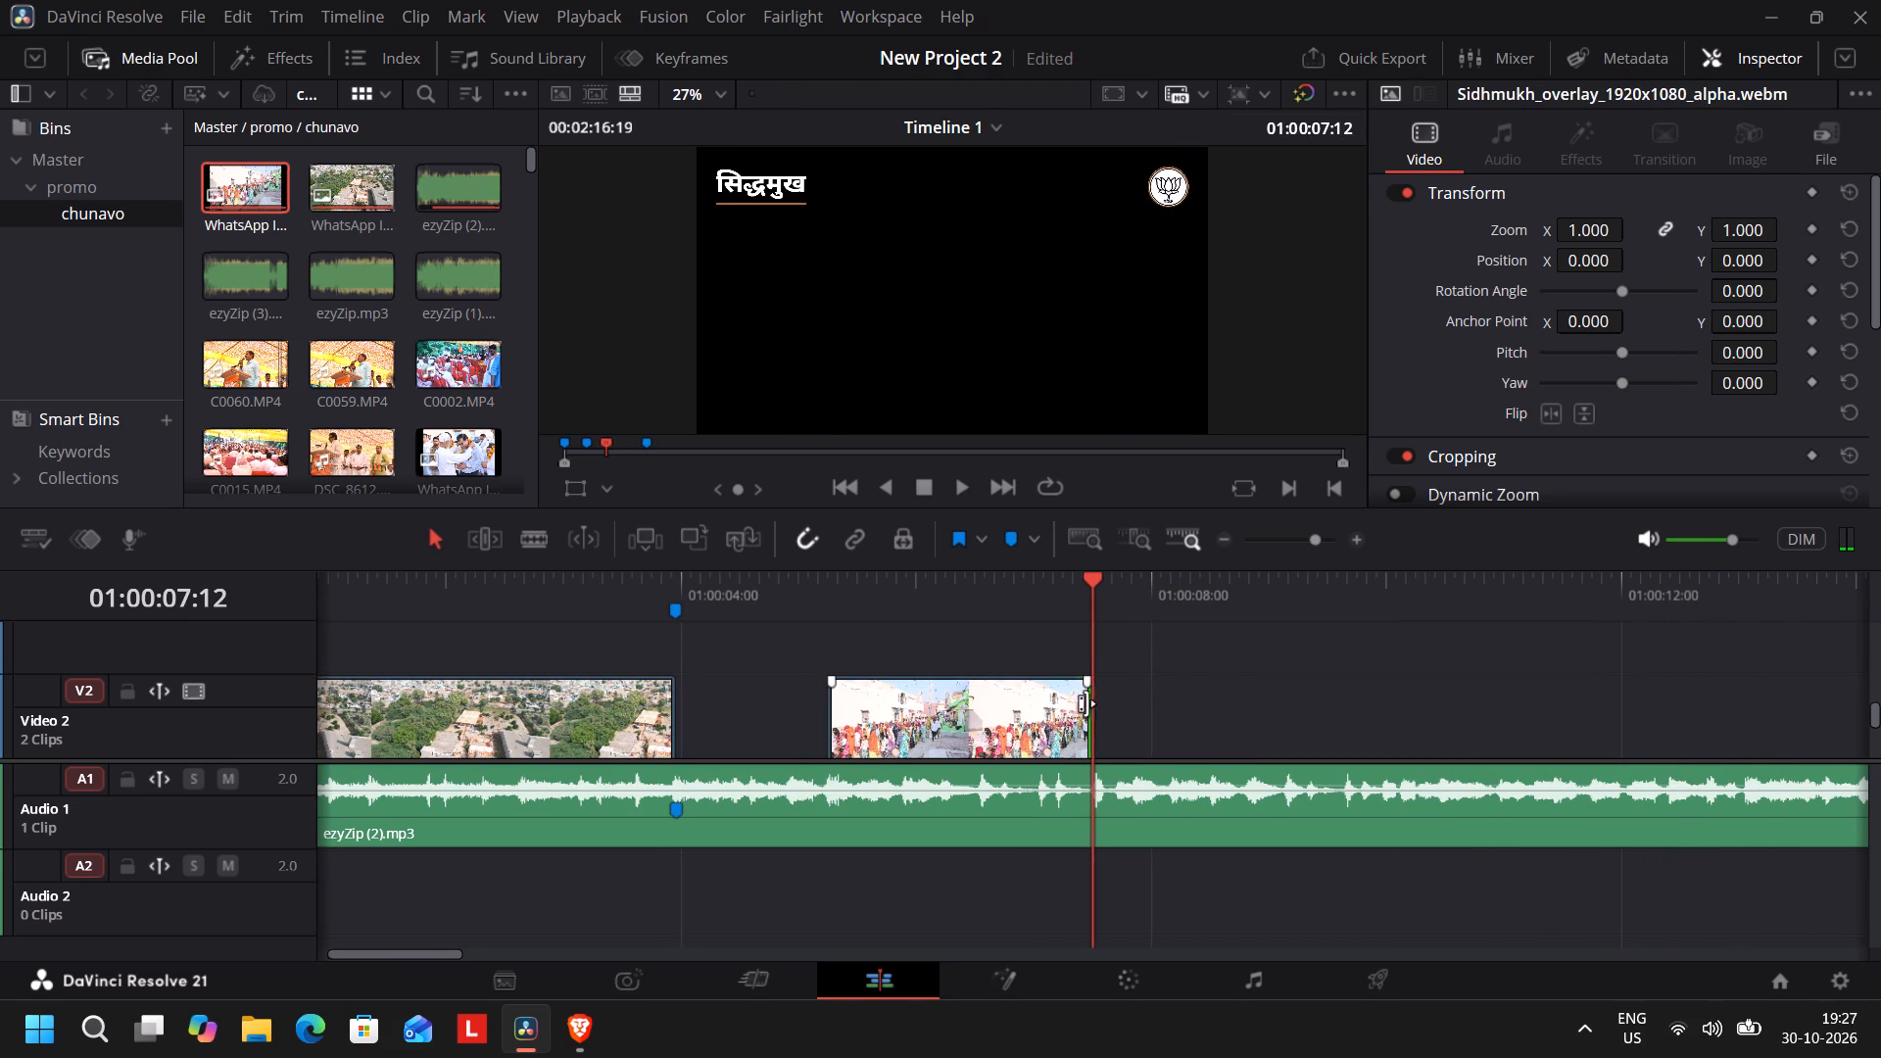
Play on through the music and set the timeline's Out point at 01:00:21:22.
{"action": "key", "text": "space"}
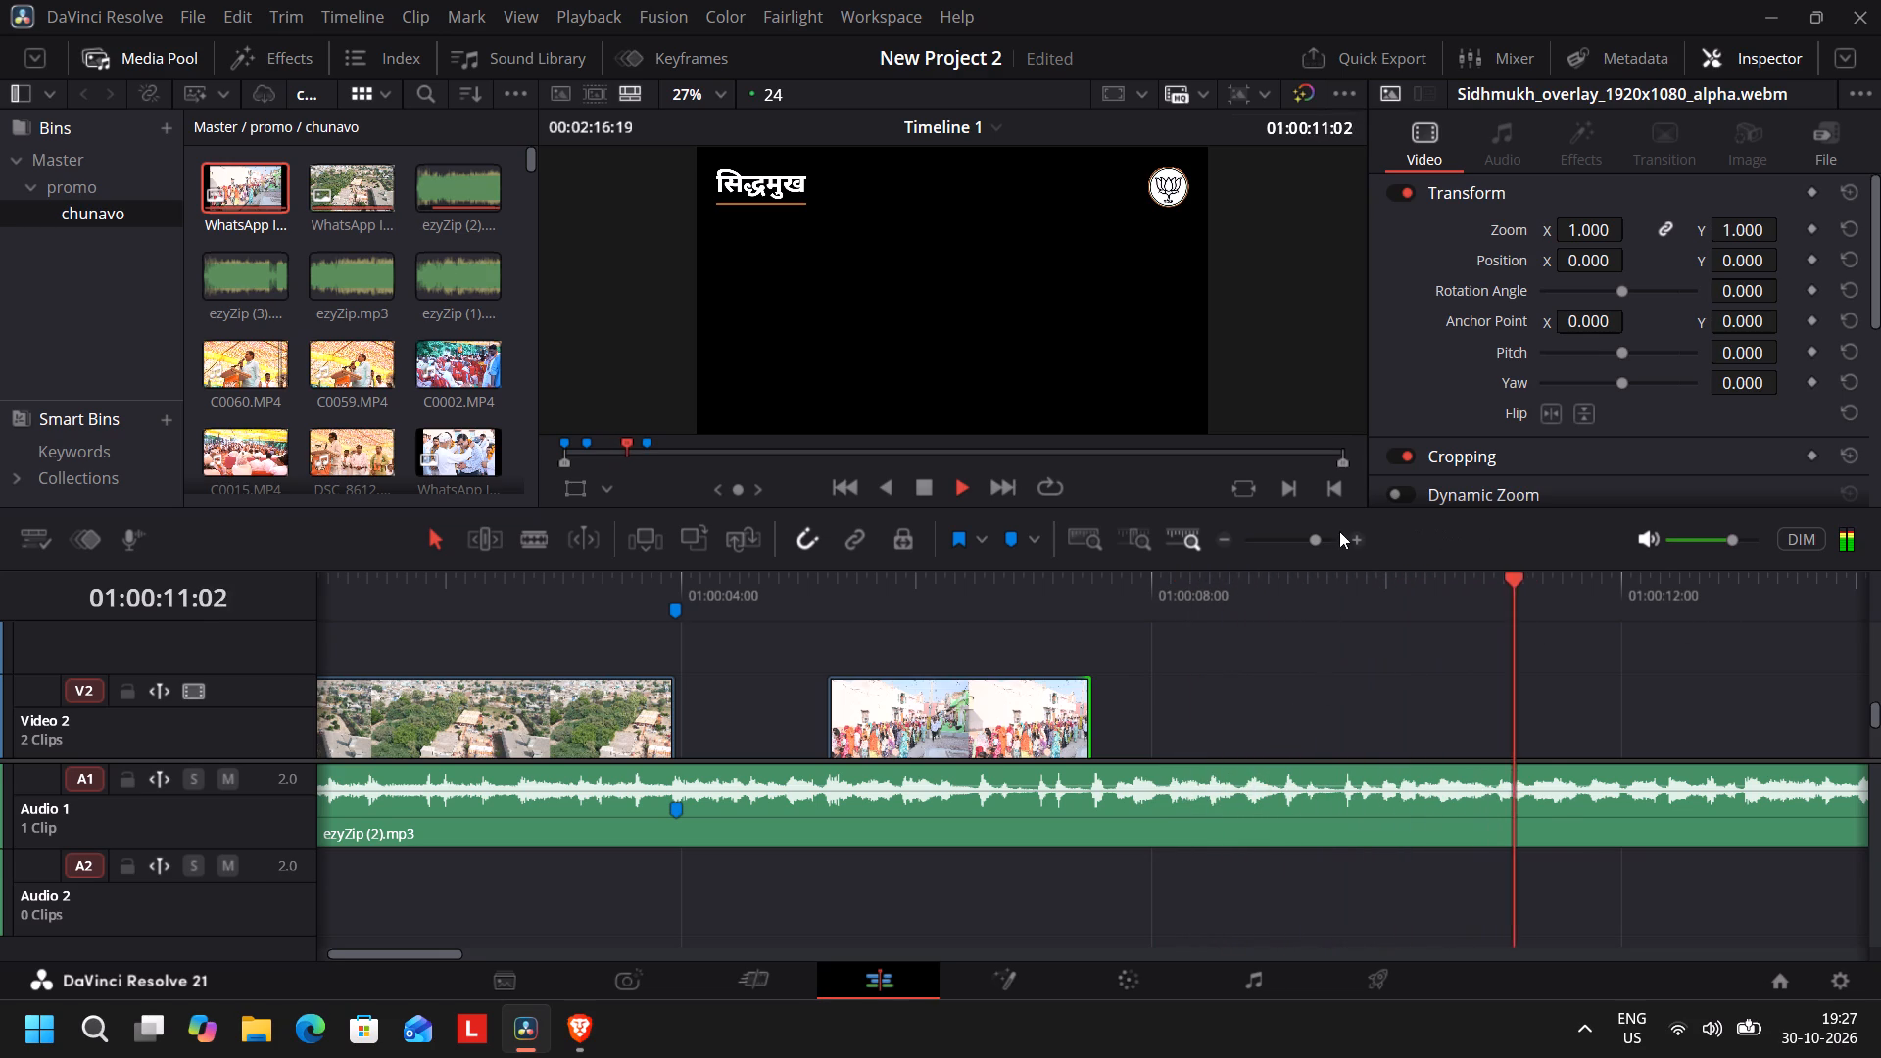
{"action": "left_click_drag", "start_coordinate": [1324, 535], "coordinate": [1321, 534]}
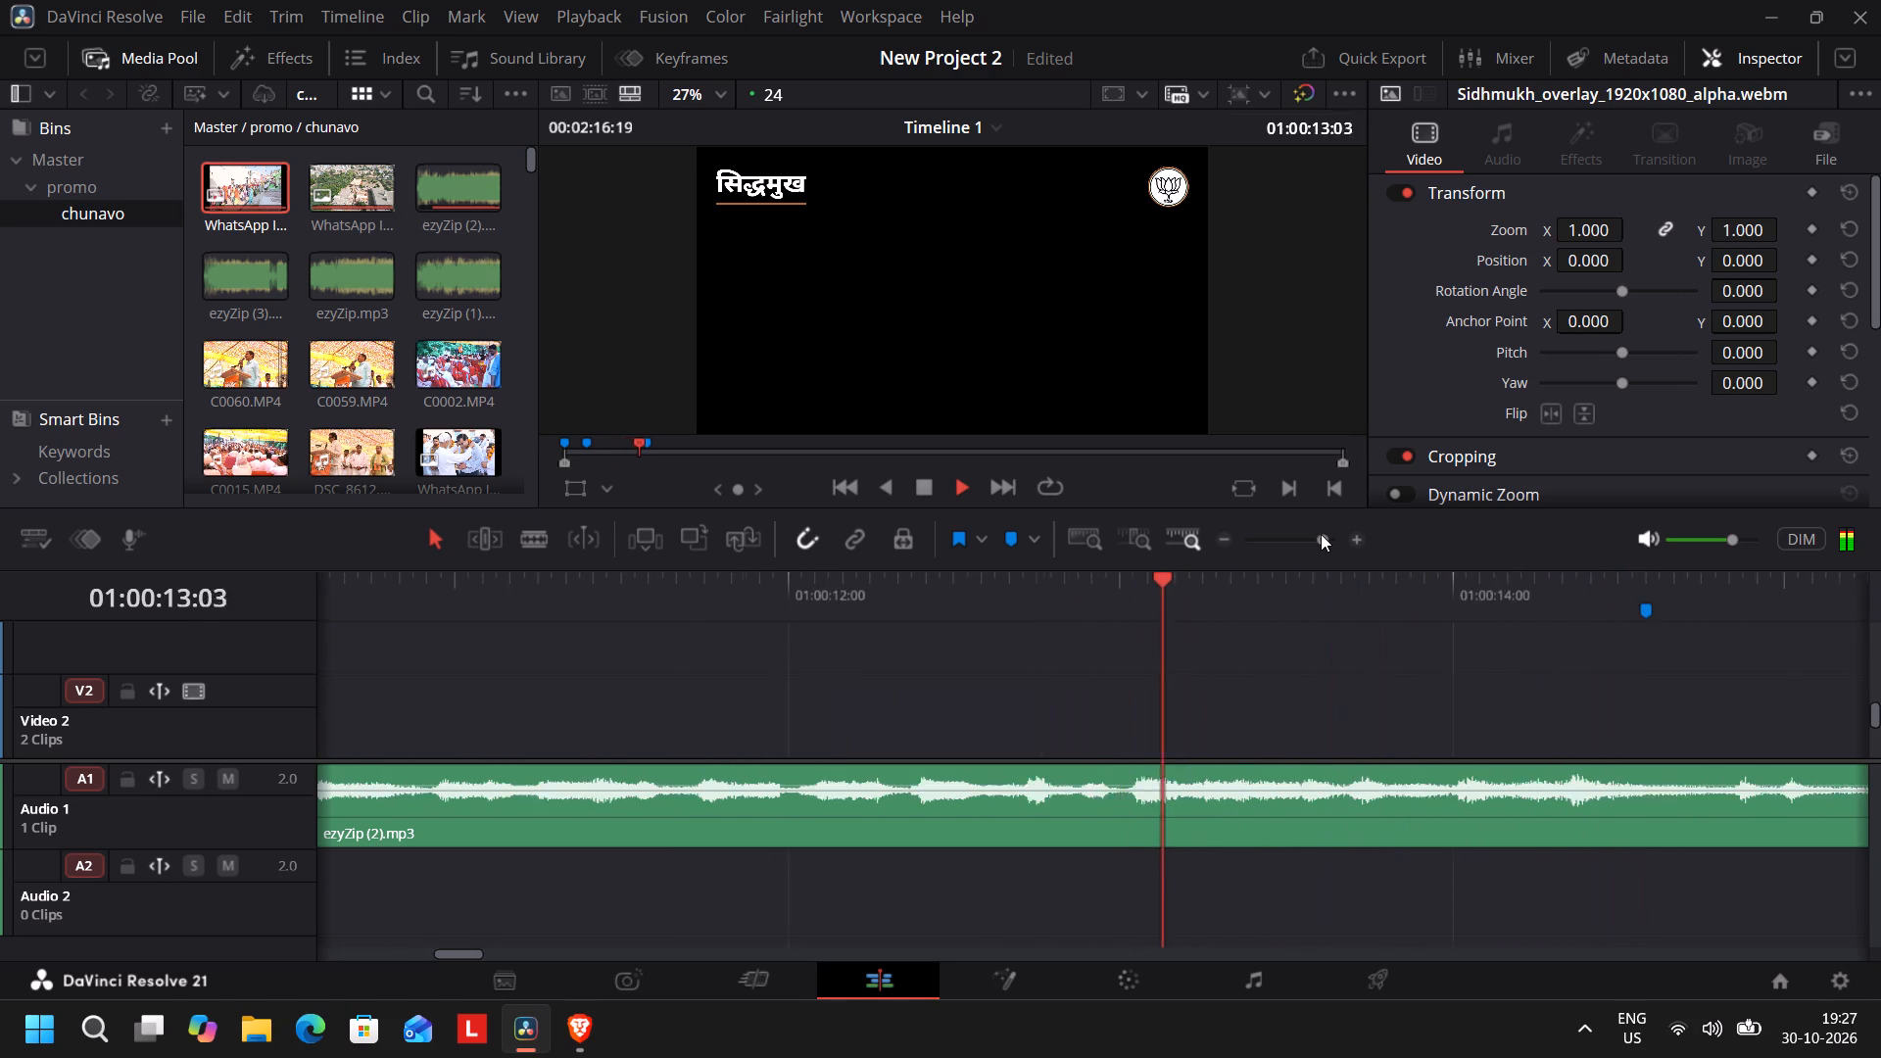
{"action": "left_click_drag", "start_coordinate": [1321, 534], "coordinate": [1308, 537]}
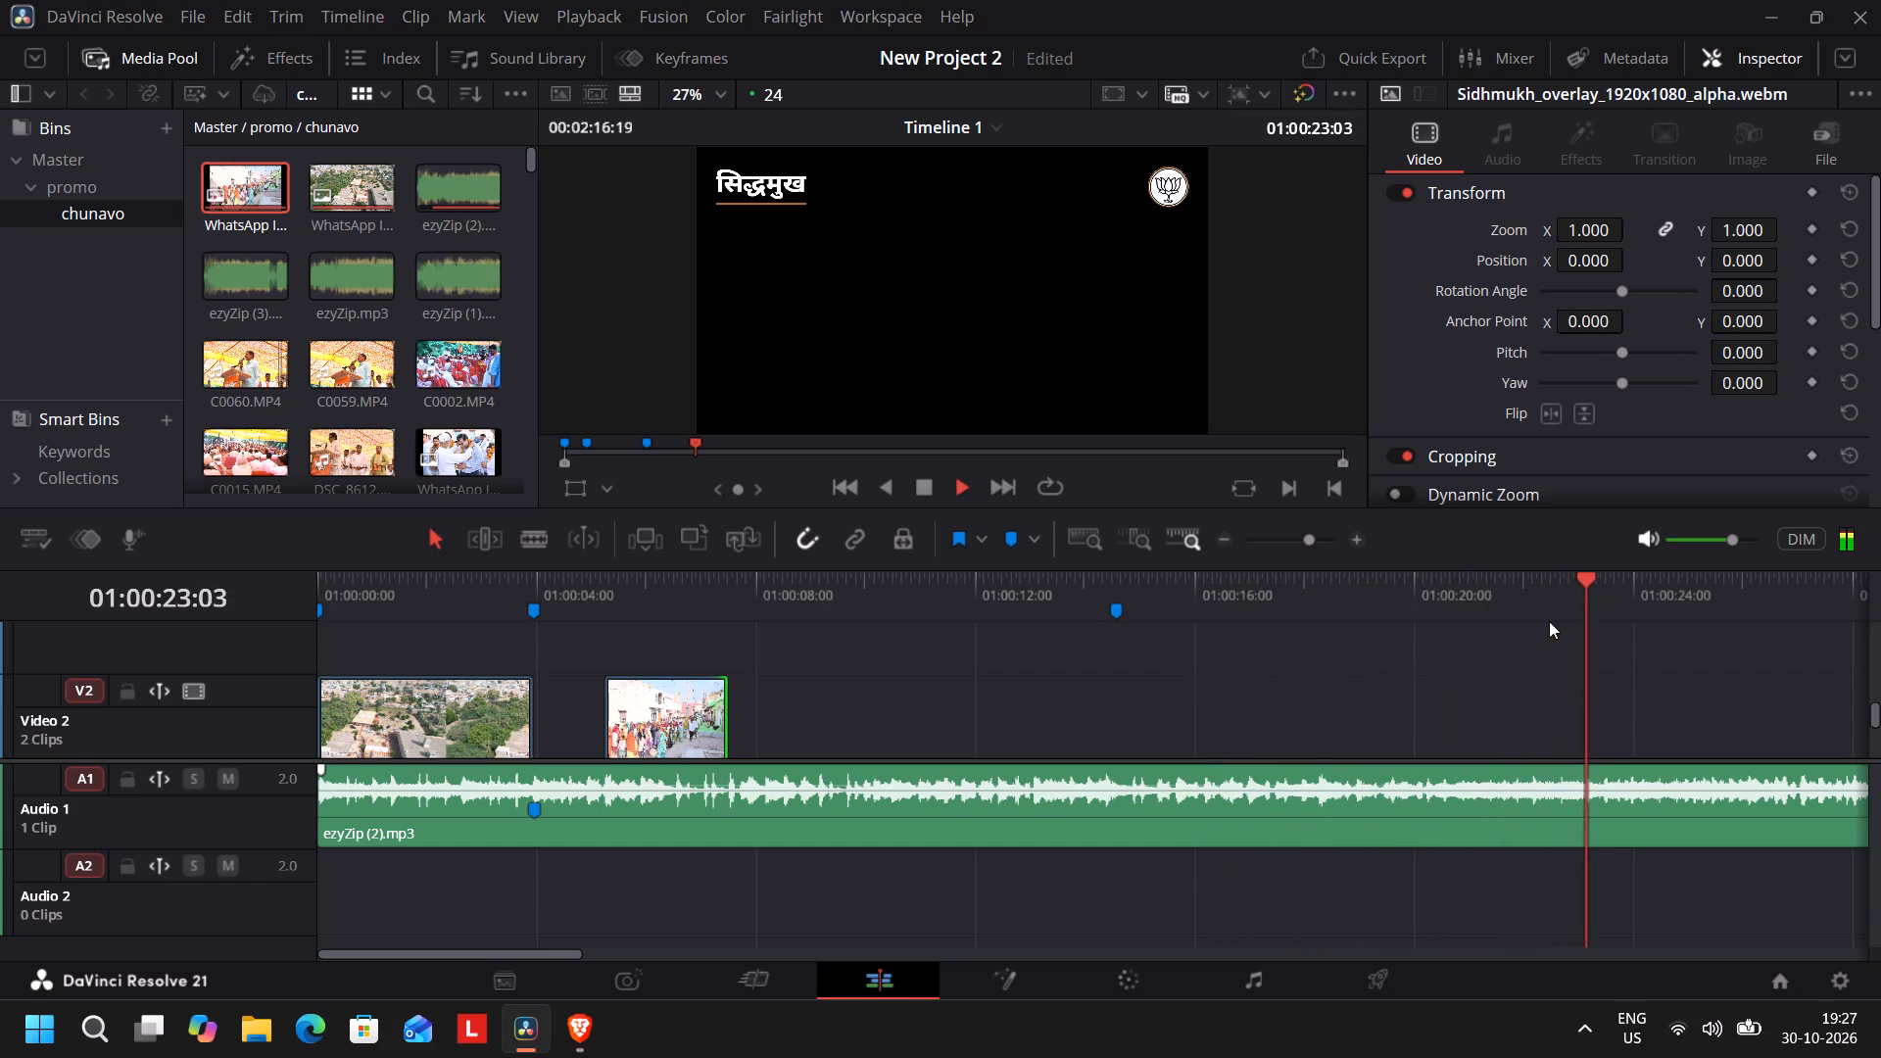
{"action": "key", "text": "space"}
{"action": "left_click_drag", "start_coordinate": [1642, 613], "coordinate": [1438, 659]}
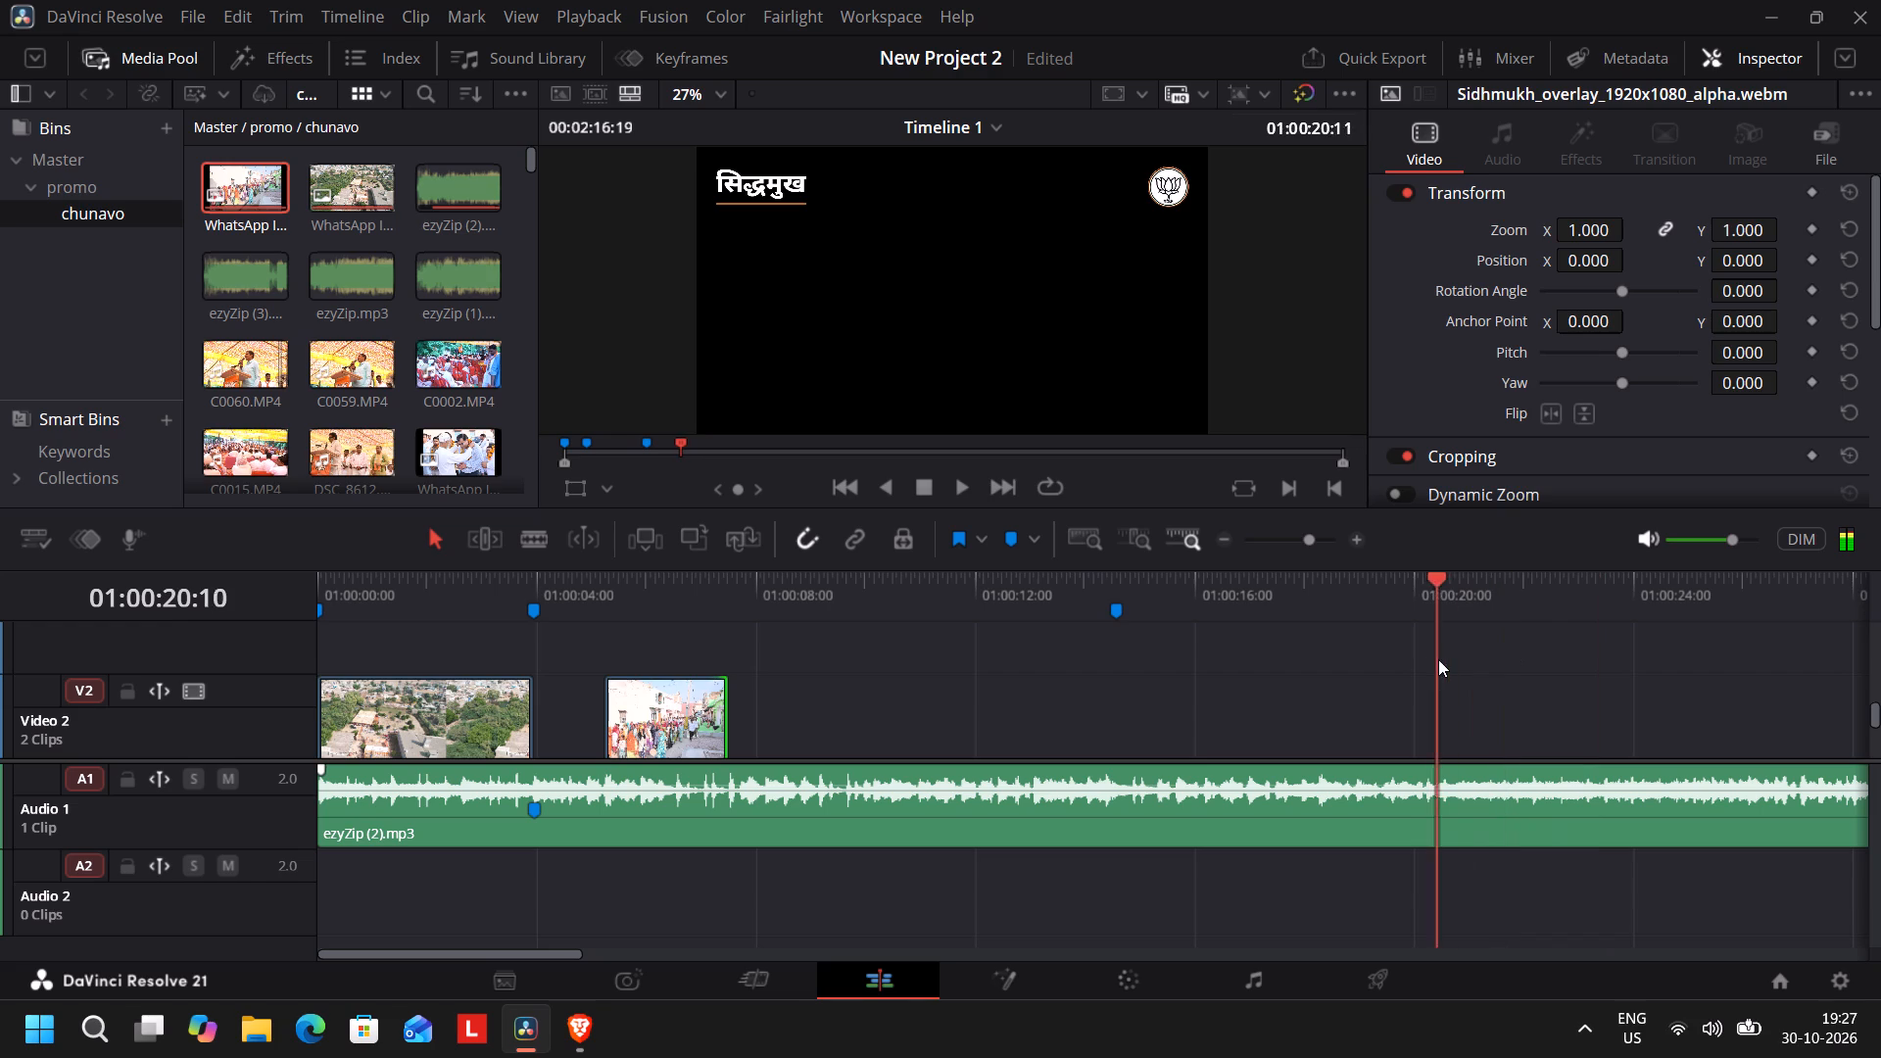
{"action": "left_click_drag", "start_coordinate": [1438, 659], "coordinate": [1428, 659]}
{"action": "key", "text": "space"}
{"action": "key", "text": "space"}
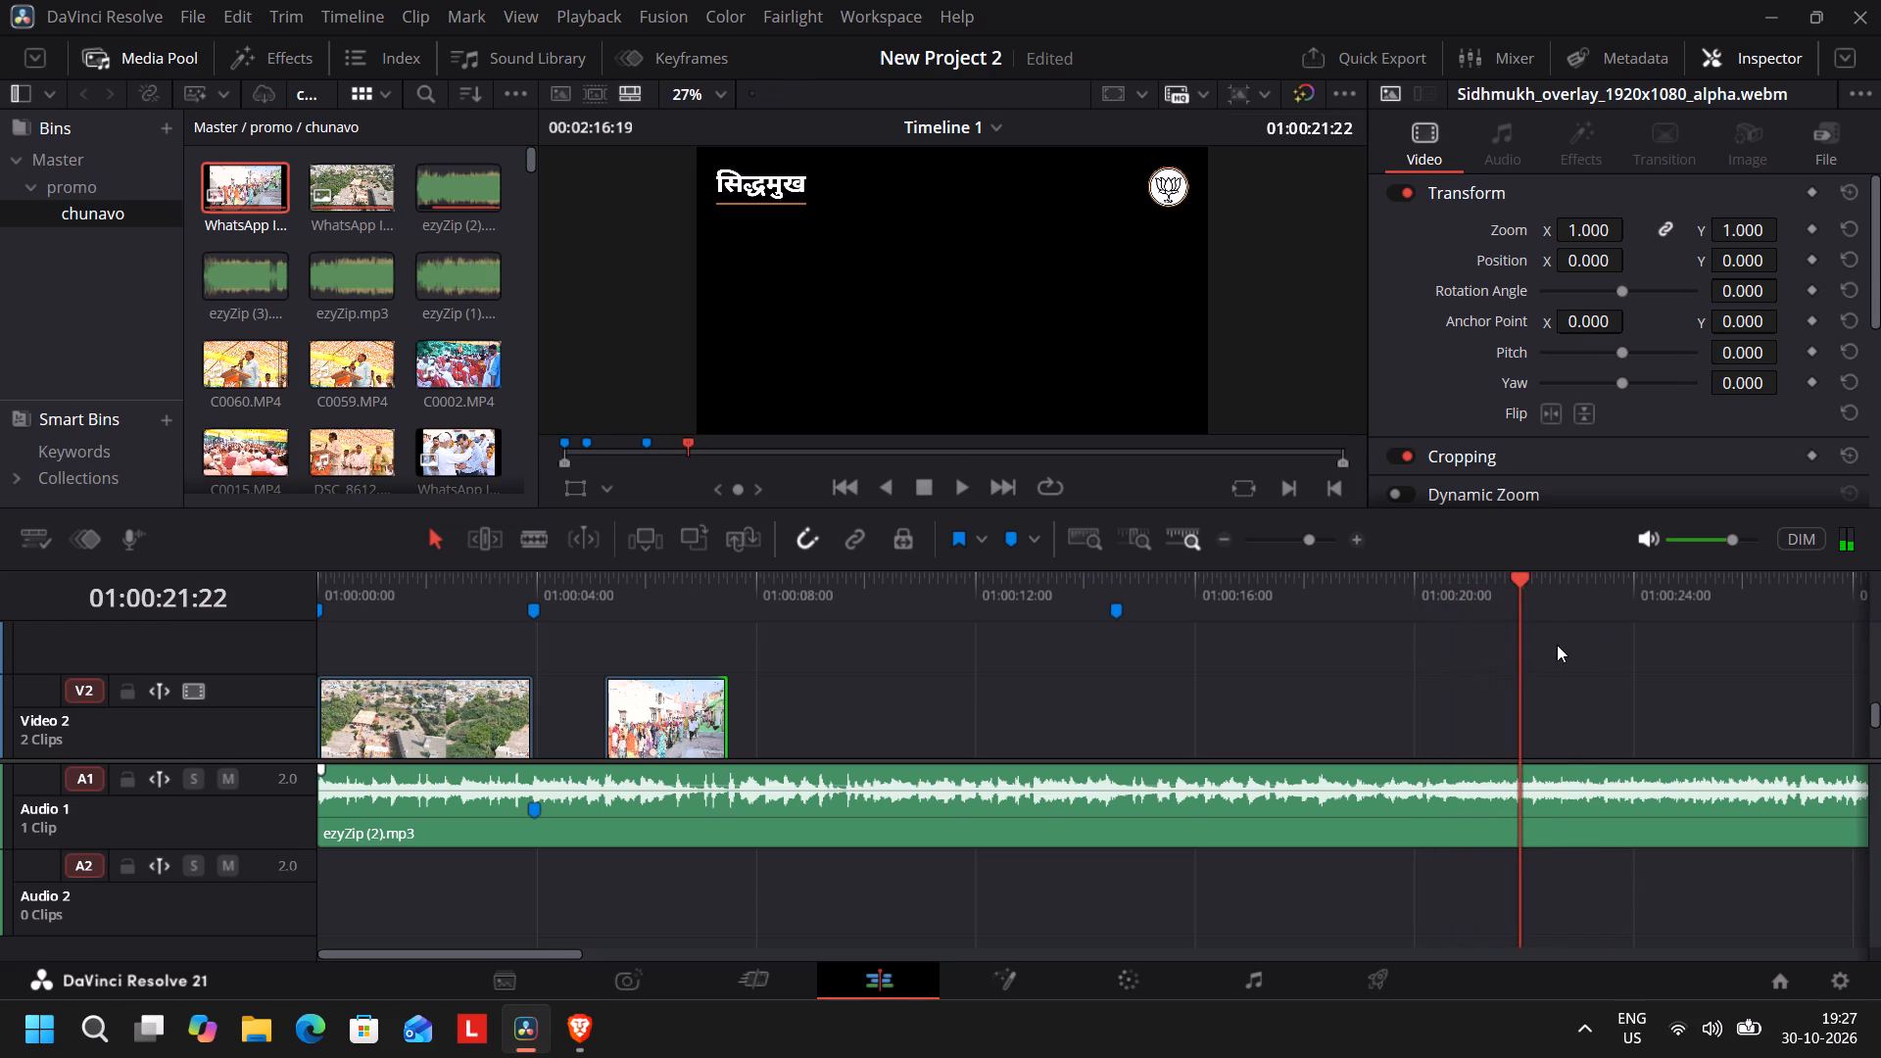
{"action": "key", "text": "o"}
{"action": "left_click", "coordinate": [1510, 569]}
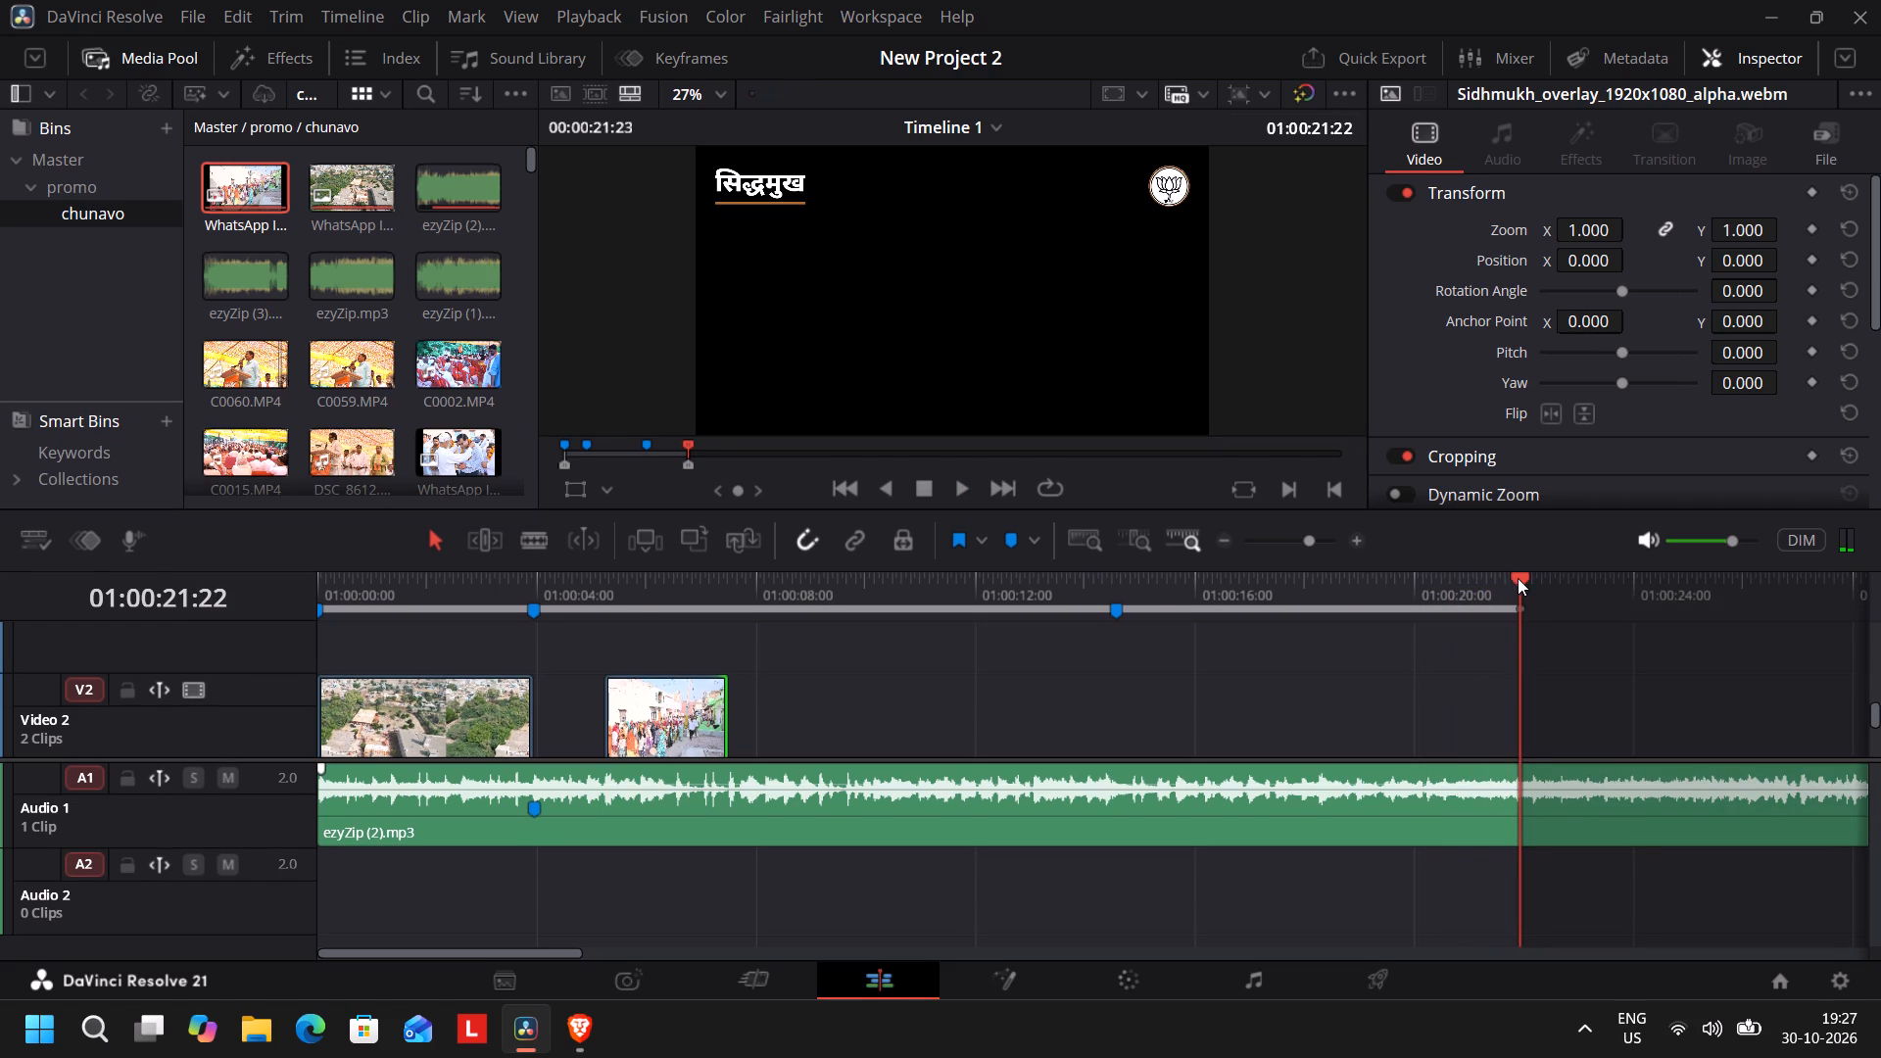
Play back the opening aerial clip repeatedly from the start to review it with its title and overlay, stopping at 01:00:01:14.
{"action": "left_click_drag", "start_coordinate": [1517, 579], "coordinate": [367, 603]}
{"action": "key", "text": "space"}
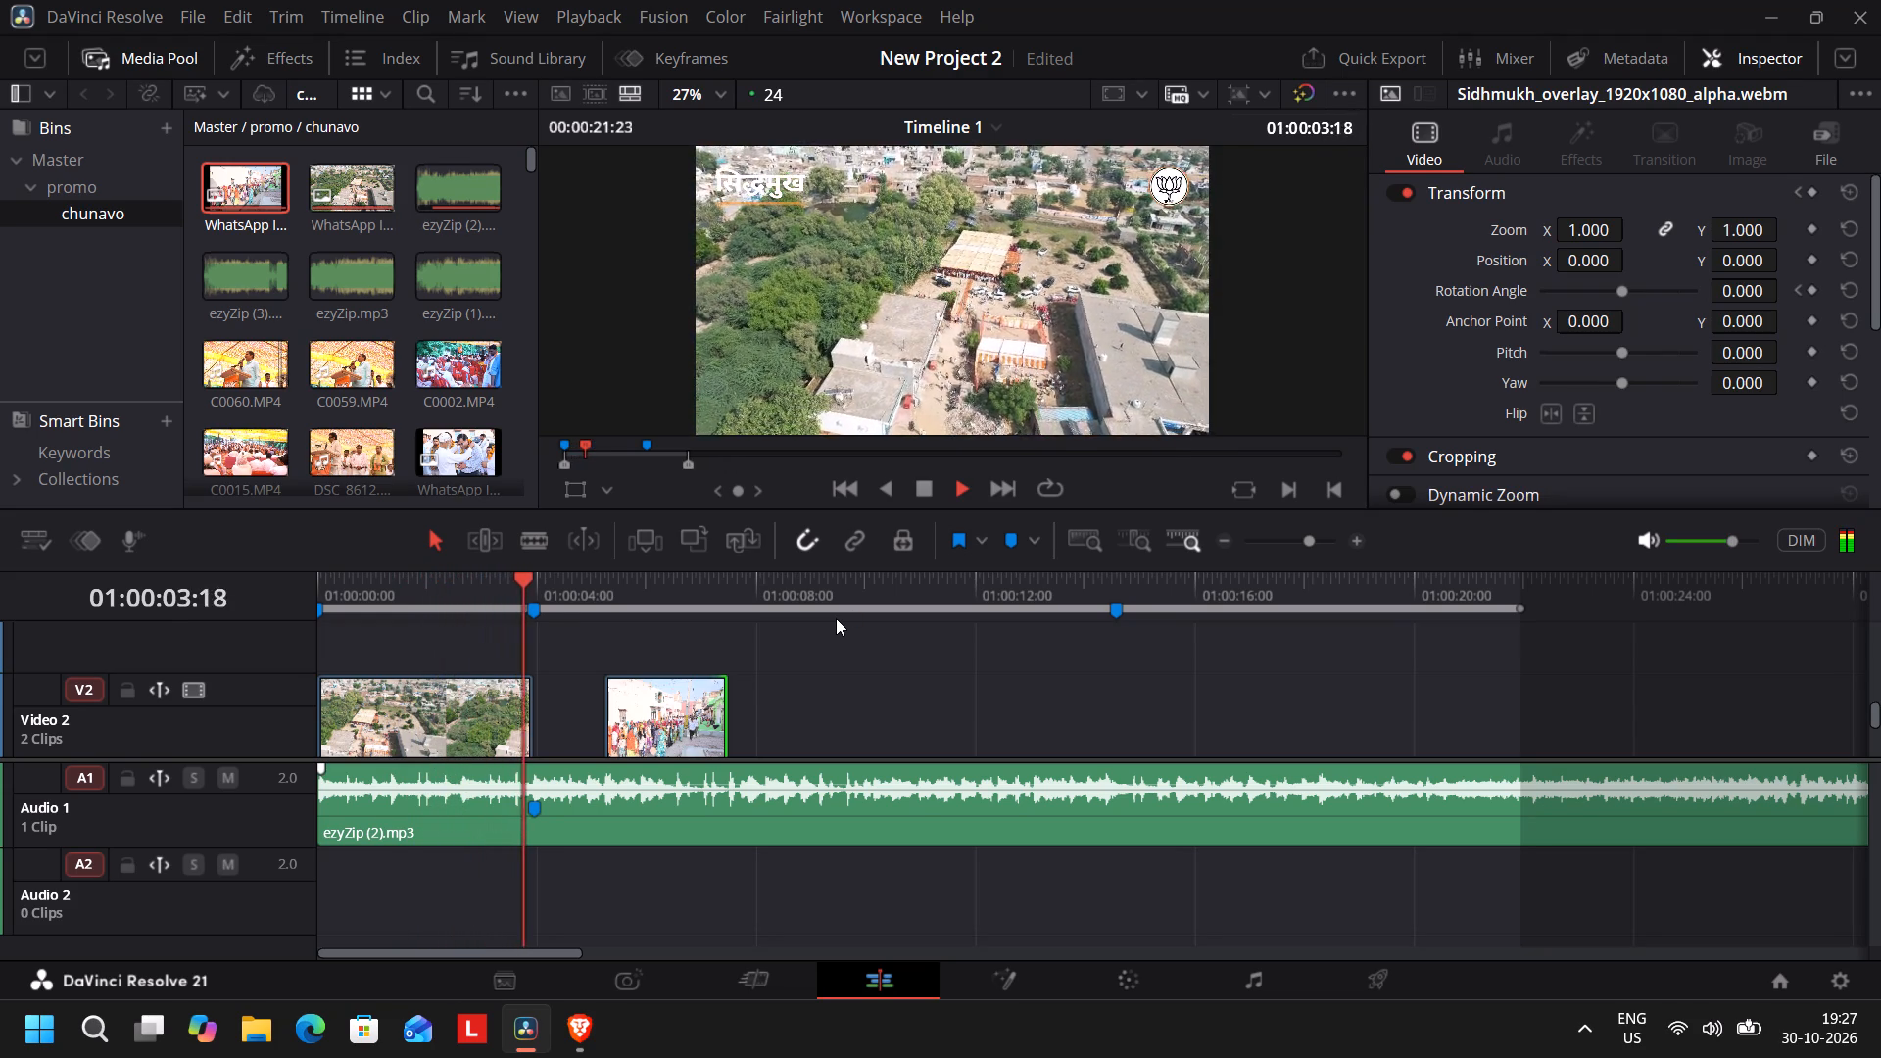
{"action": "key", "text": "space"}
{"action": "left_click_drag", "start_coordinate": [592, 610], "coordinate": [222, 636]}
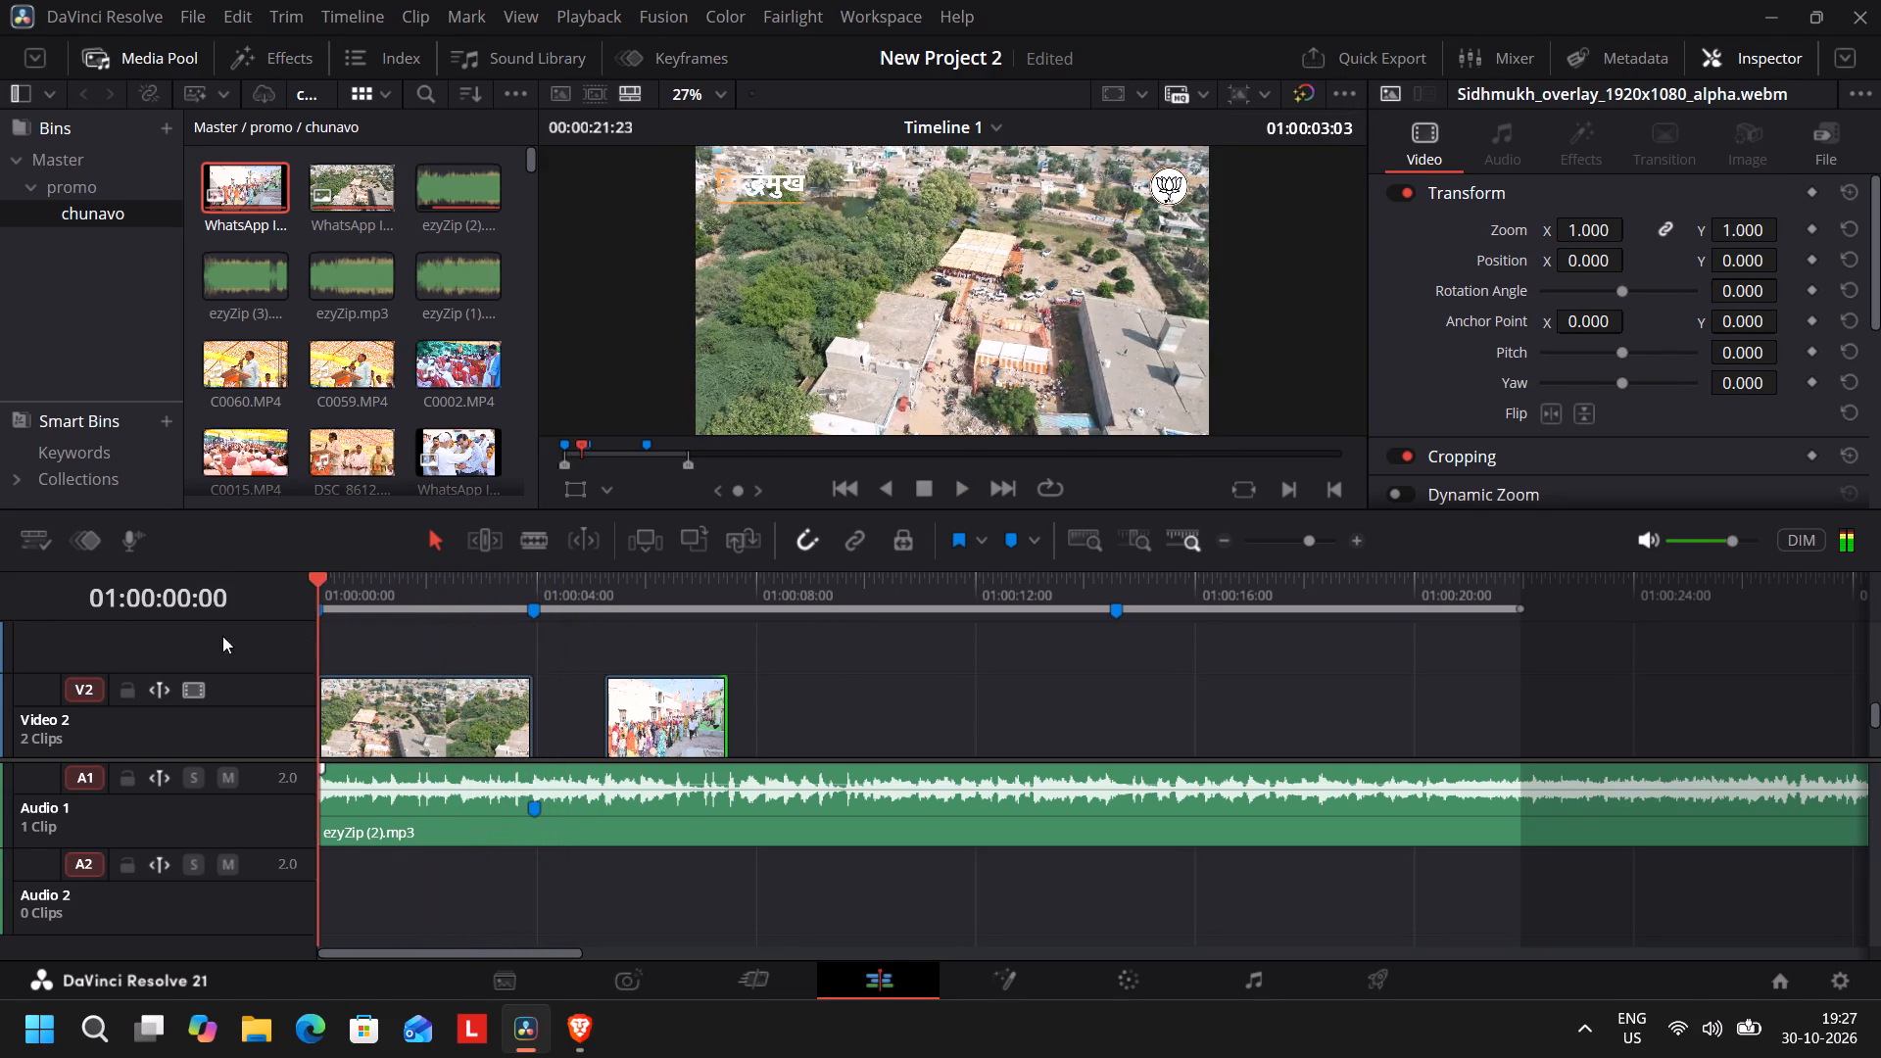
{"action": "left_click_drag", "start_coordinate": [222, 636], "coordinate": [112, 636]}
{"action": "key", "text": "space"}
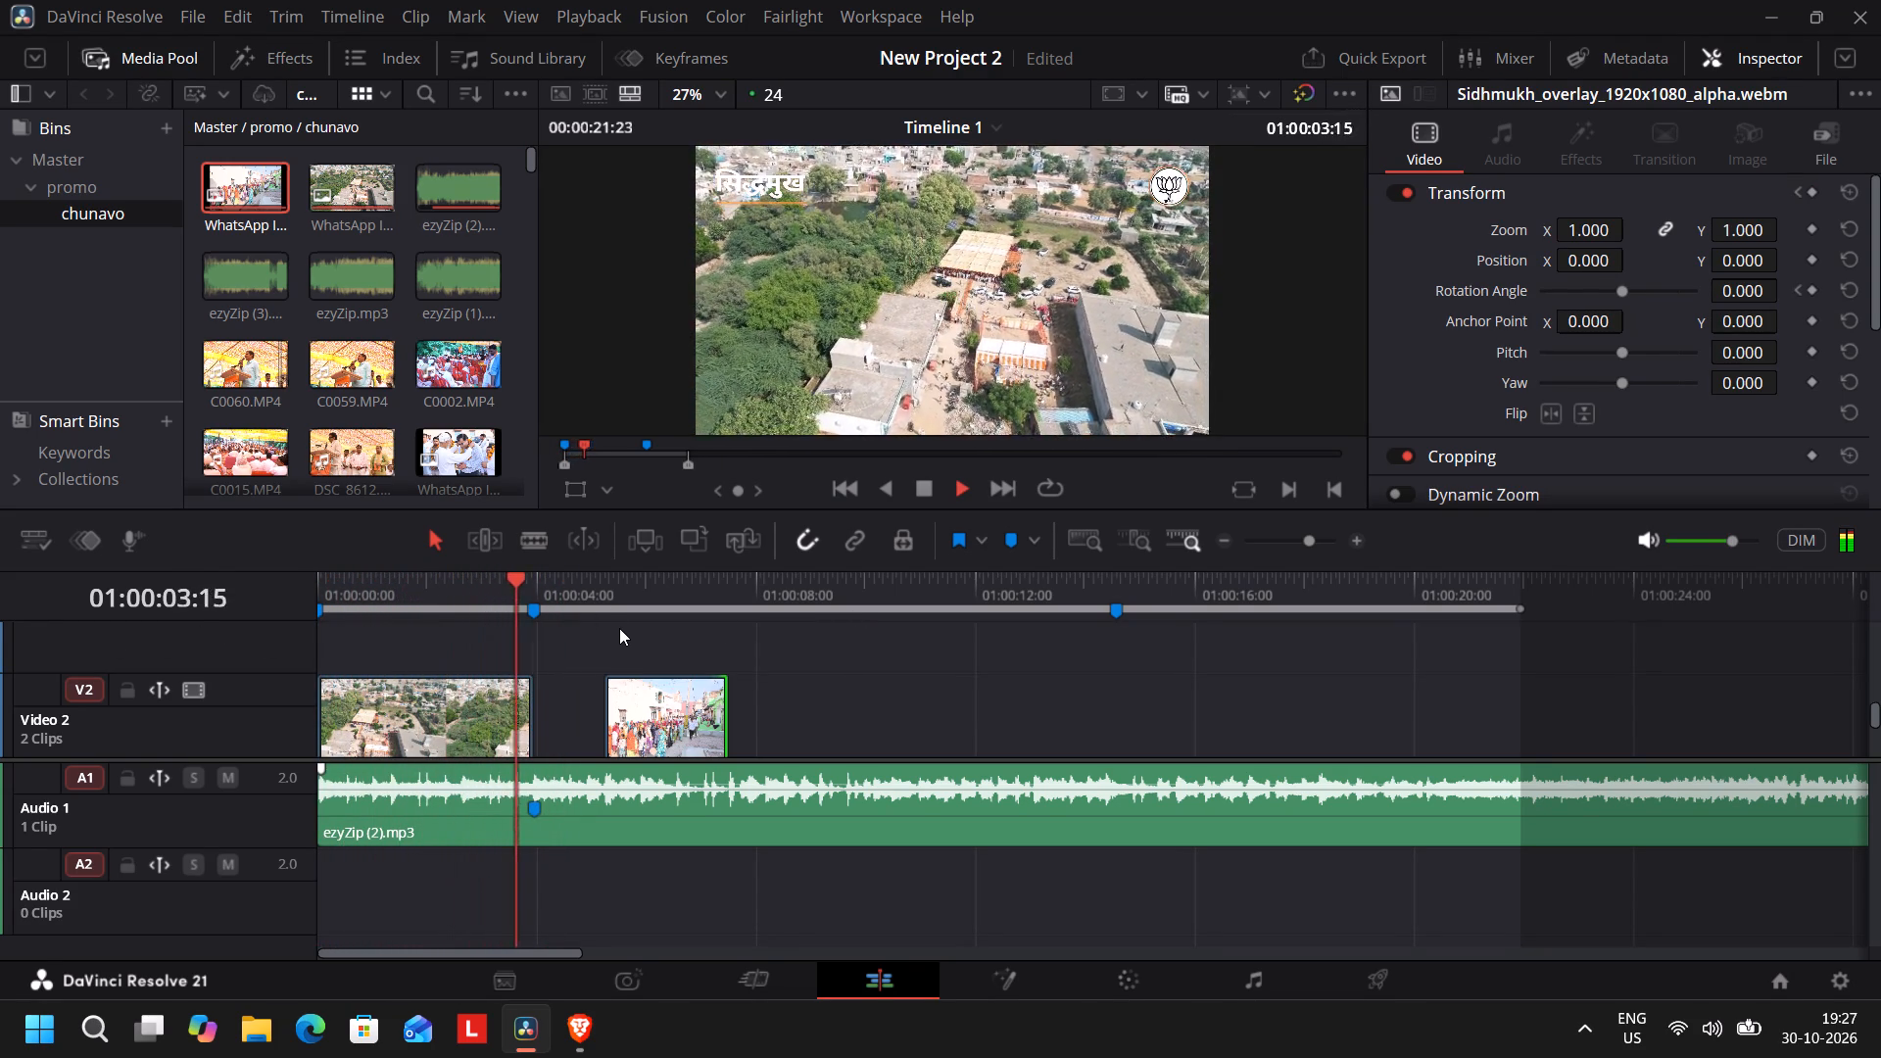
{"action": "key", "text": "space"}
{"action": "left_click_drag", "start_coordinate": [573, 601], "coordinate": [179, 673]}
{"action": "key", "text": "space"}
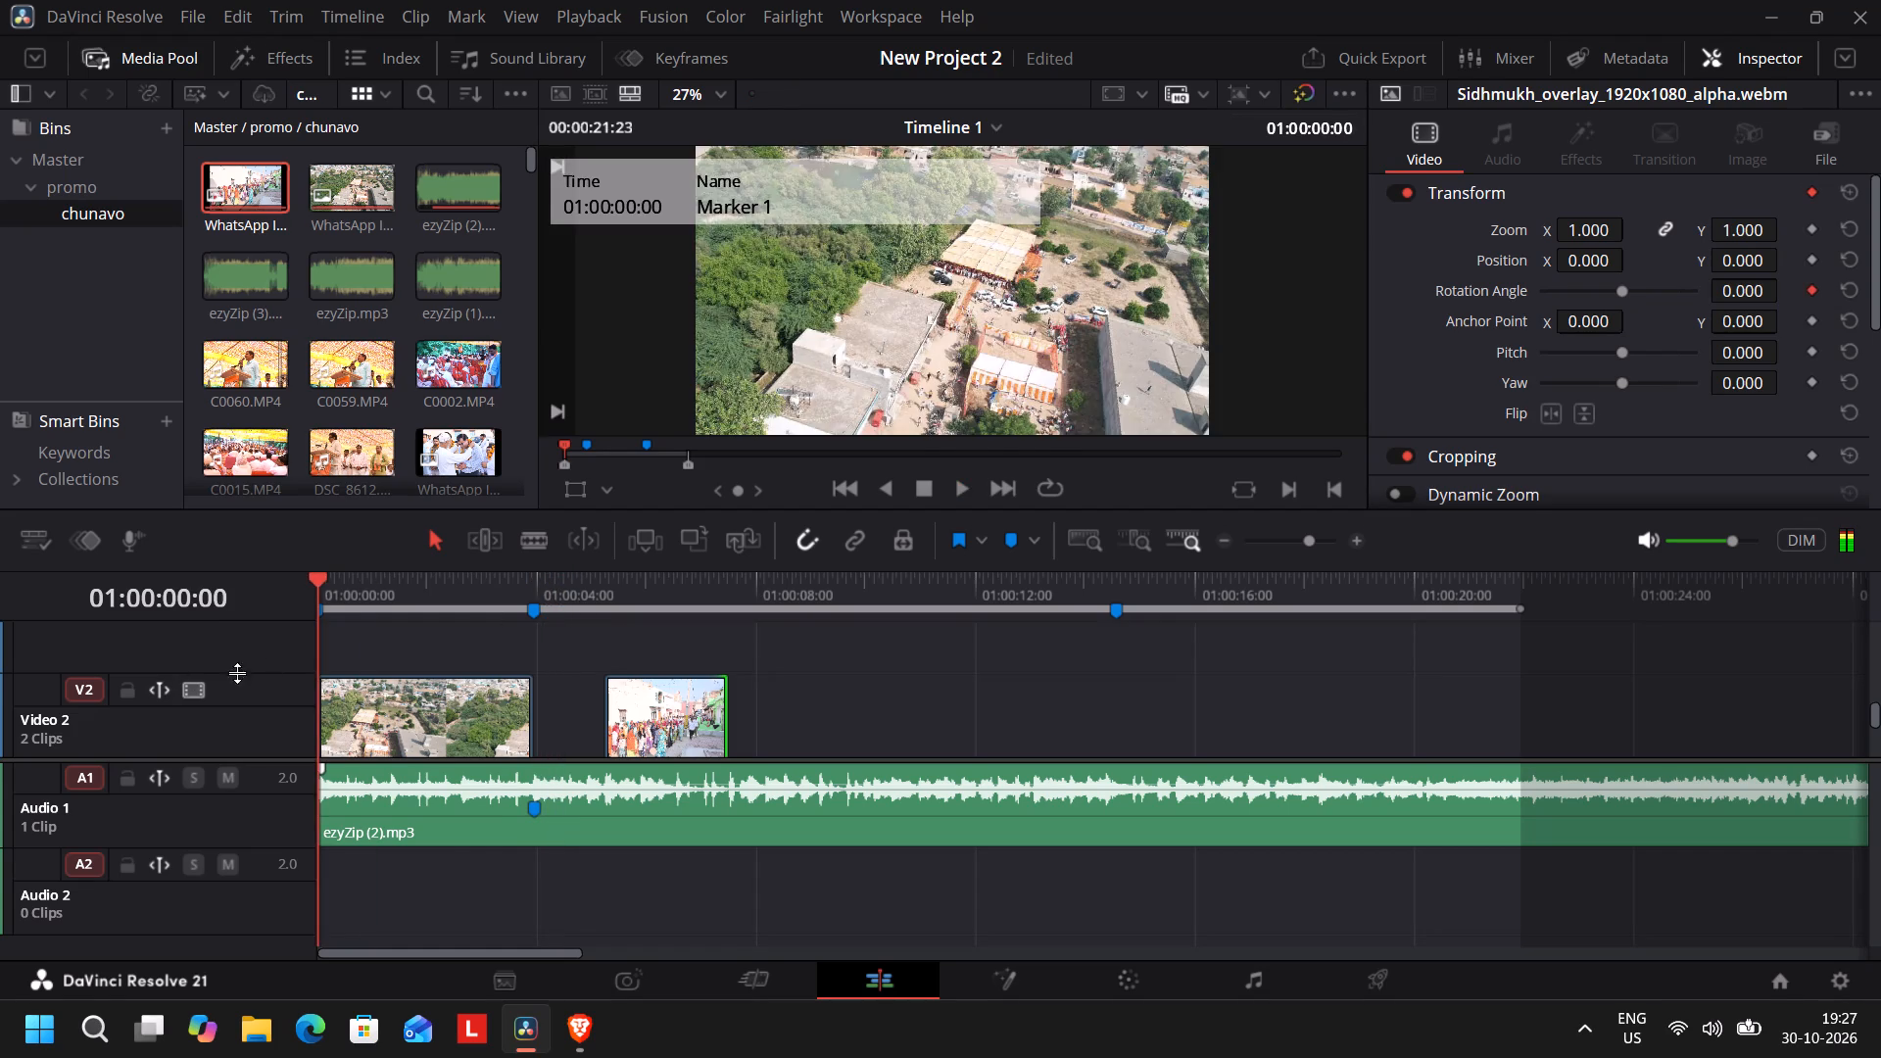
{"action": "key", "text": "space"}
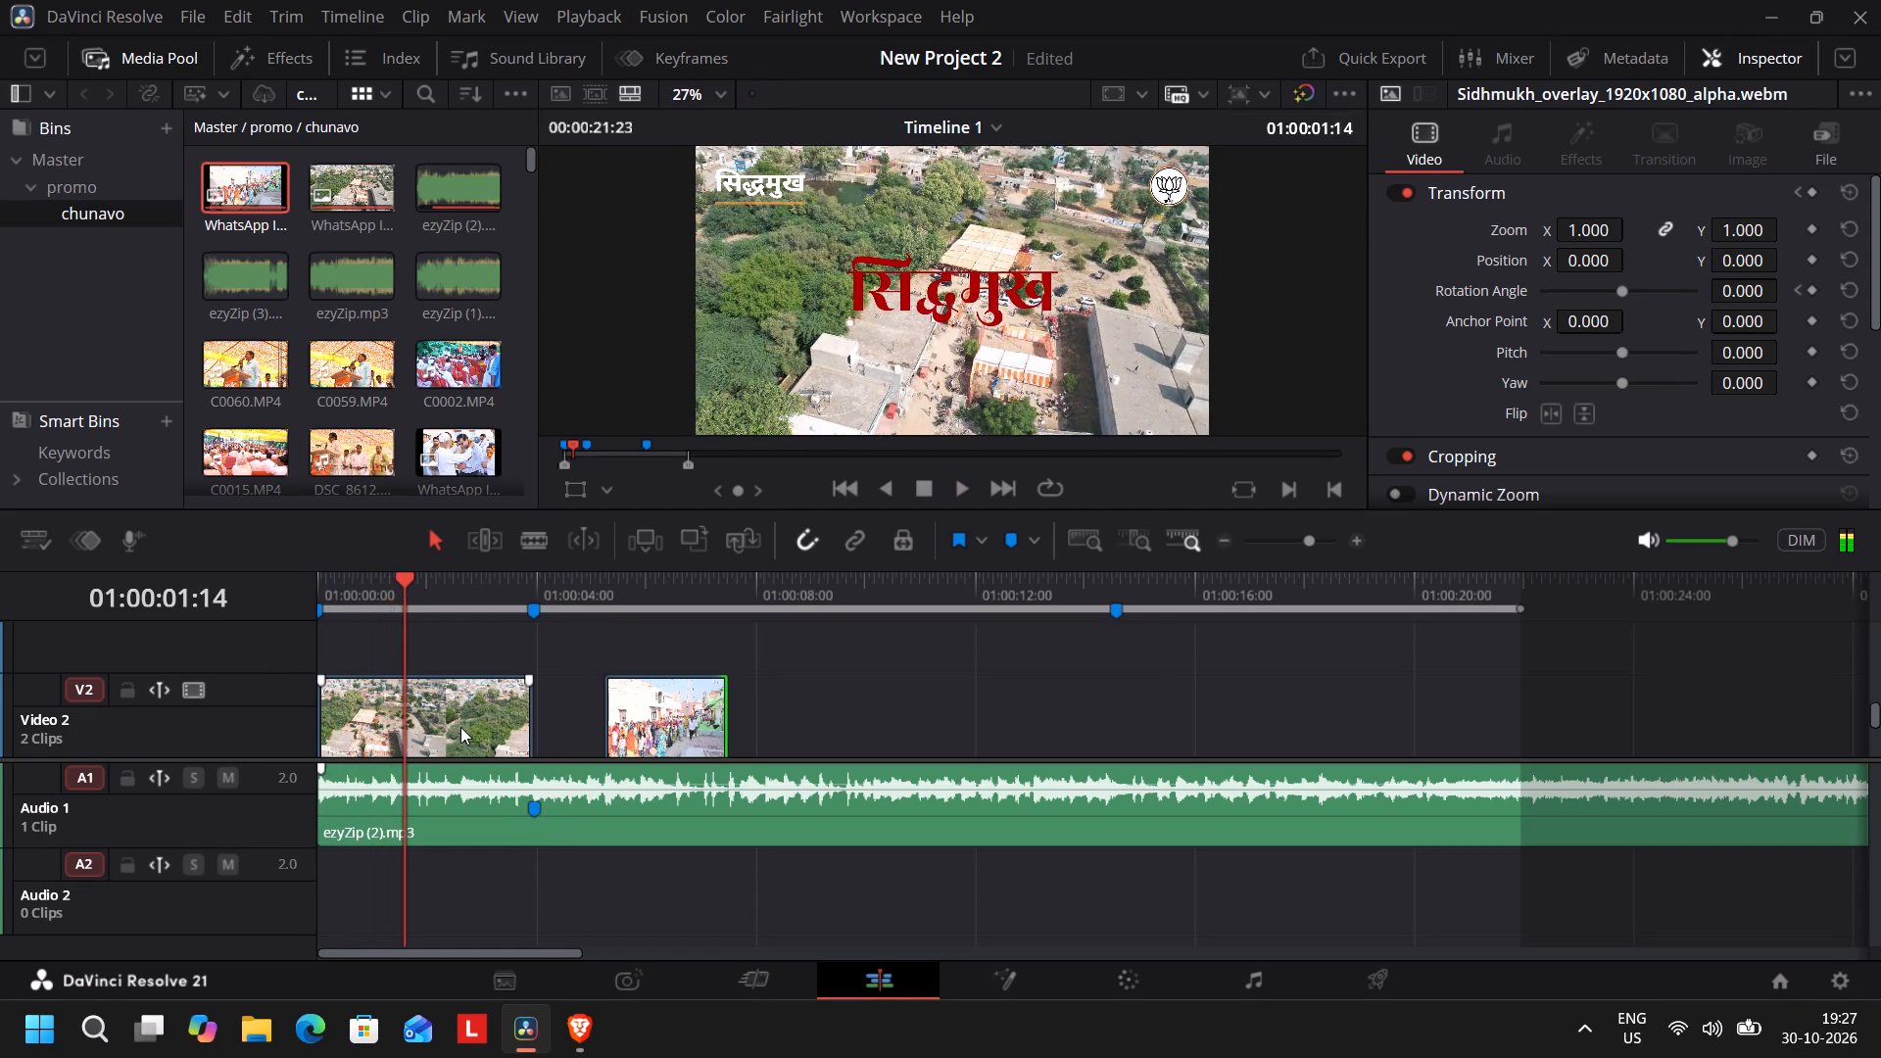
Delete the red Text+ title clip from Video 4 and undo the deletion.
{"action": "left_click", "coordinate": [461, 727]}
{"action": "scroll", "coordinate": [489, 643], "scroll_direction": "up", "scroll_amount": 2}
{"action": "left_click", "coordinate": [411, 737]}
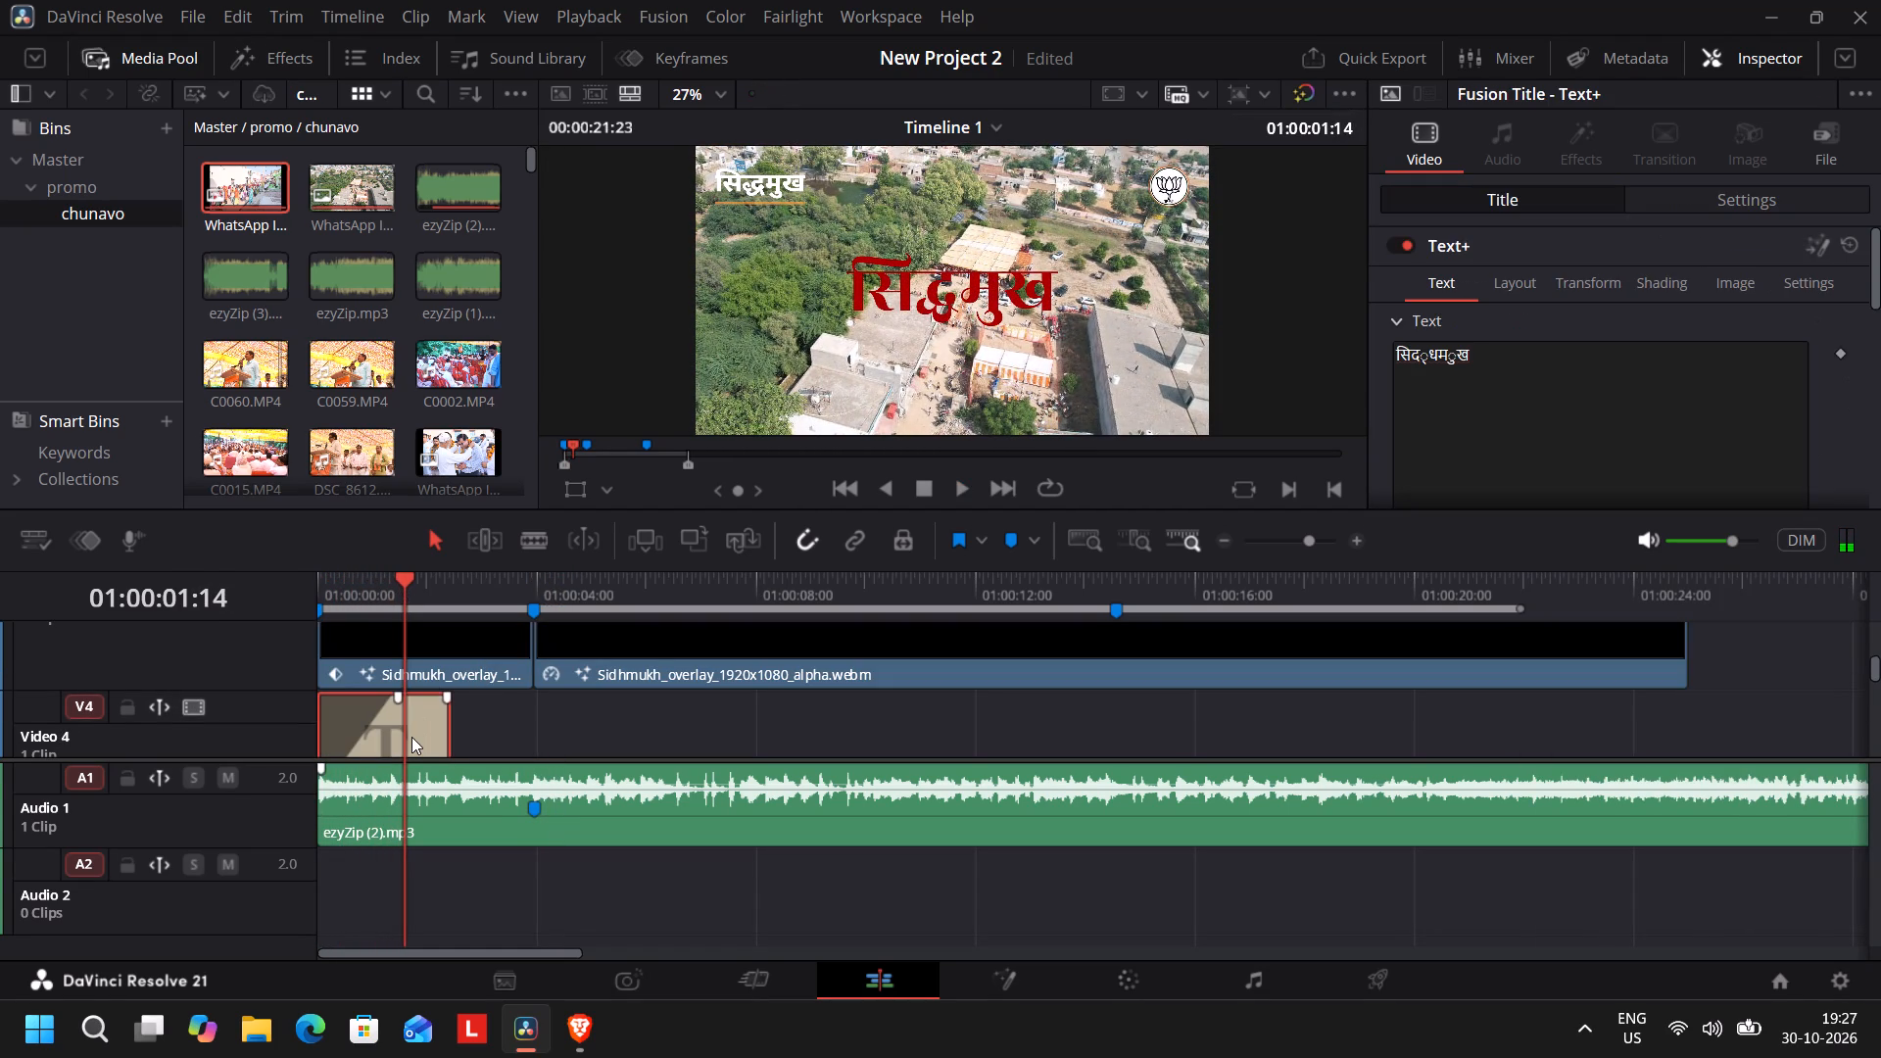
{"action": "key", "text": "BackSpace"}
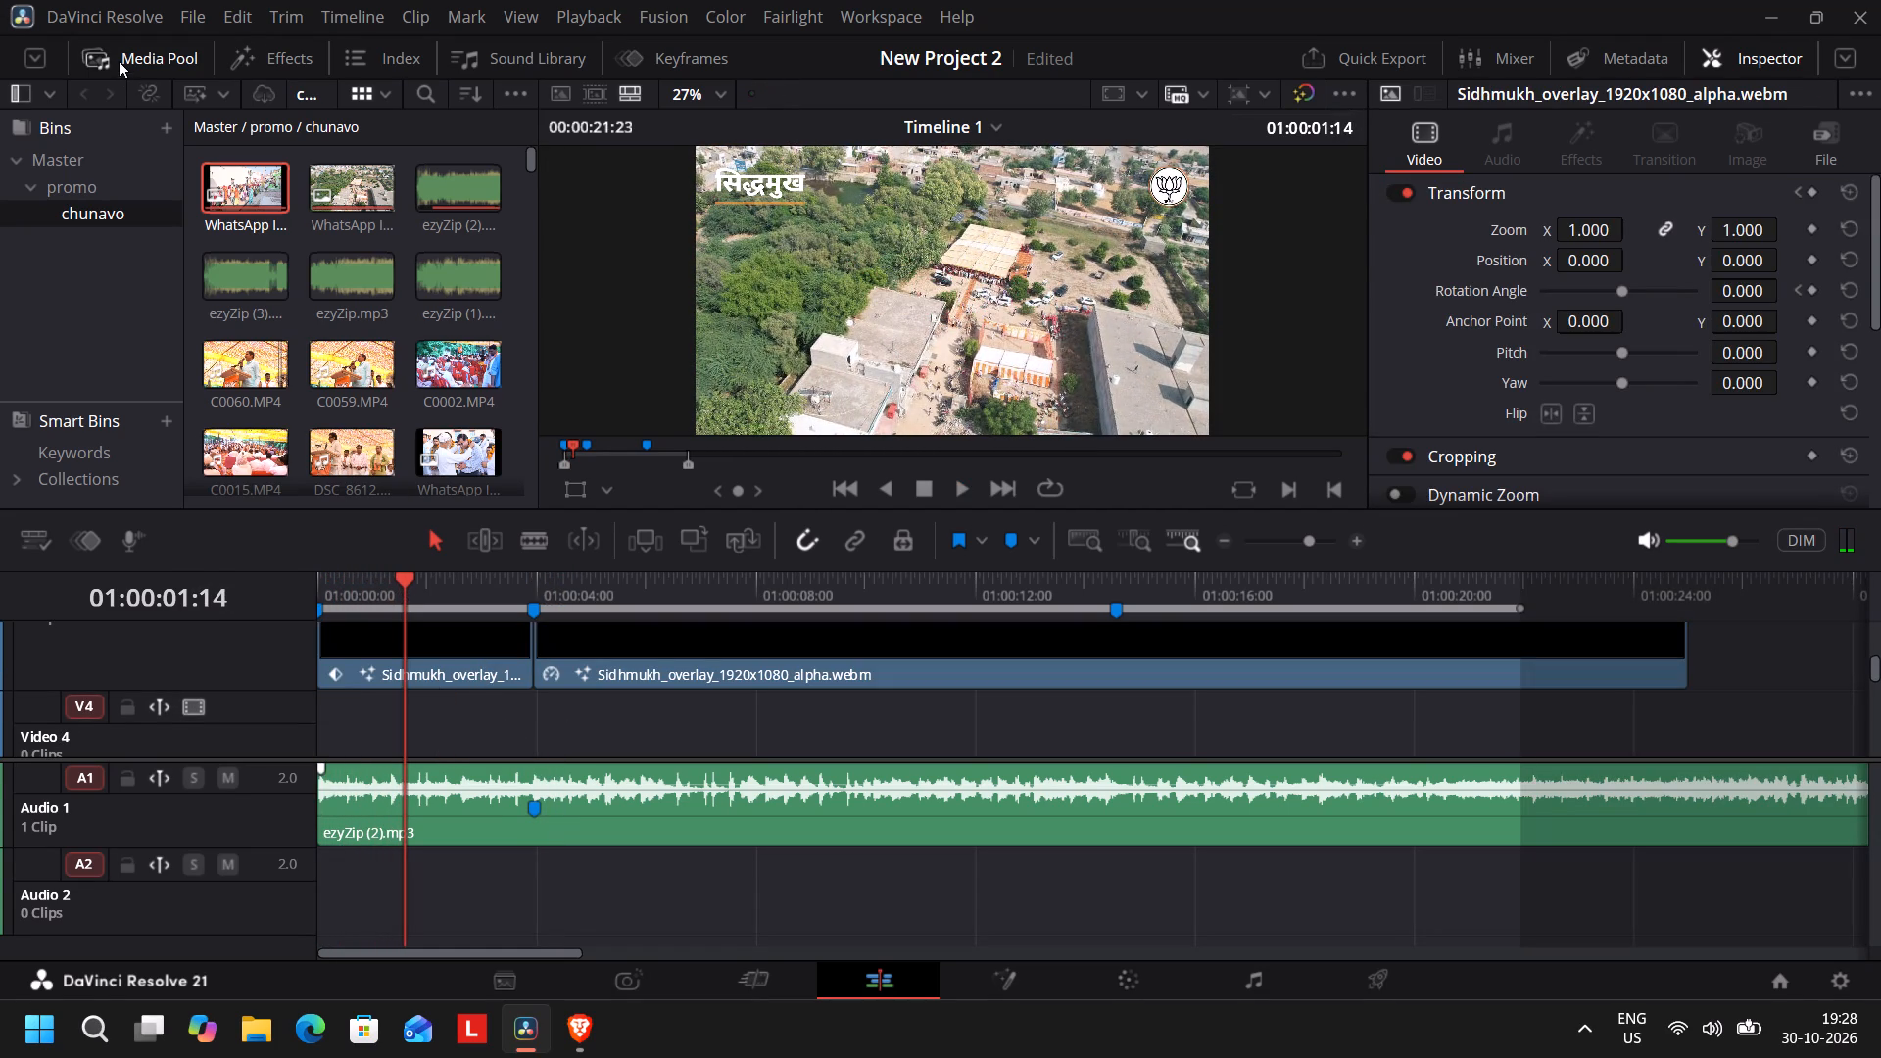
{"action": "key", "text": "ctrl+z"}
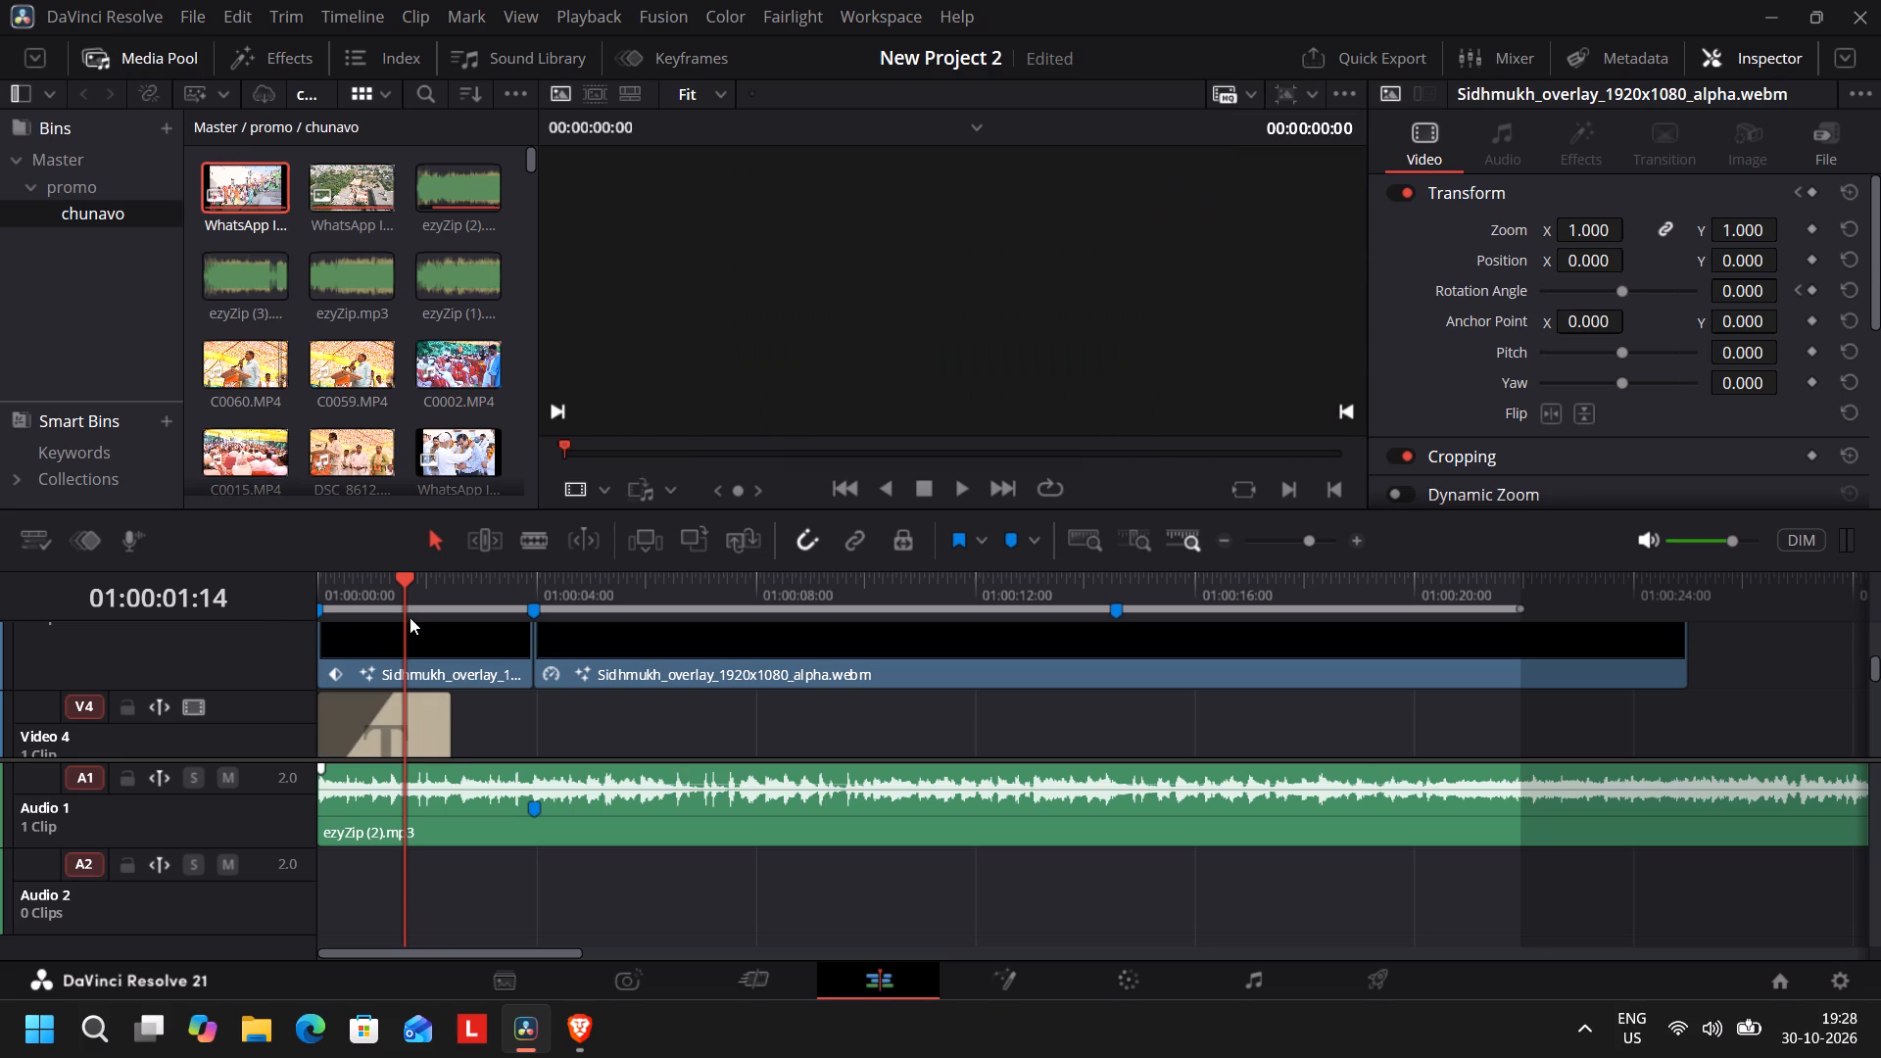
Cut the सिद्धमुख text out of the red Text+ title on Video 4 and delete the title clip.
{"action": "left_click", "coordinate": [409, 748]}
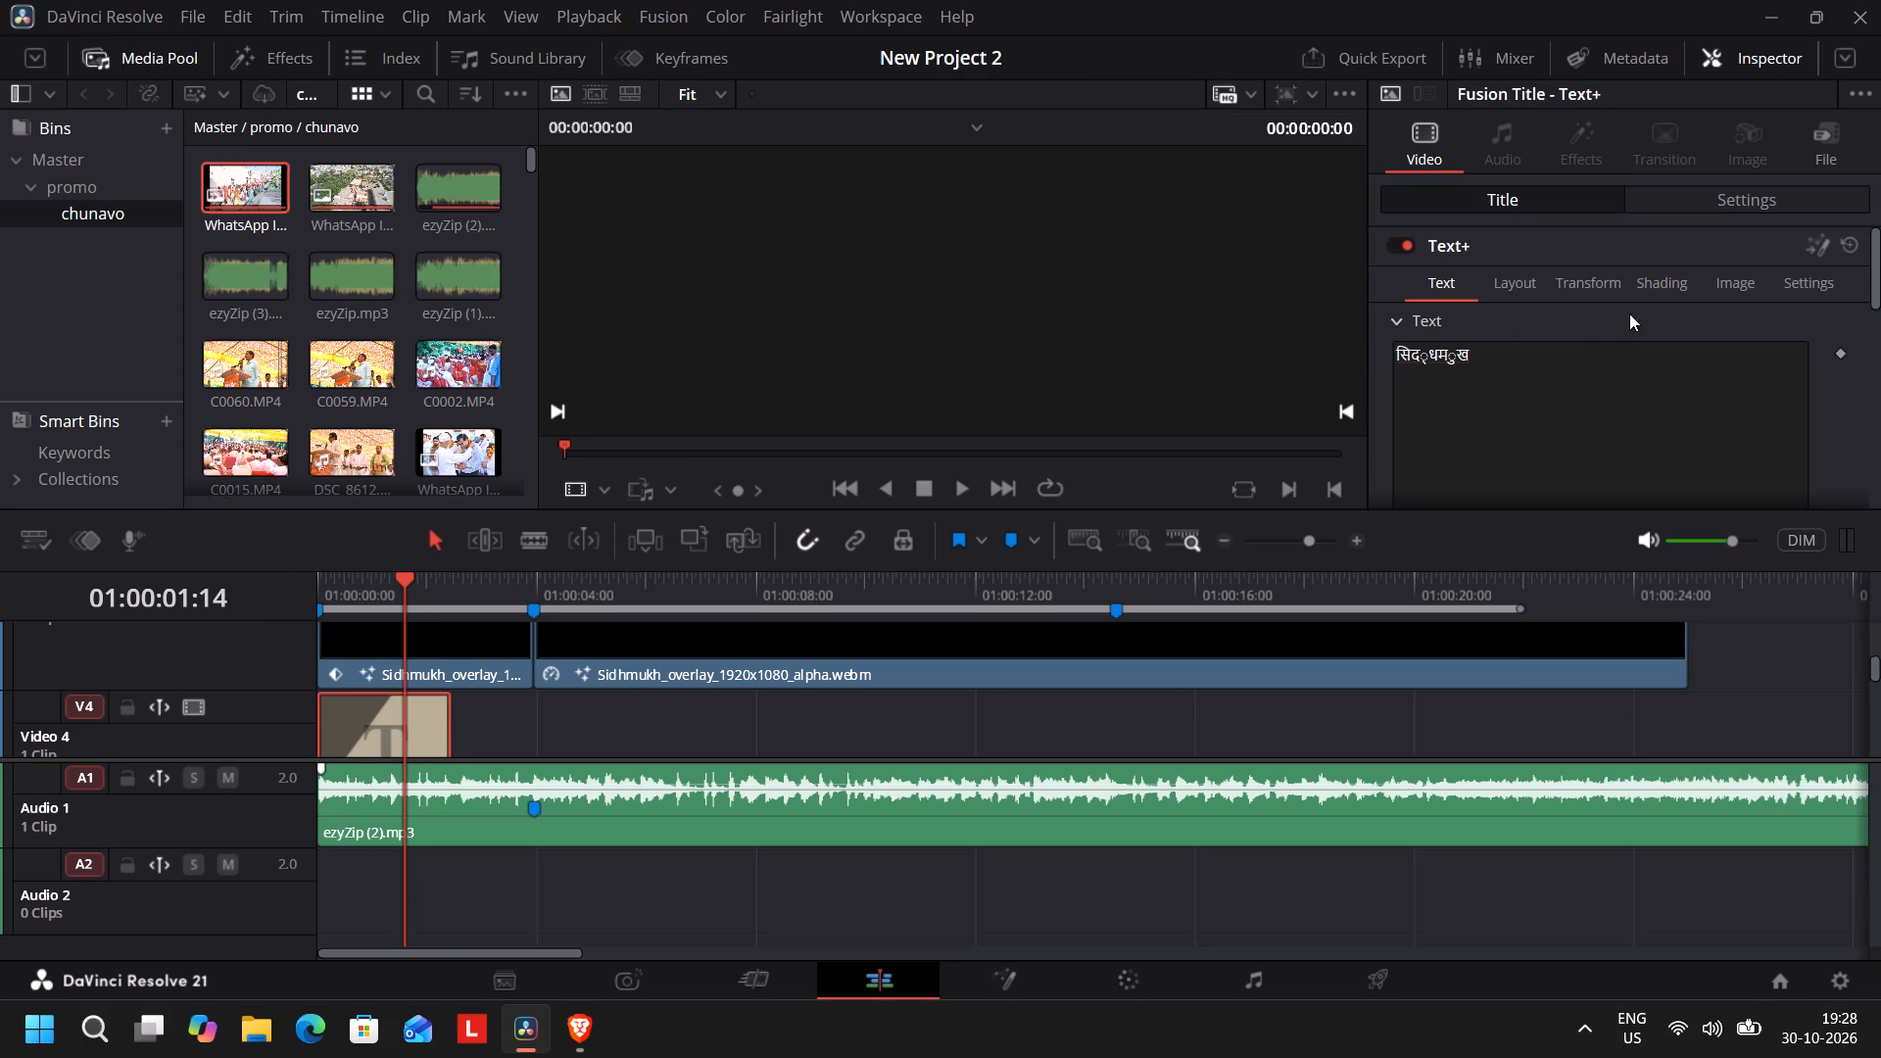
{"action": "double_click", "coordinate": [1536, 369]}
{"action": "key", "text": "ctrl+x"}
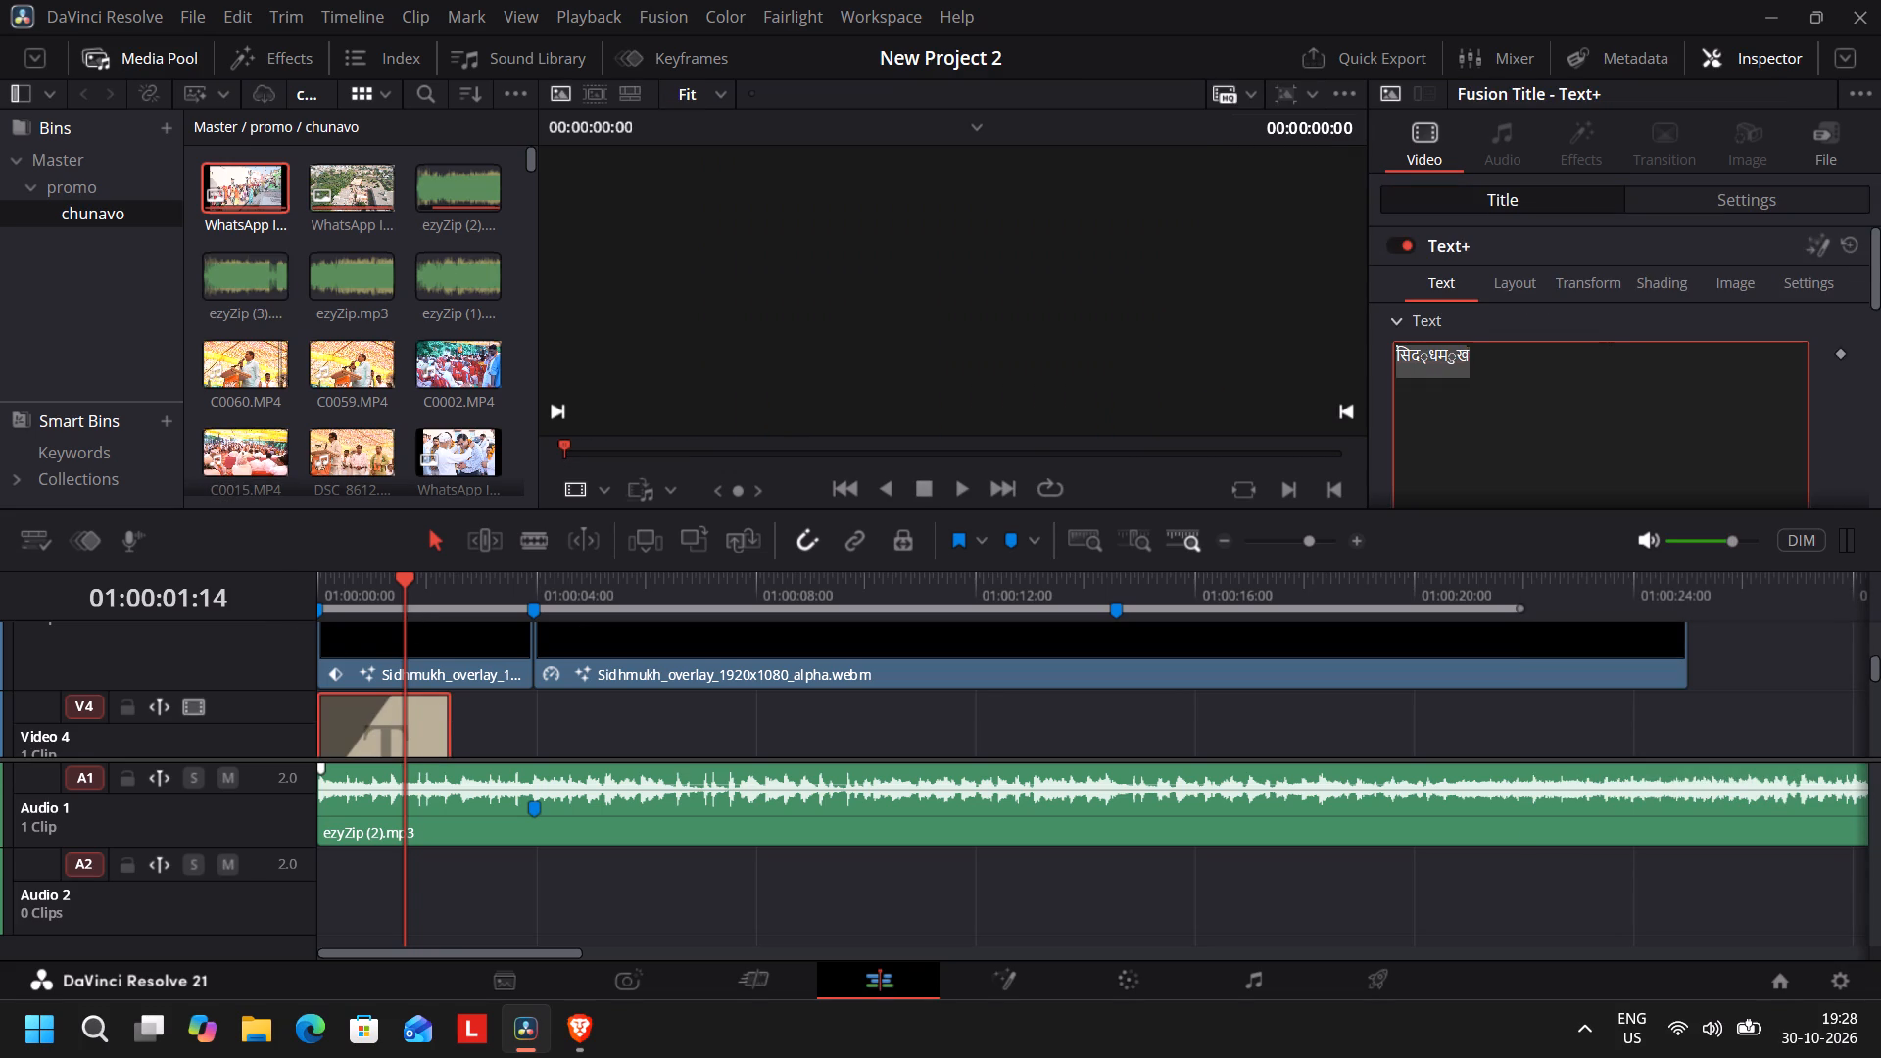
{"action": "left_click", "coordinate": [379, 732]}
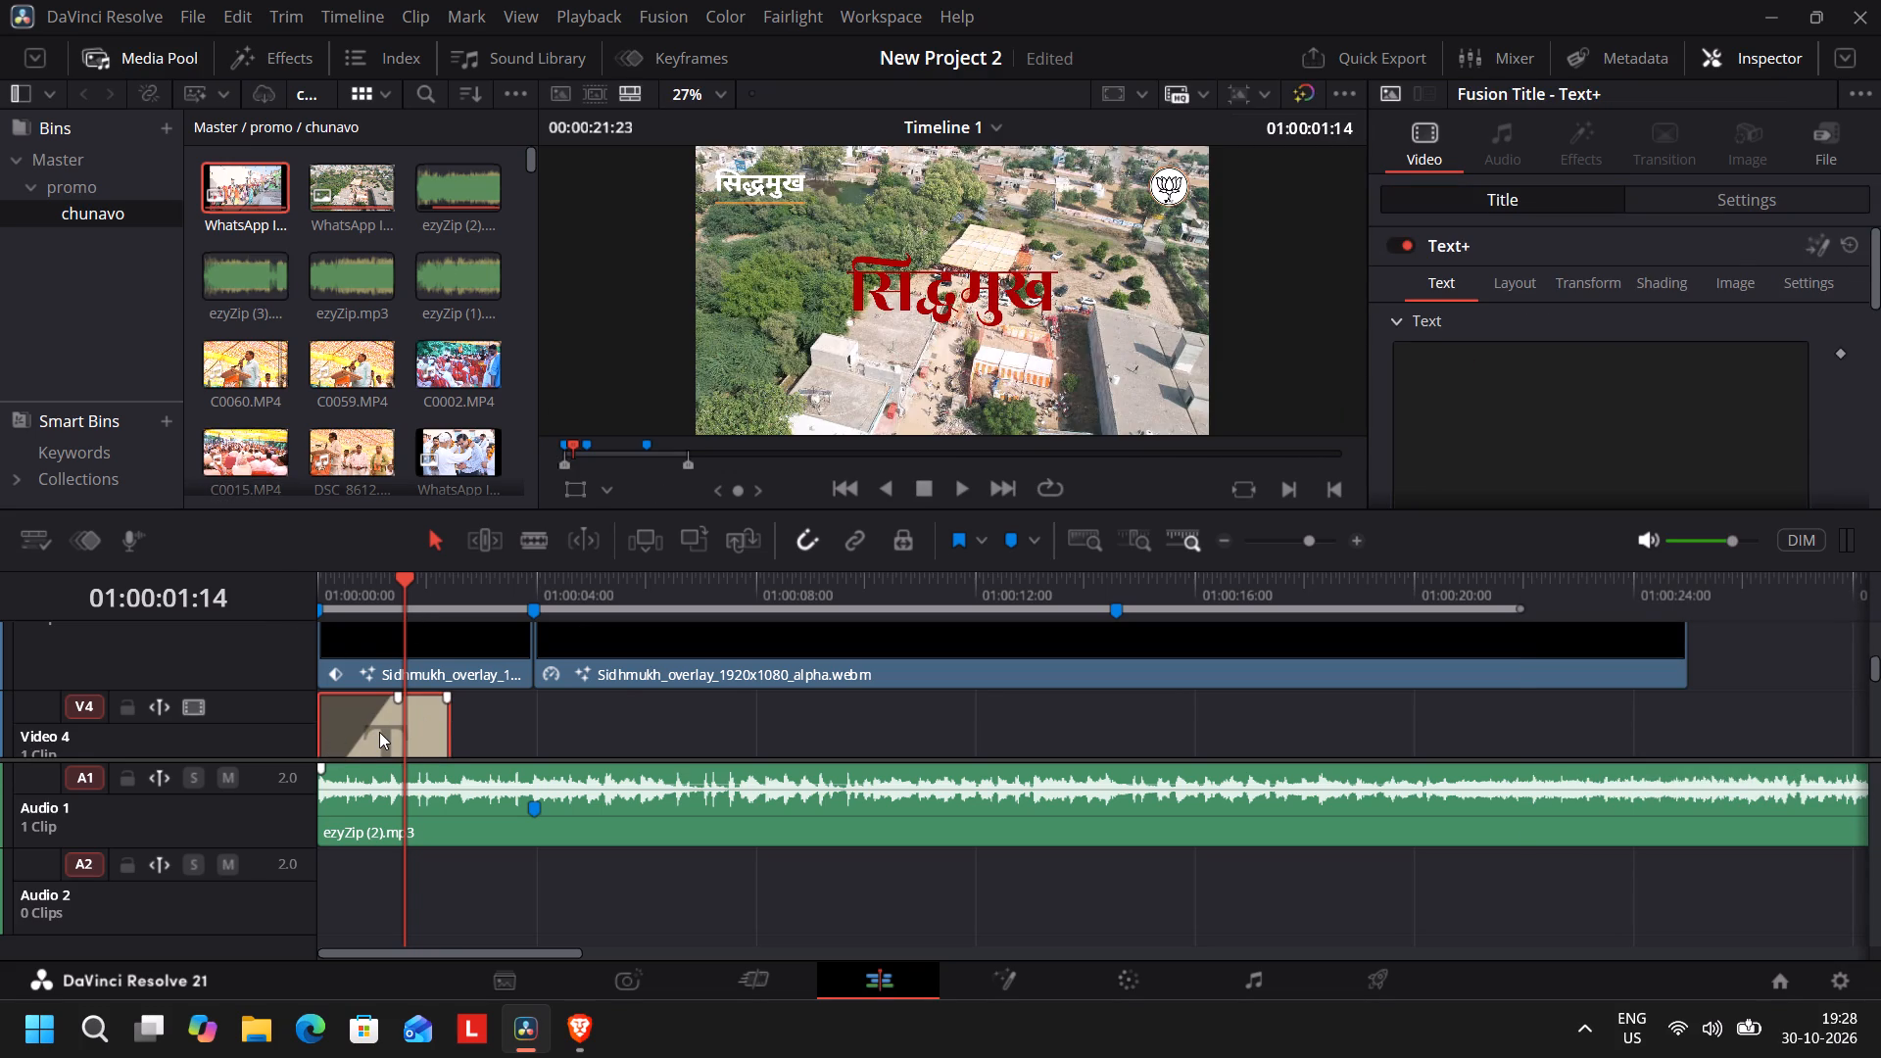
{"action": "key", "text": "BackSpace"}
Browse the Fusion Titles and preview their animations for a replacement opening title.
{"action": "left_click", "coordinate": [261, 72]}
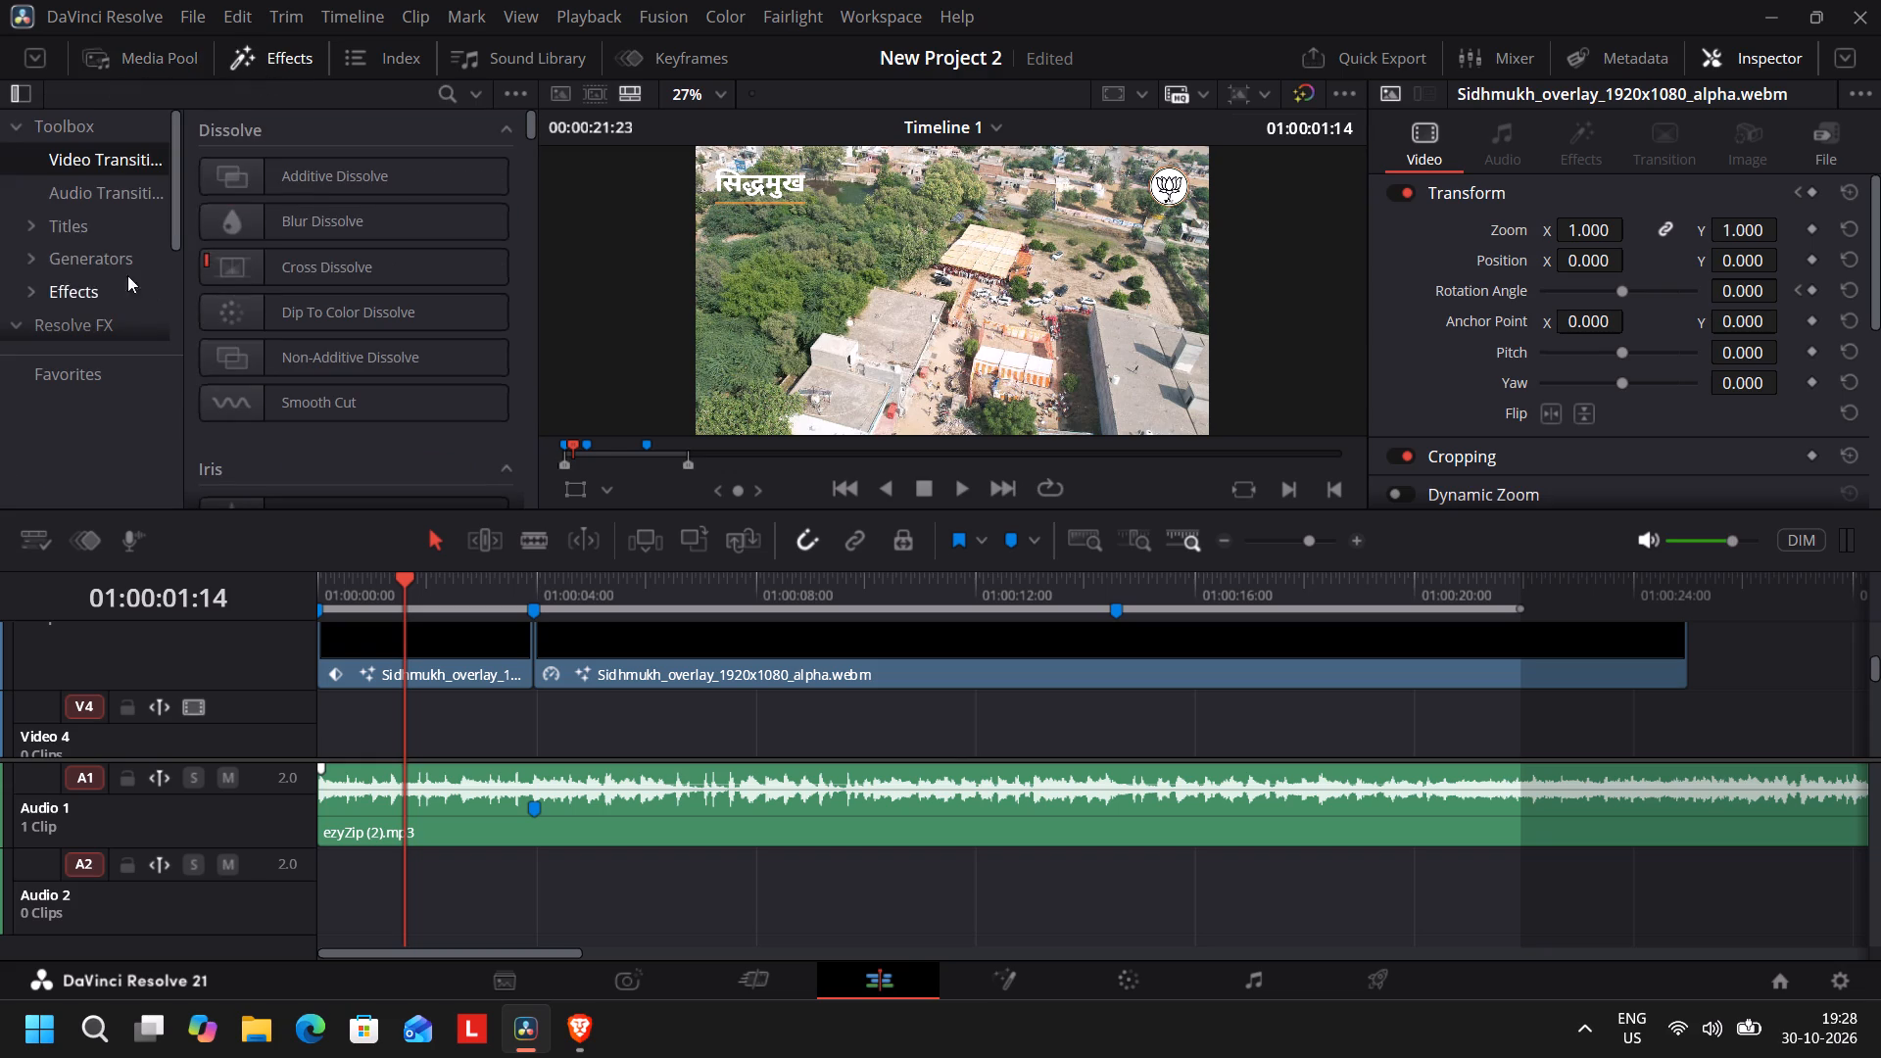
{"action": "left_click", "coordinate": [99, 232]}
{"action": "scroll", "coordinate": [299, 451], "scroll_direction": "down", "scroll_amount": 4}
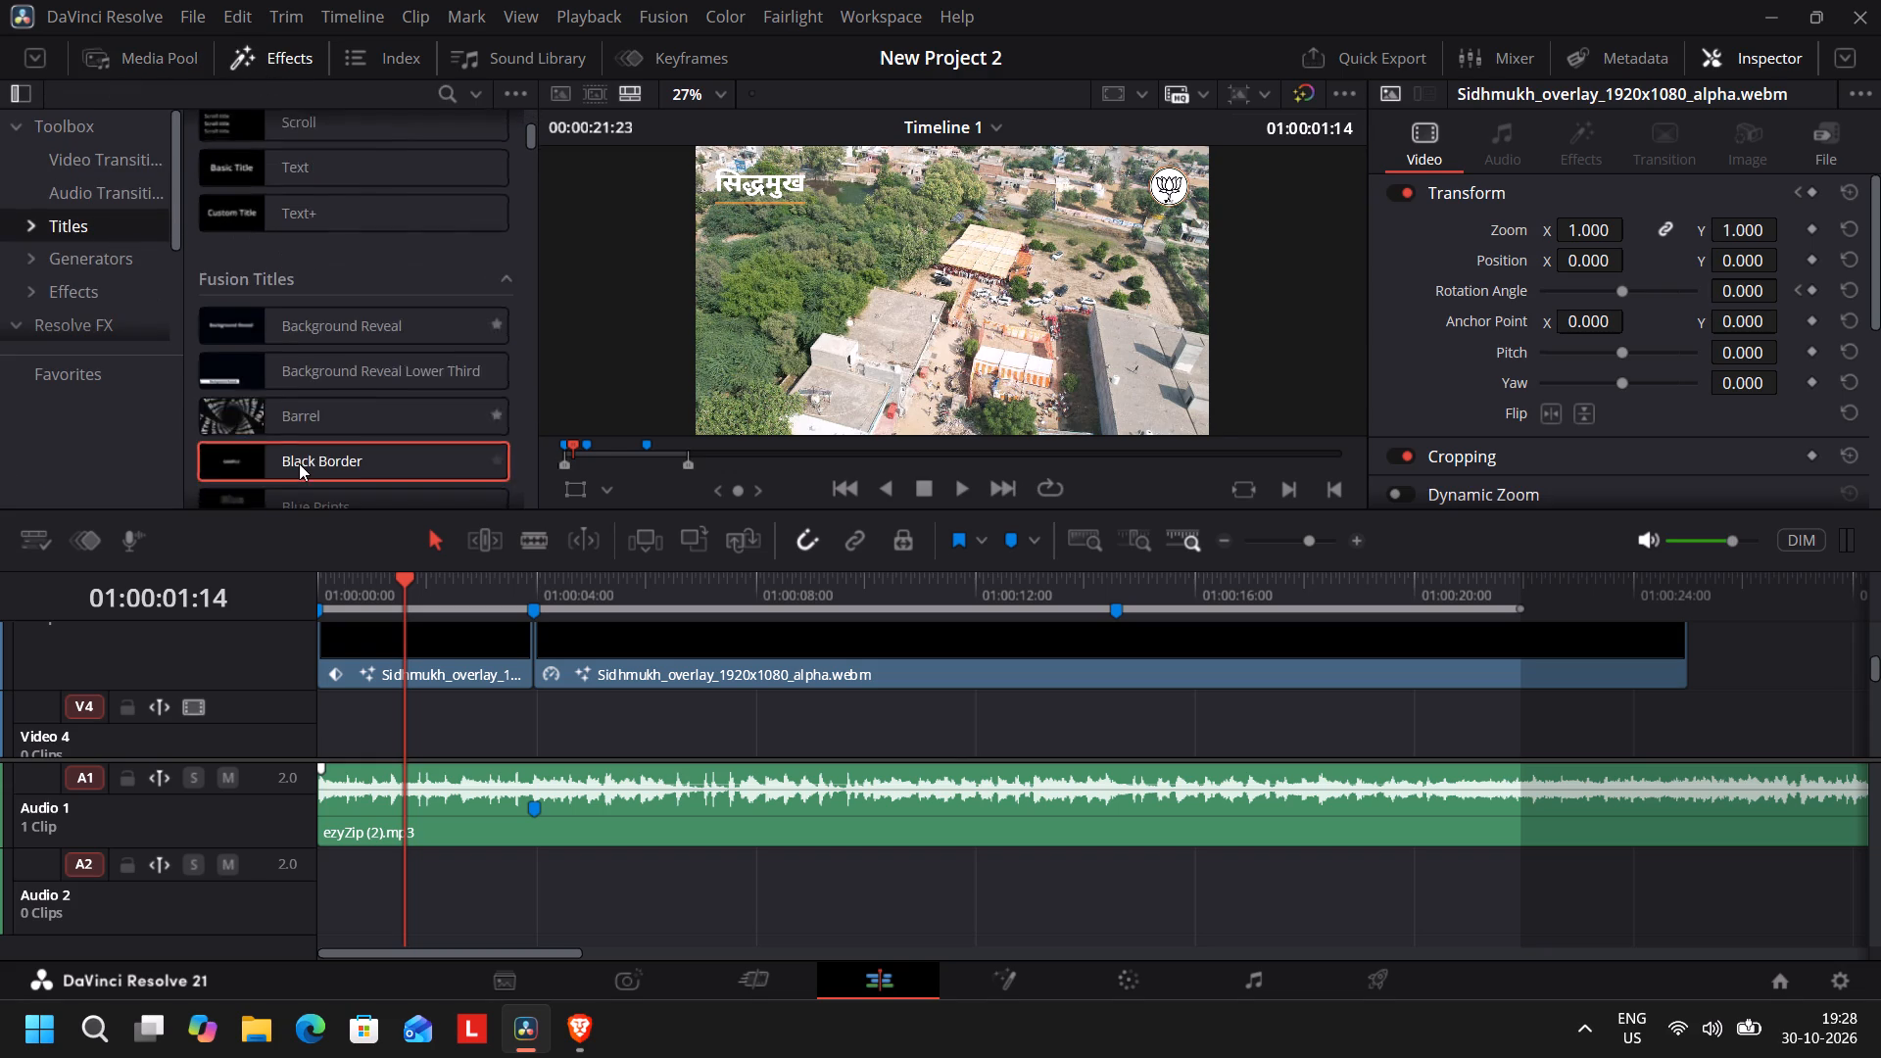
{"action": "scroll", "coordinate": [299, 463], "scroll_direction": "down", "scroll_amount": 2}
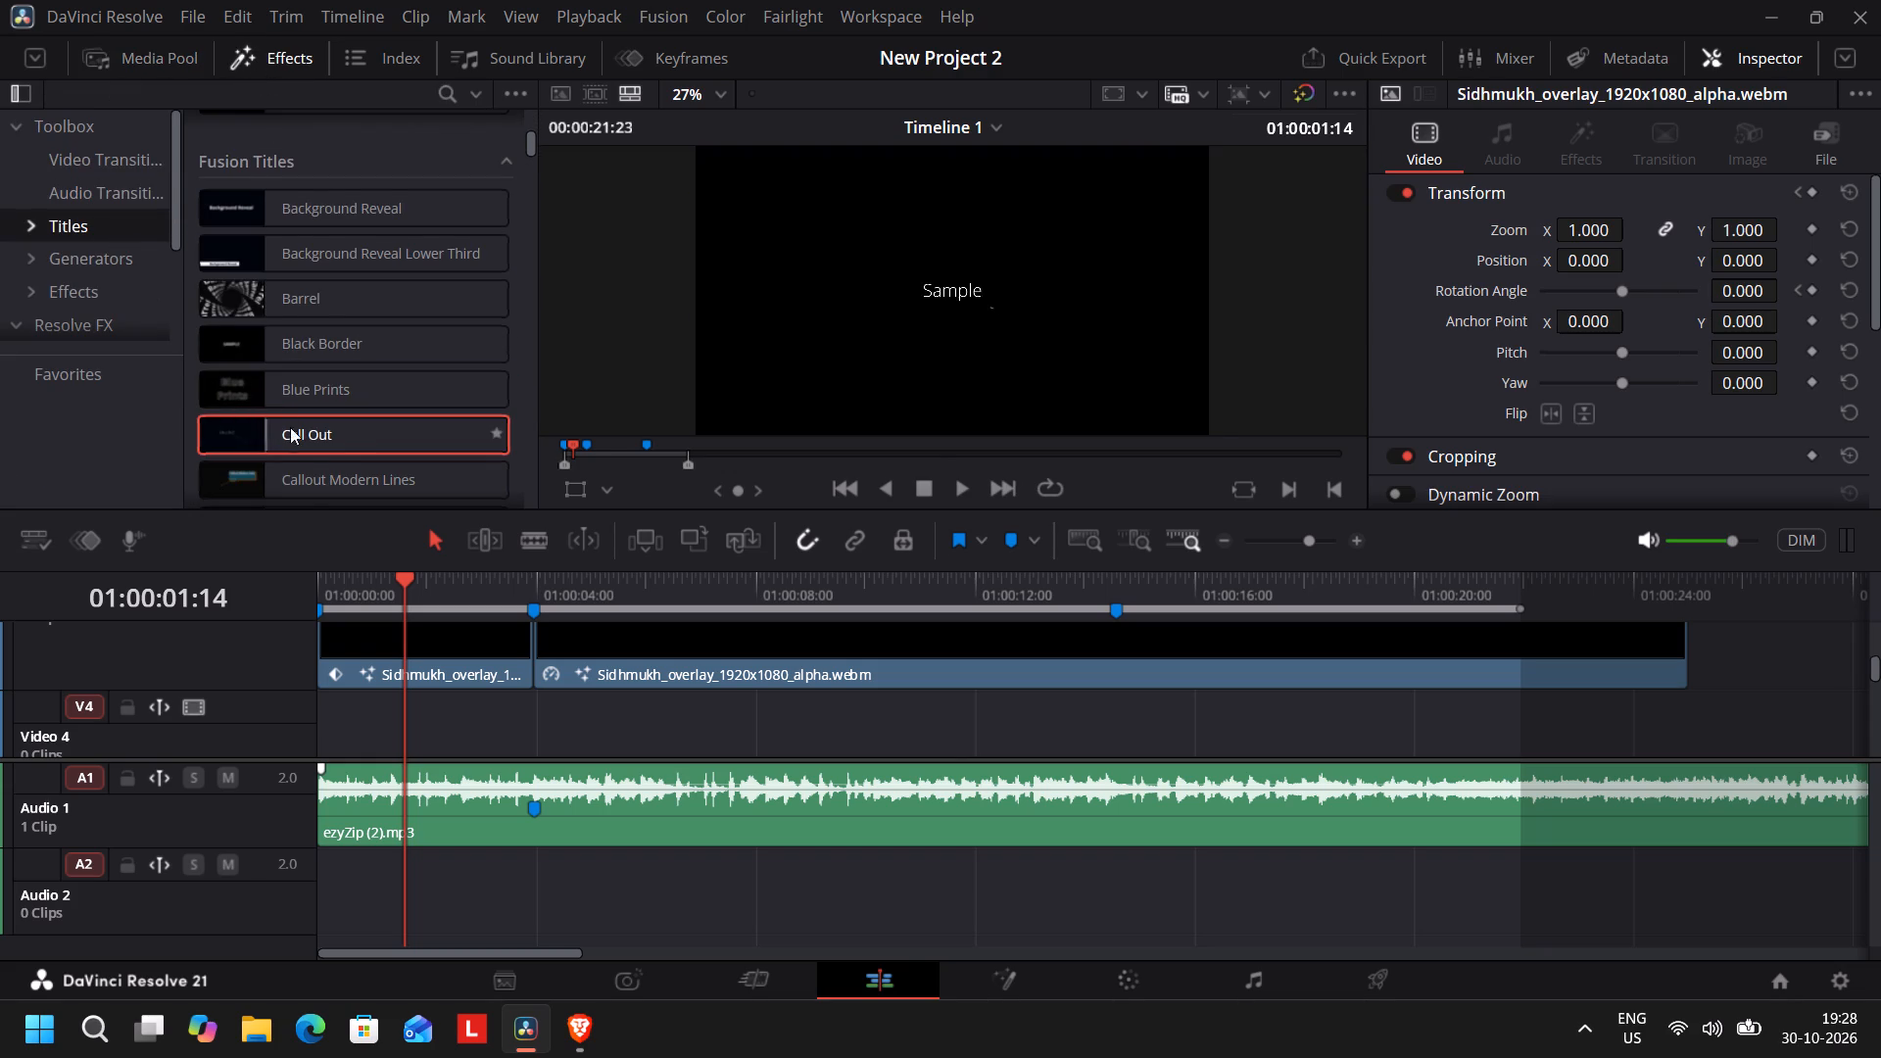
{"action": "scroll", "coordinate": [303, 428], "scroll_direction": "down", "scroll_amount": 4}
{"action": "scroll", "coordinate": [255, 457], "scroll_direction": "up", "scroll_amount": 1}
{"action": "scroll", "coordinate": [255, 457], "scroll_direction": "down", "scroll_amount": 1}
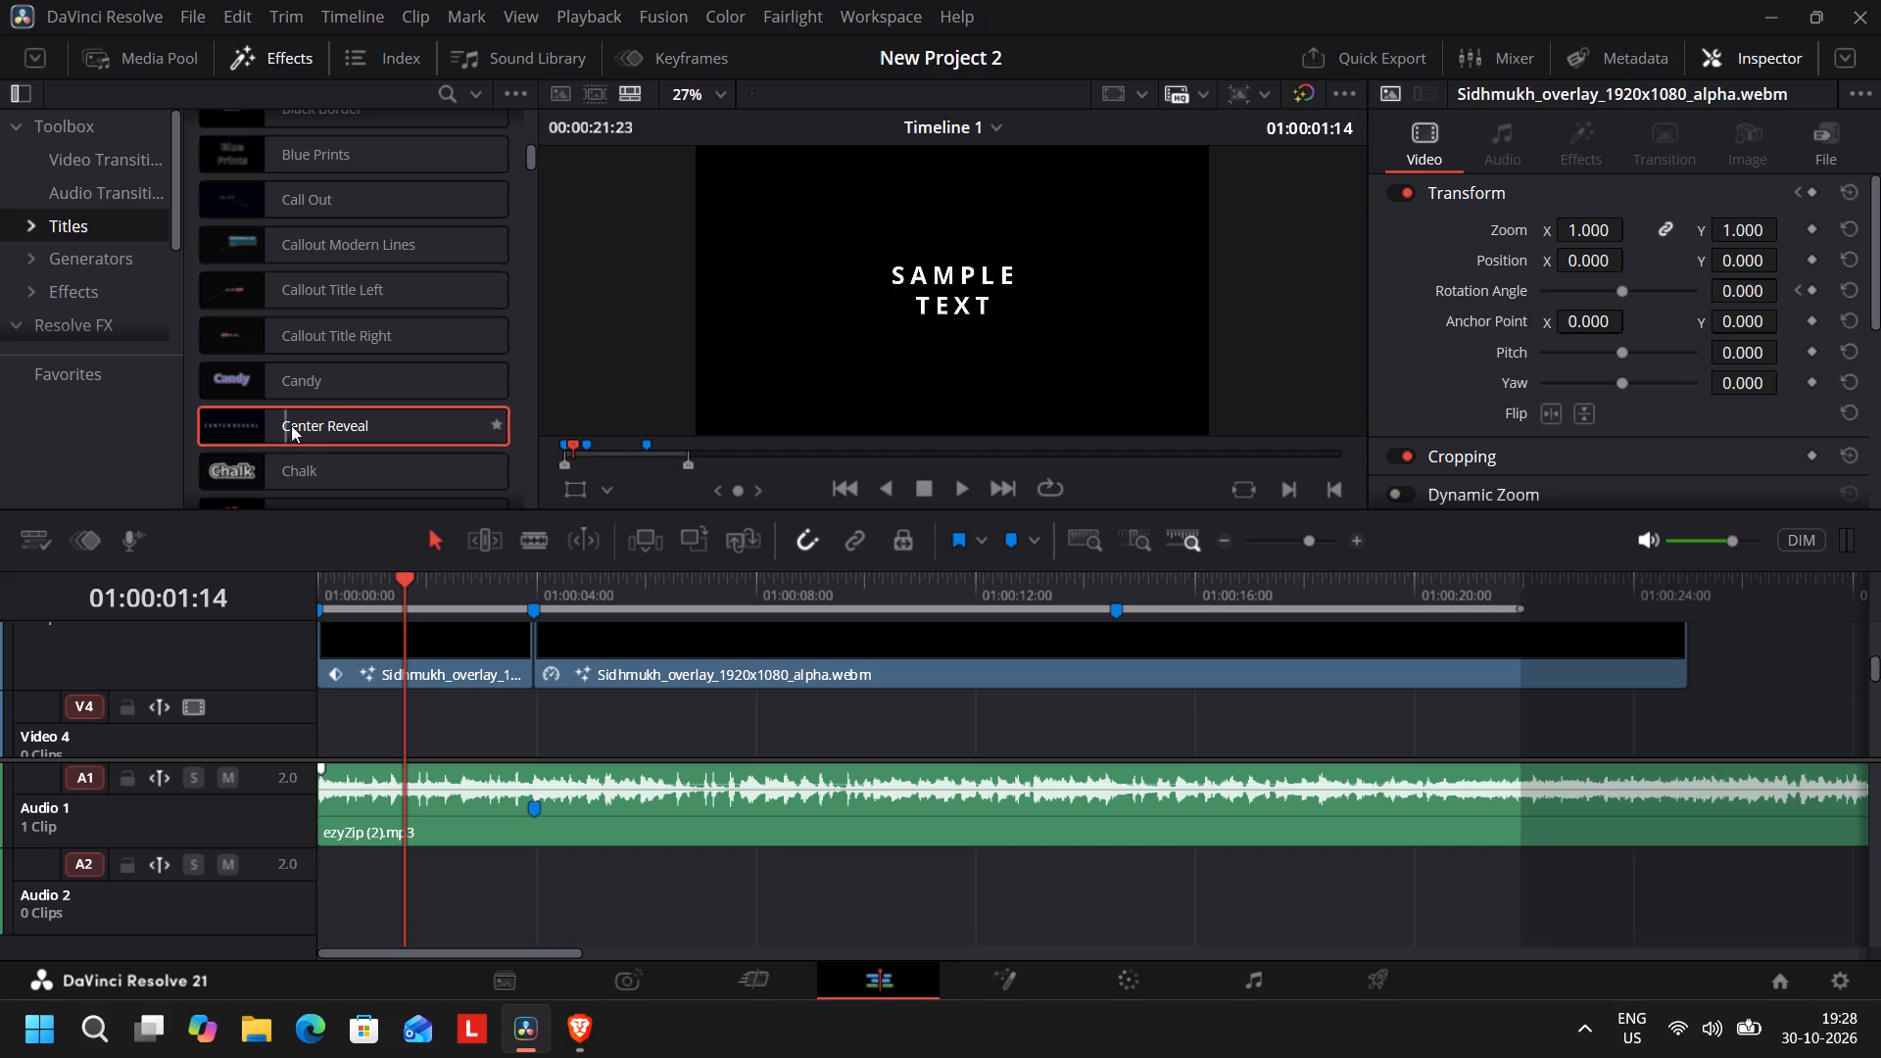
{"action": "scroll", "coordinate": [318, 425], "scroll_direction": "down", "scroll_amount": 1}
{"action": "scroll", "coordinate": [233, 459], "scroll_direction": "down", "scroll_amount": 3}
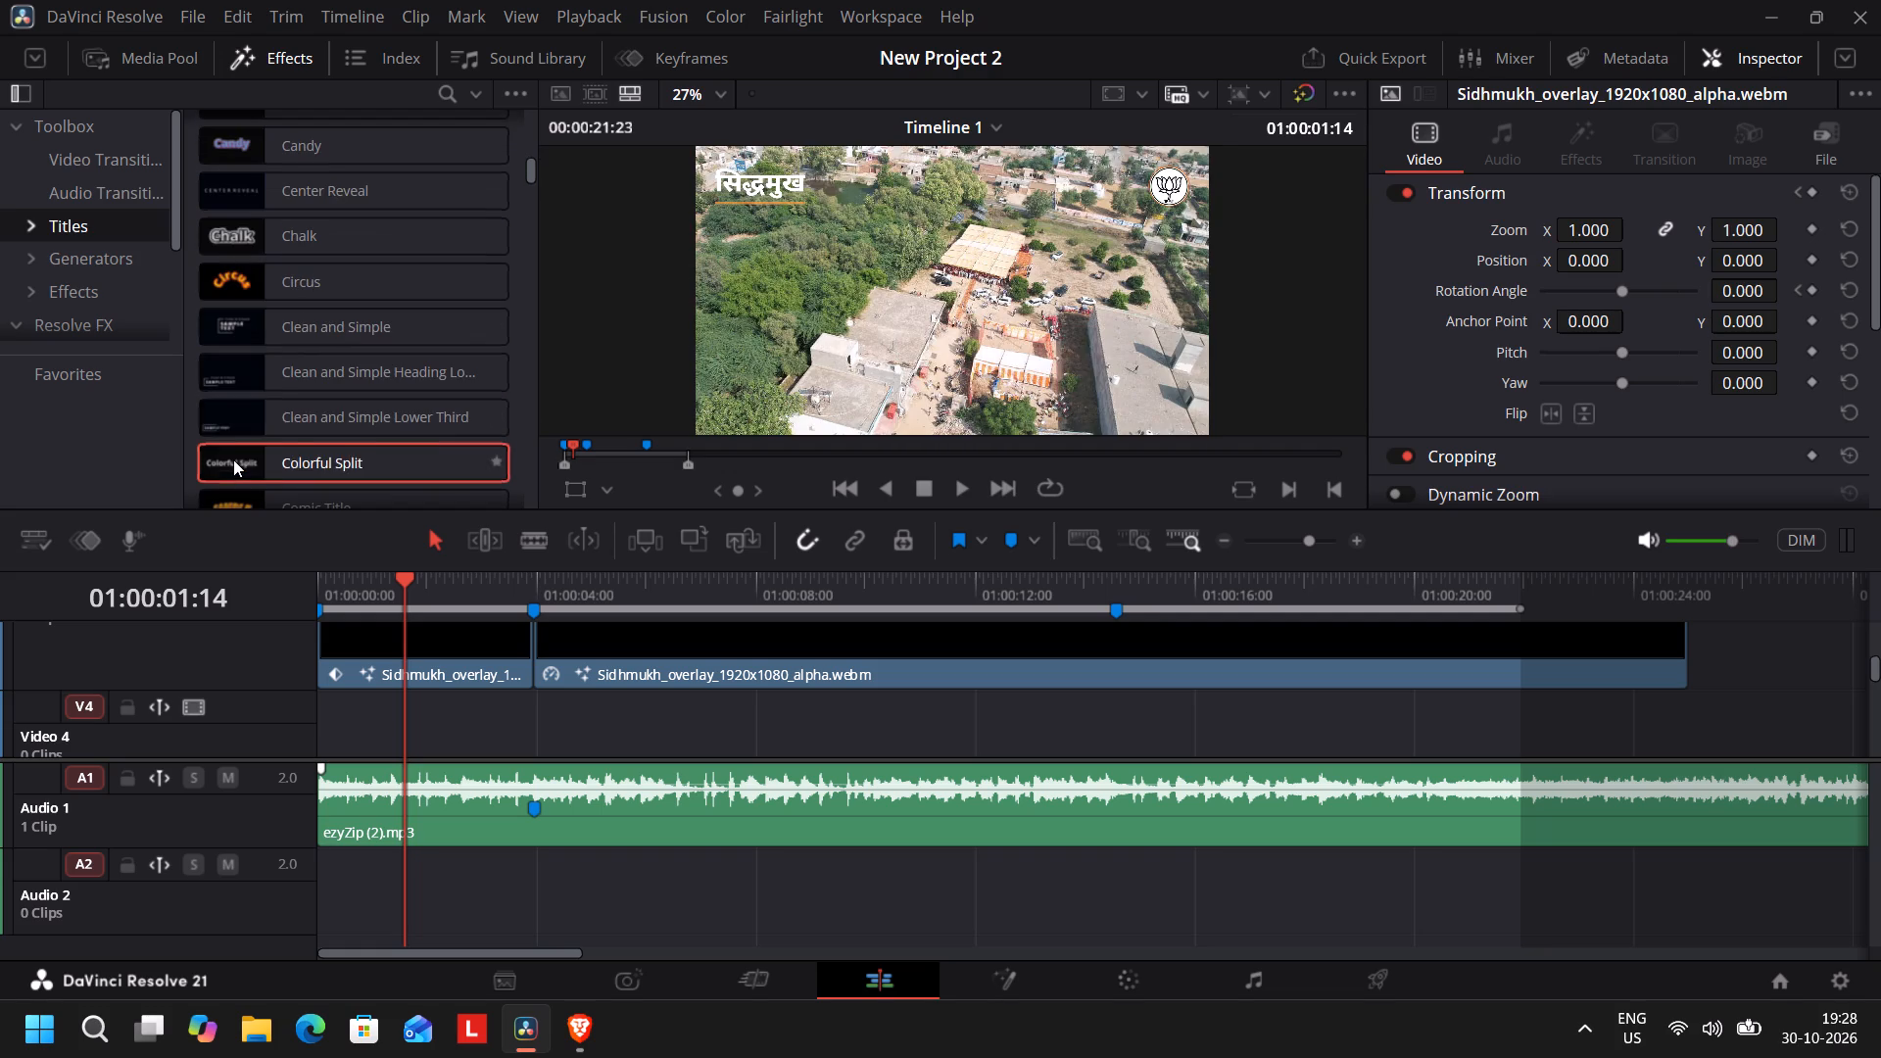
{"action": "scroll", "coordinate": [223, 392], "scroll_direction": "down", "scroll_amount": 3}
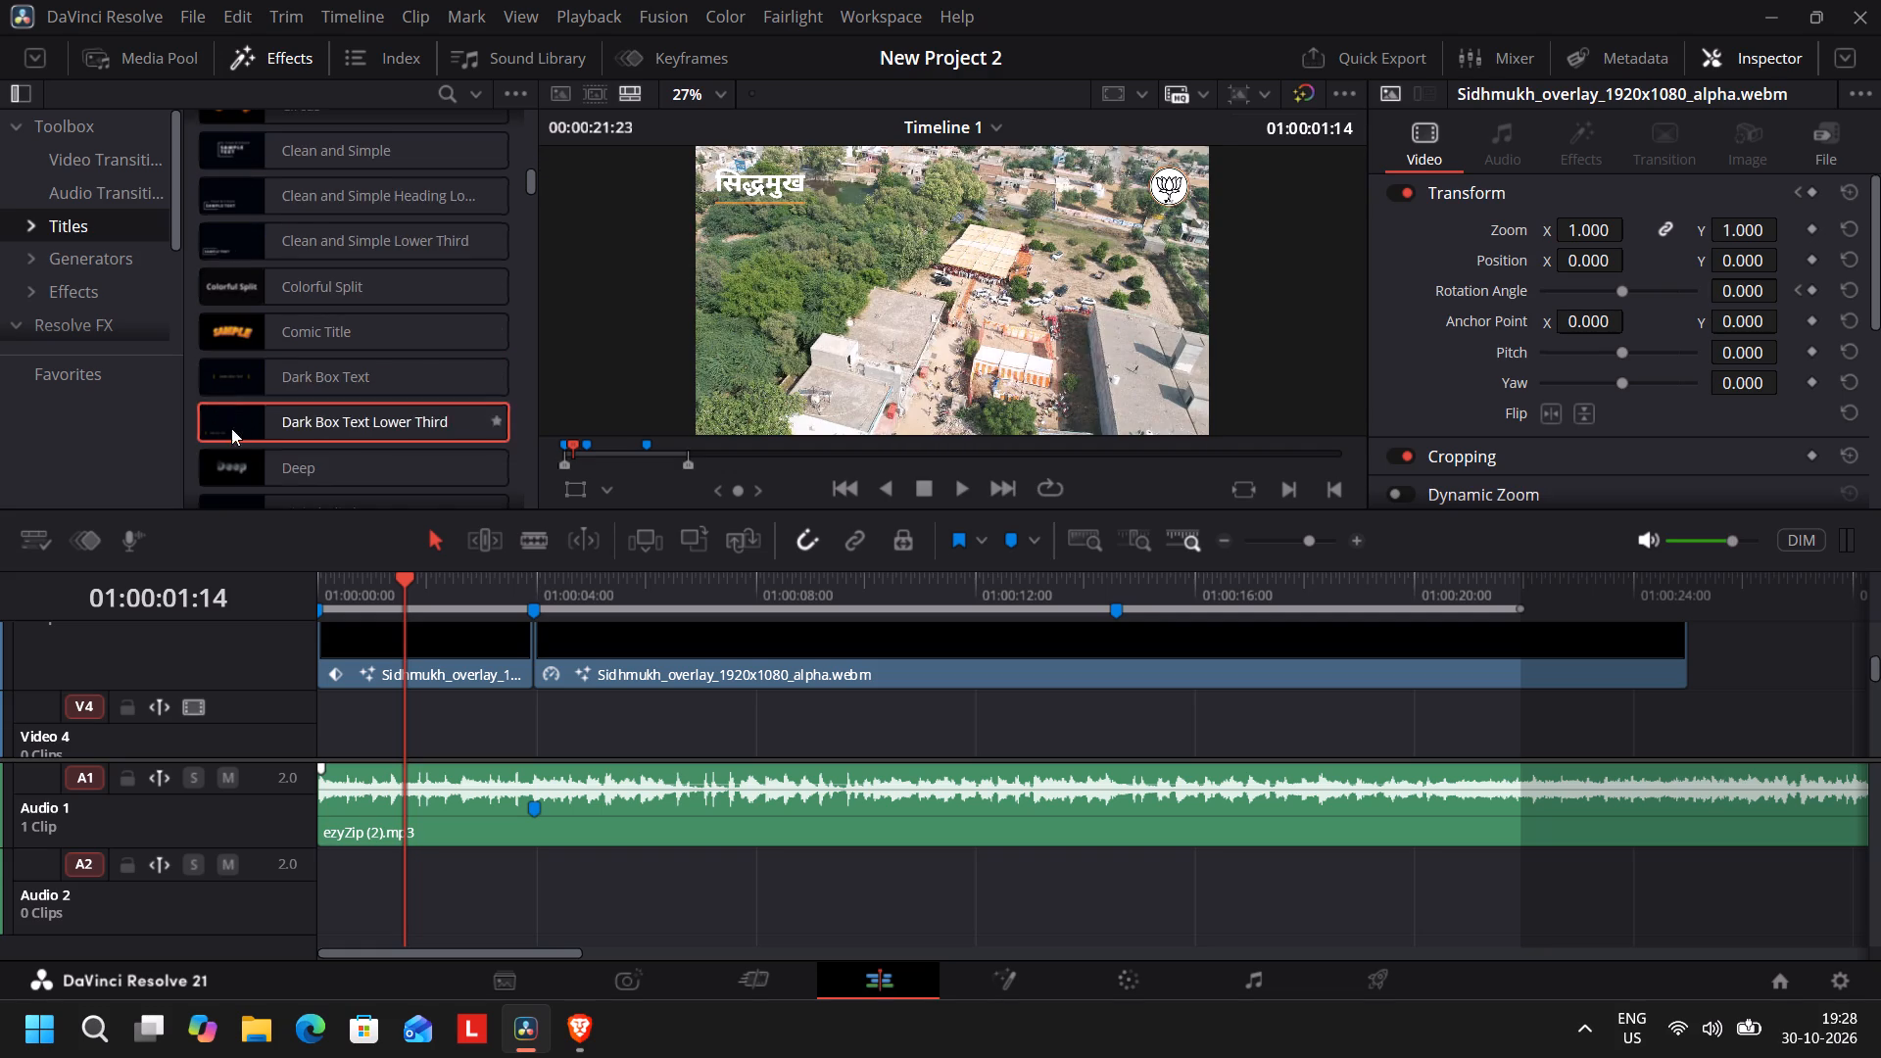
{"action": "scroll", "coordinate": [232, 472], "scroll_direction": "down", "scroll_amount": 2}
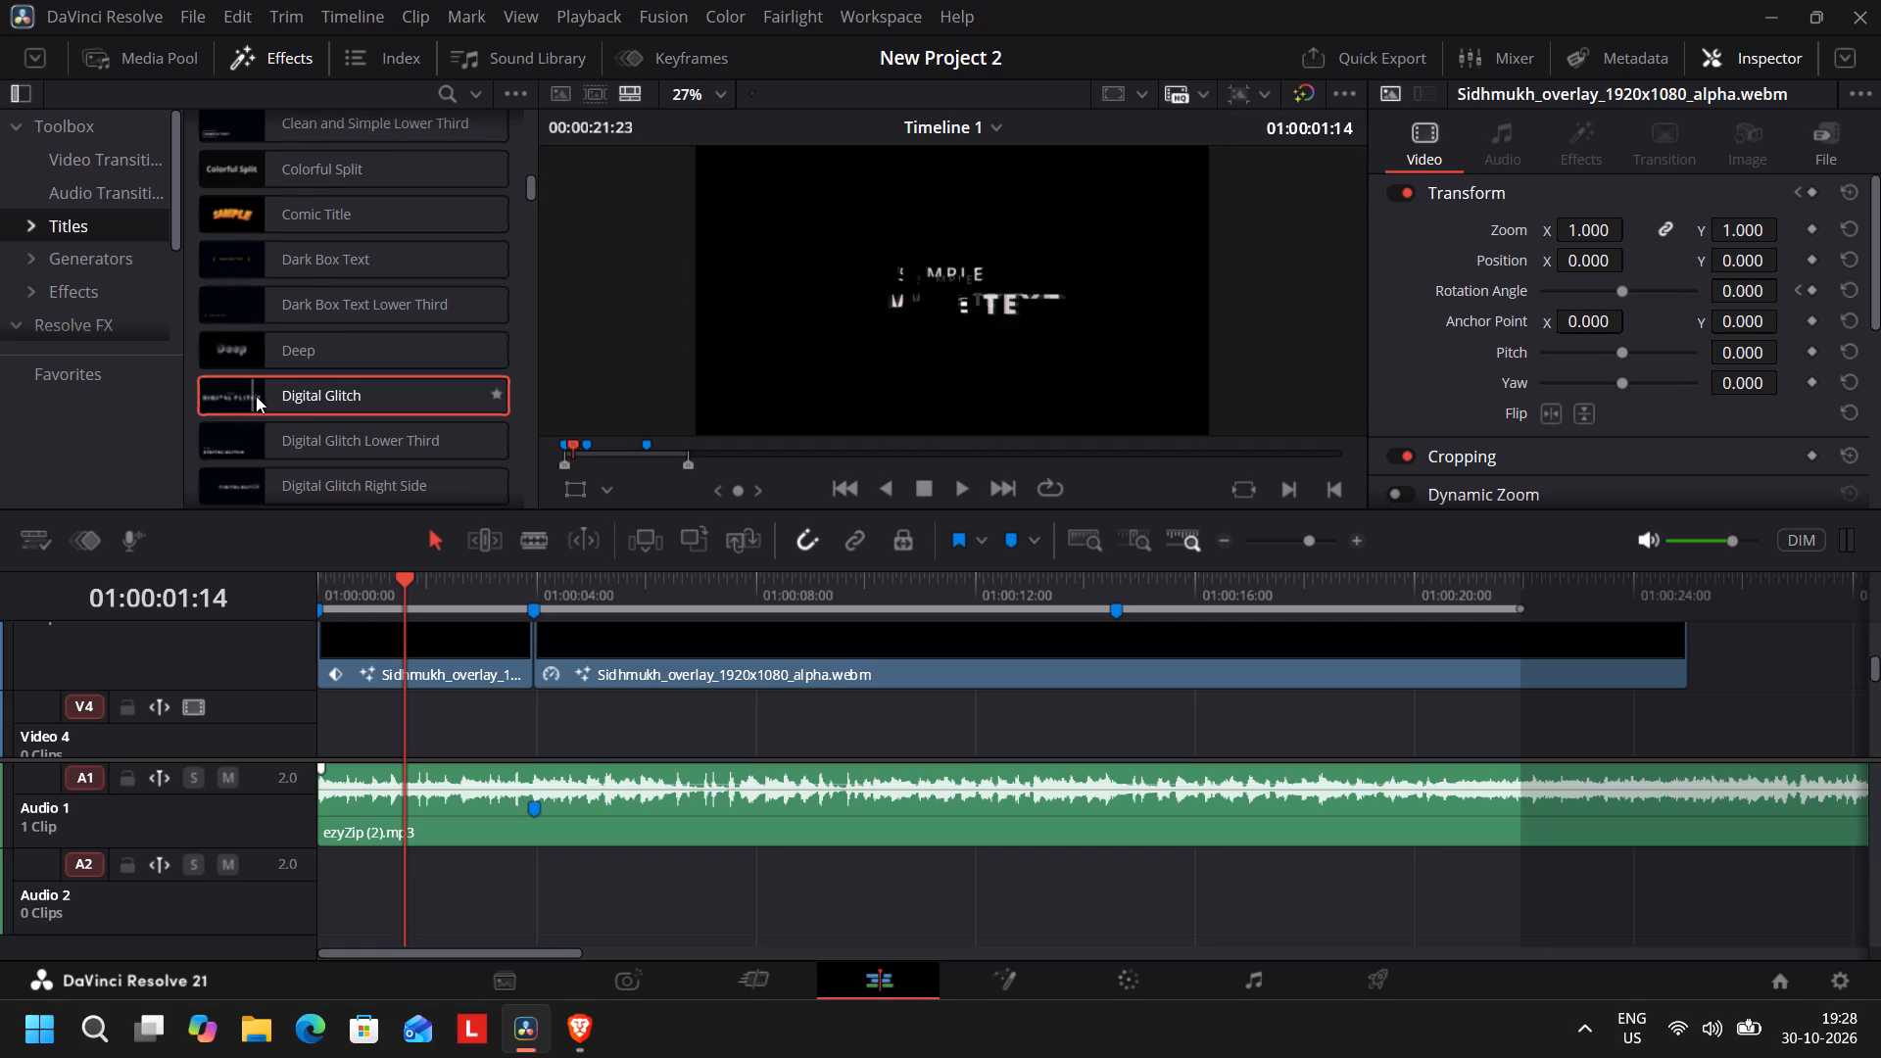
{"action": "scroll", "coordinate": [291, 396], "scroll_direction": "down", "scroll_amount": 1}
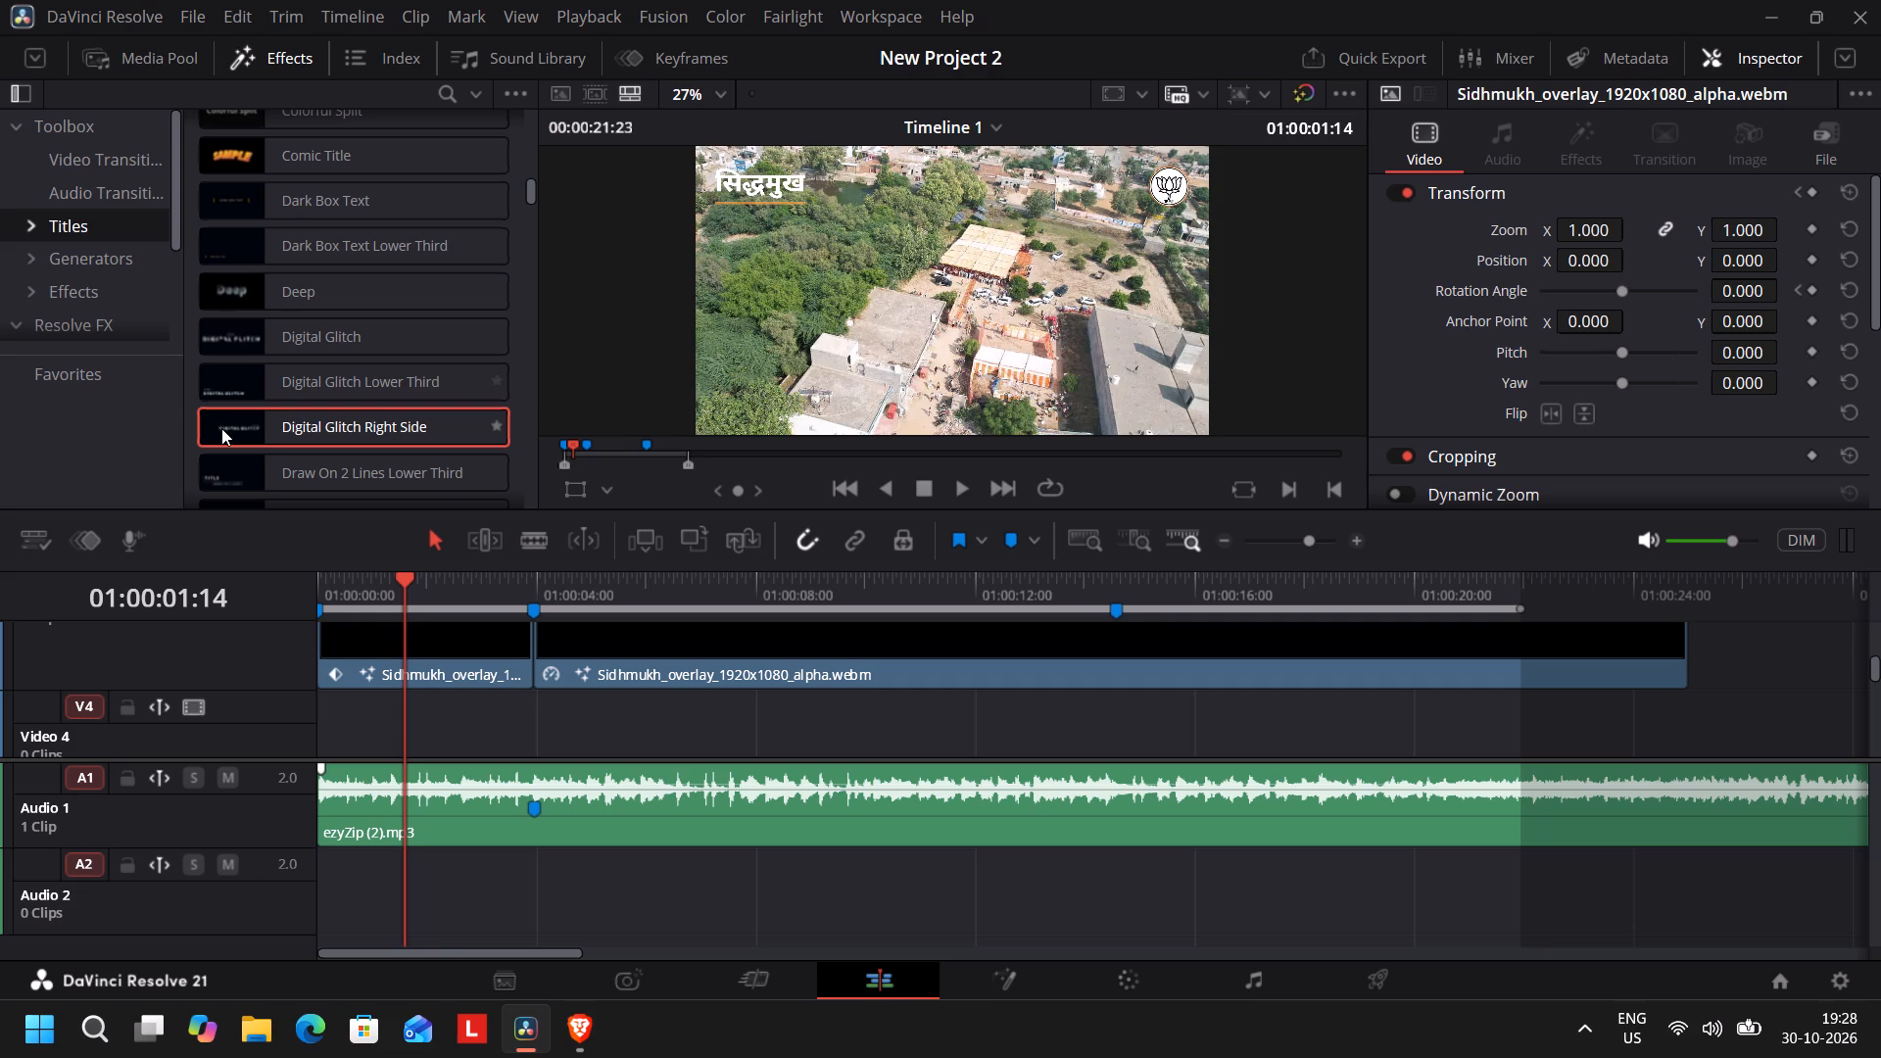
{"action": "scroll", "coordinate": [307, 436], "scroll_direction": "down", "scroll_amount": 2}
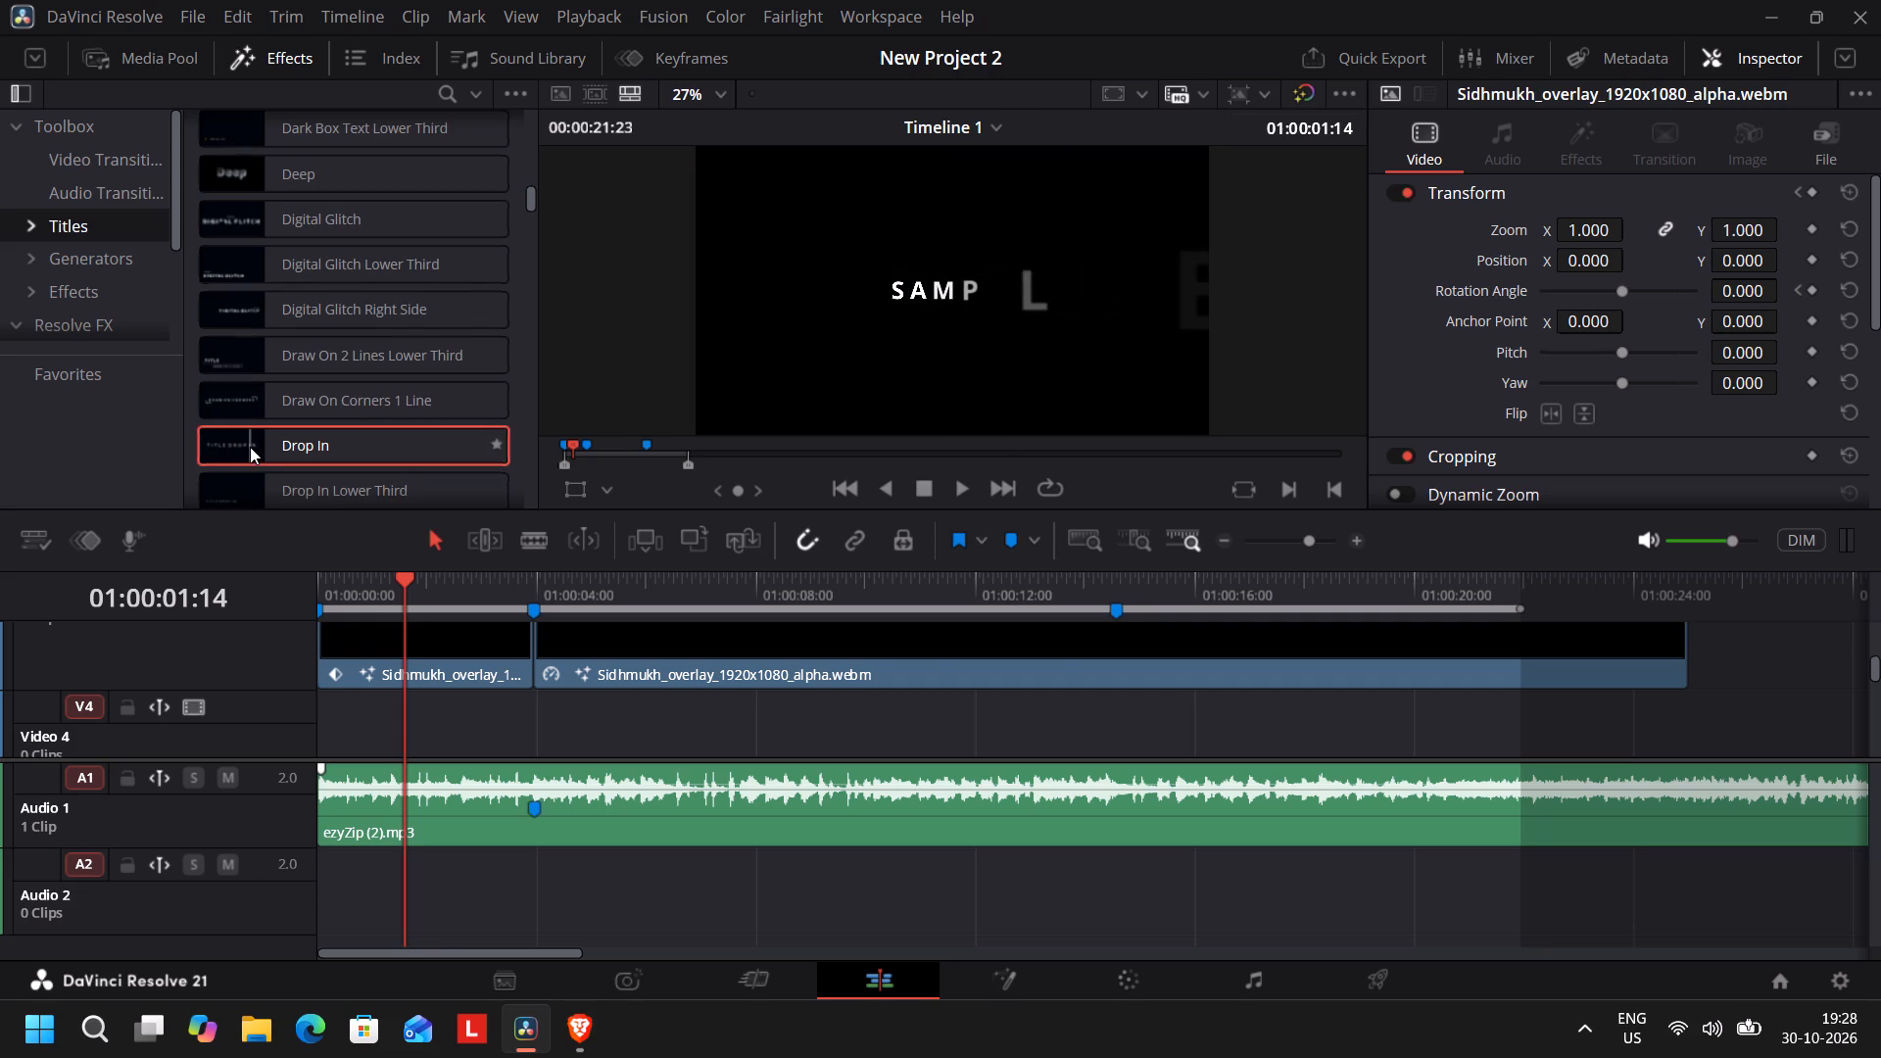
Add the Drop In Fusion title to Video 4, aligned to the start of the timeline.
{"action": "left_click_drag", "start_coordinate": [250, 447], "coordinate": [509, 748]}
{"action": "left_click_drag", "start_coordinate": [572, 735], "coordinate": [442, 718]}
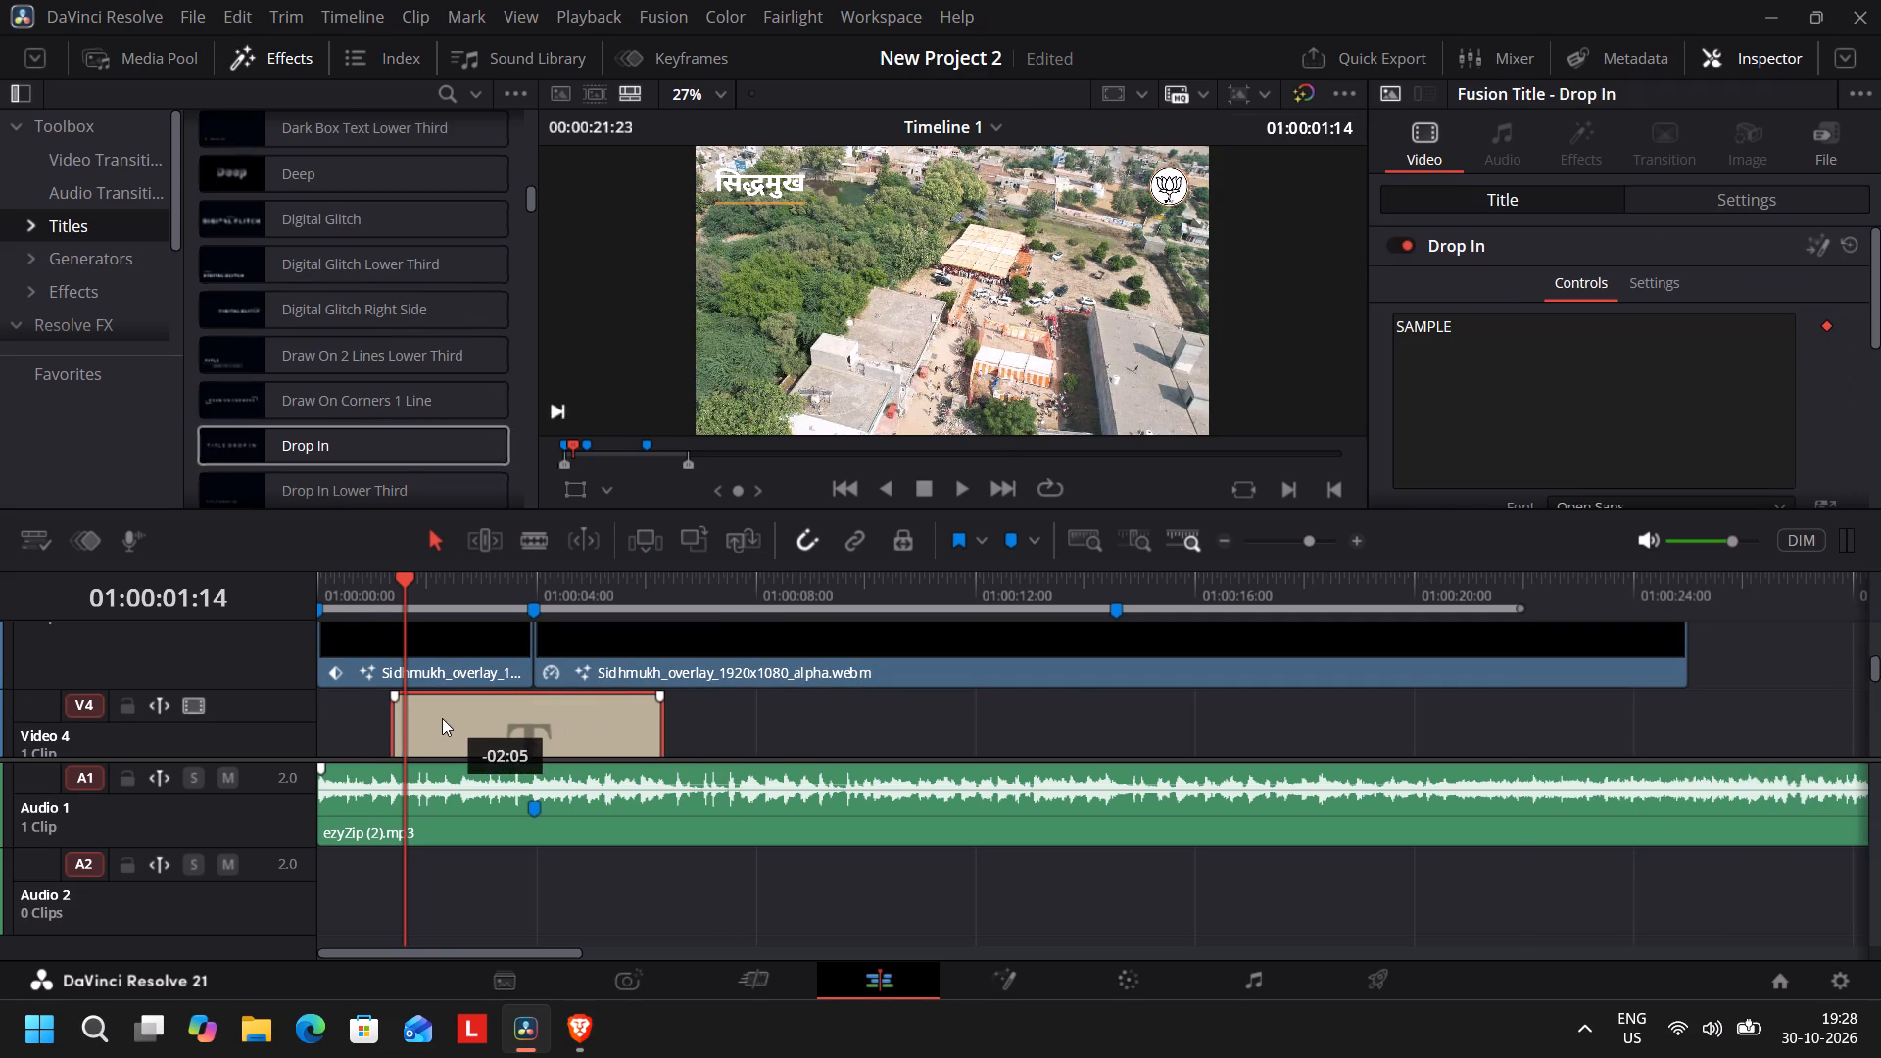
{"action": "left_click_drag", "start_coordinate": [442, 718], "coordinate": [374, 717]}
{"action": "left_click", "coordinate": [373, 716]}
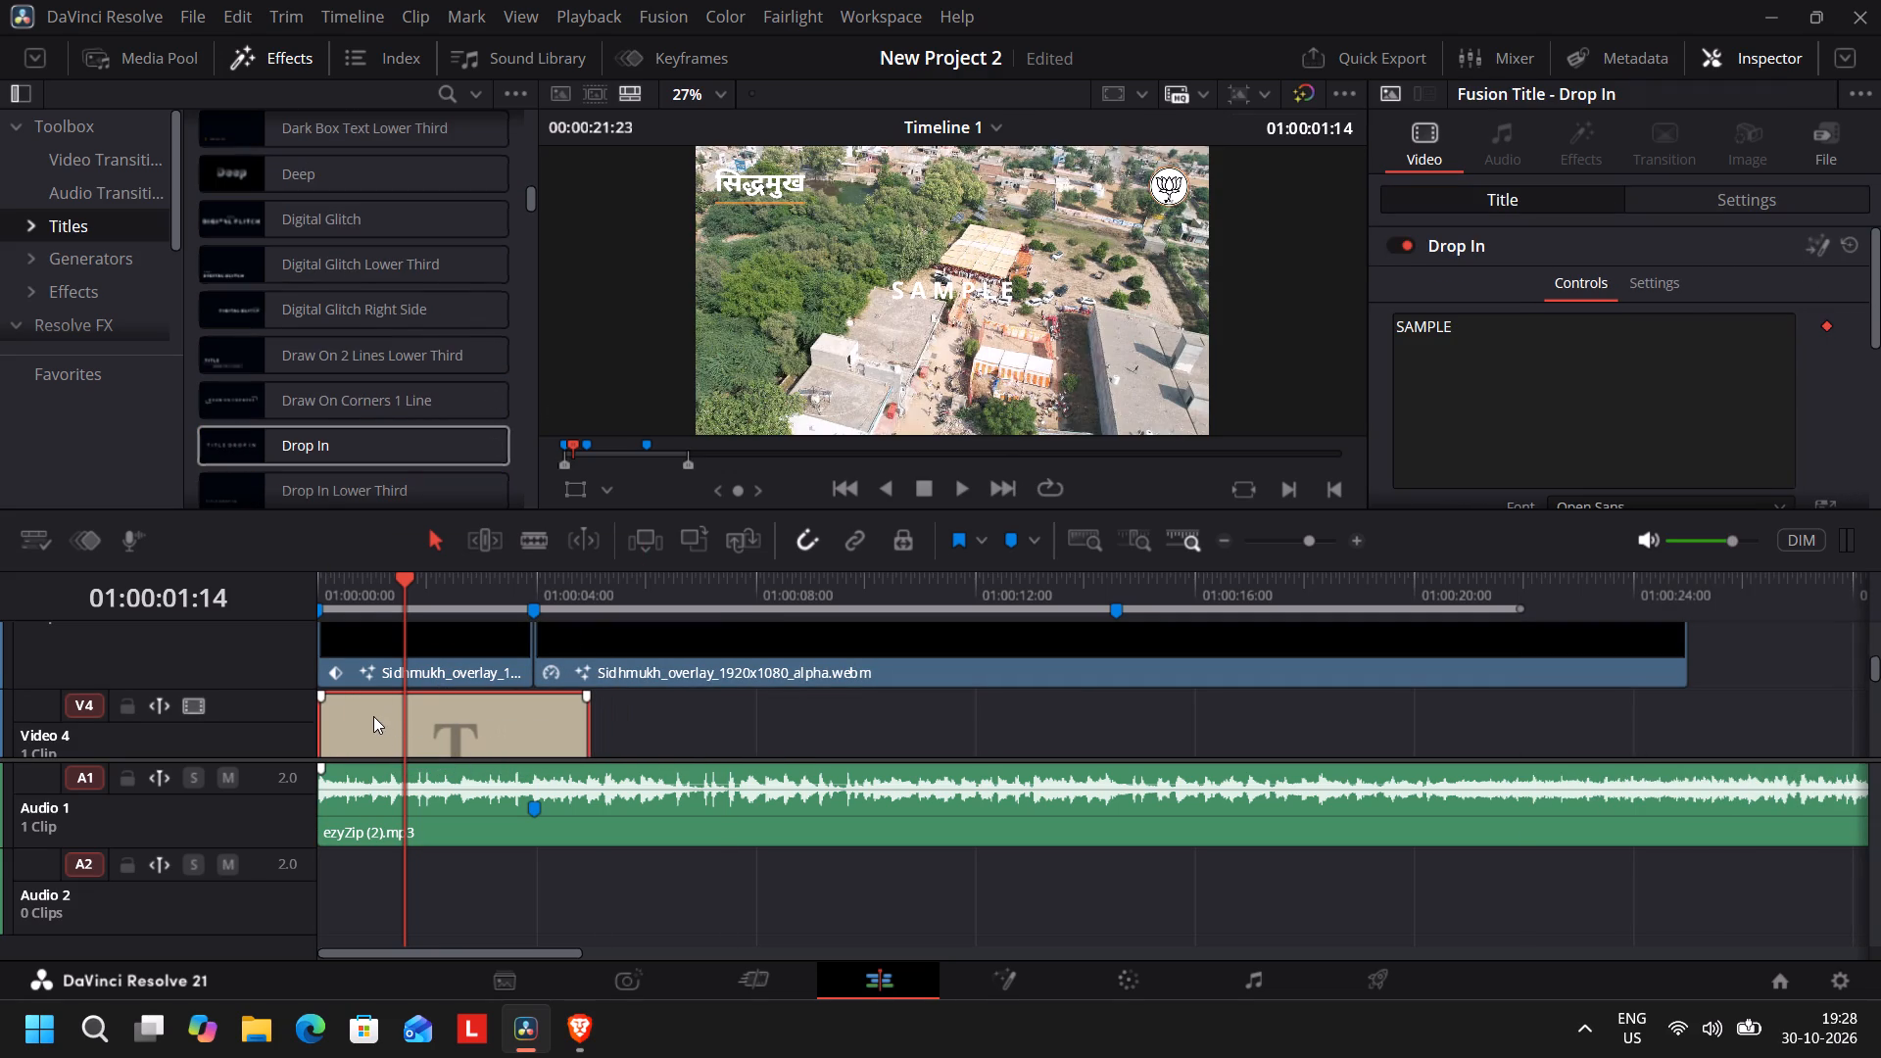
Replace the SAMPLE text of the Drop In title with the copied सिद्धमुख text.
{"action": "left_click", "coordinate": [1662, 320]}
{"action": "left_click", "coordinate": [1655, 323]}
{"action": "key", "text": "ctrl+a"}
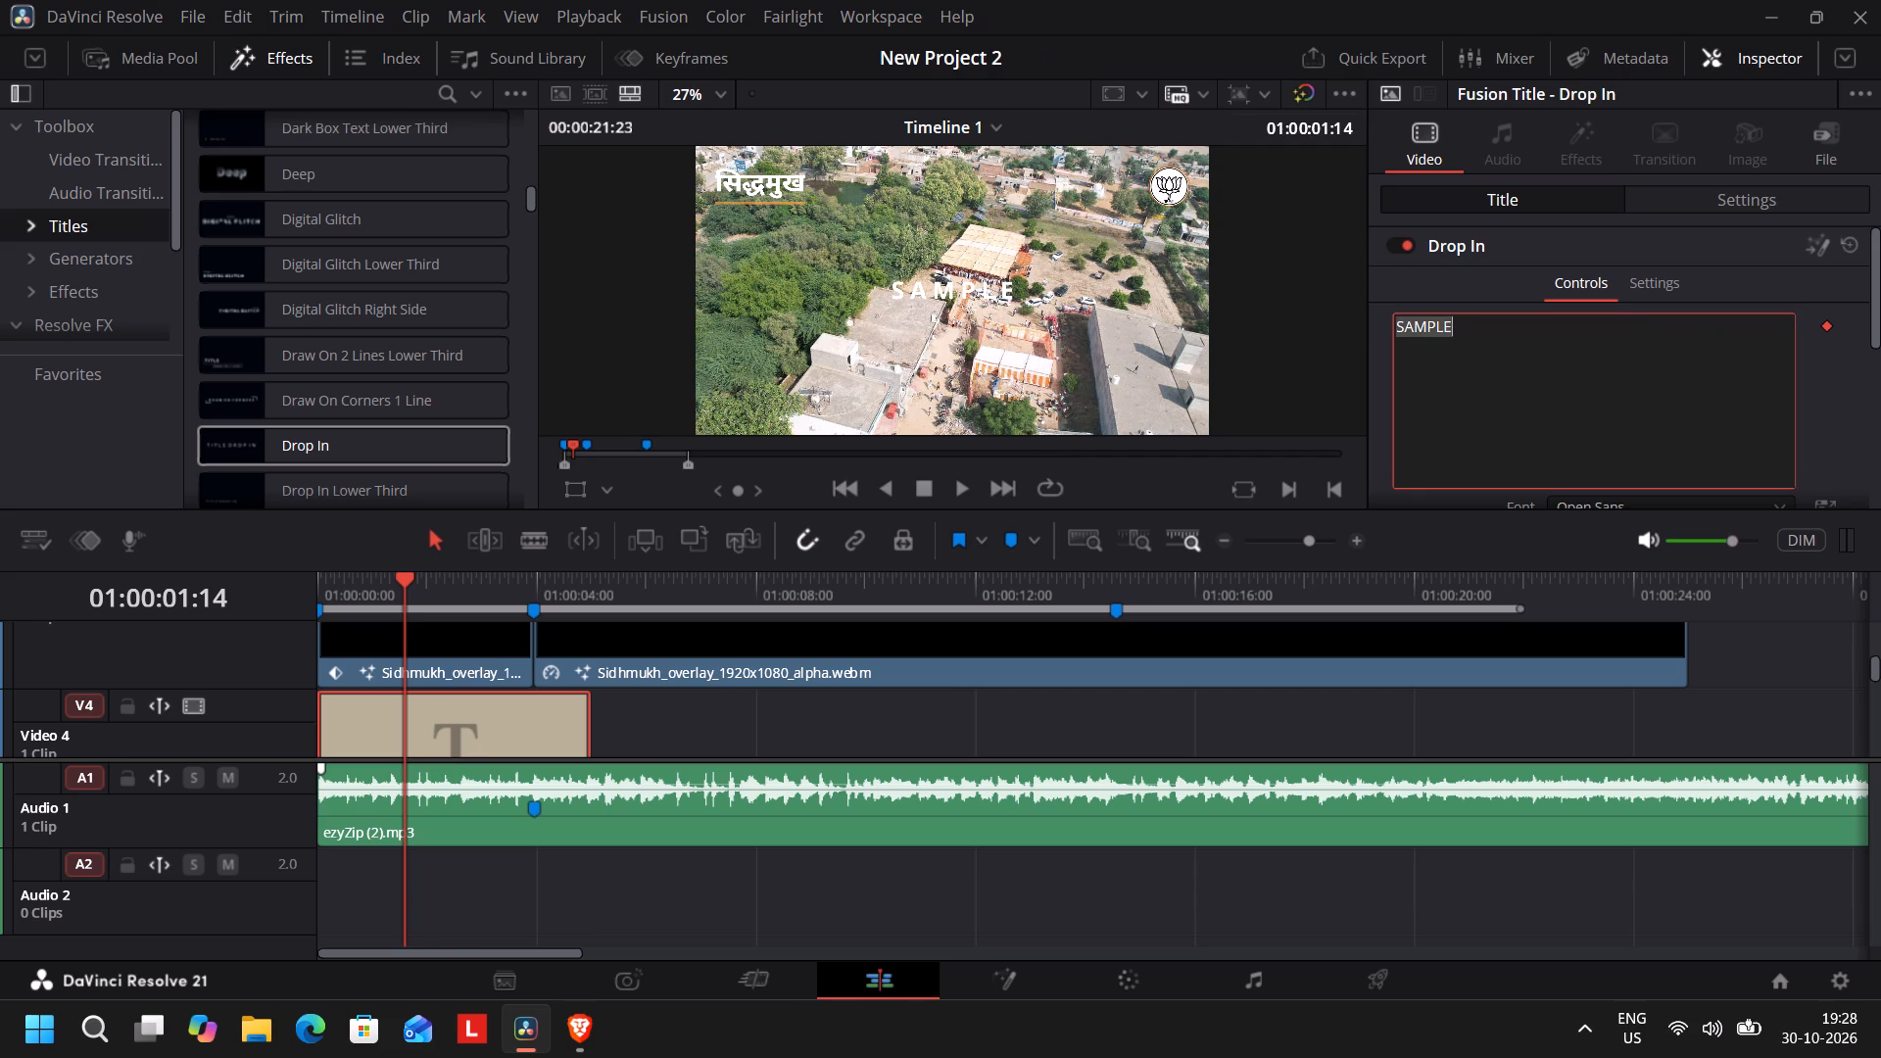
{"action": "key", "text": "ctrl+v"}
Set the Drop In title's font to Rozha One.
{"action": "scroll", "coordinate": [1619, 389], "scroll_direction": "down", "scroll_amount": 2}
{"action": "left_click", "coordinate": [1618, 361]}
{"action": "scroll", "coordinate": [1630, 442], "scroll_direction": "down", "scroll_amount": 2}
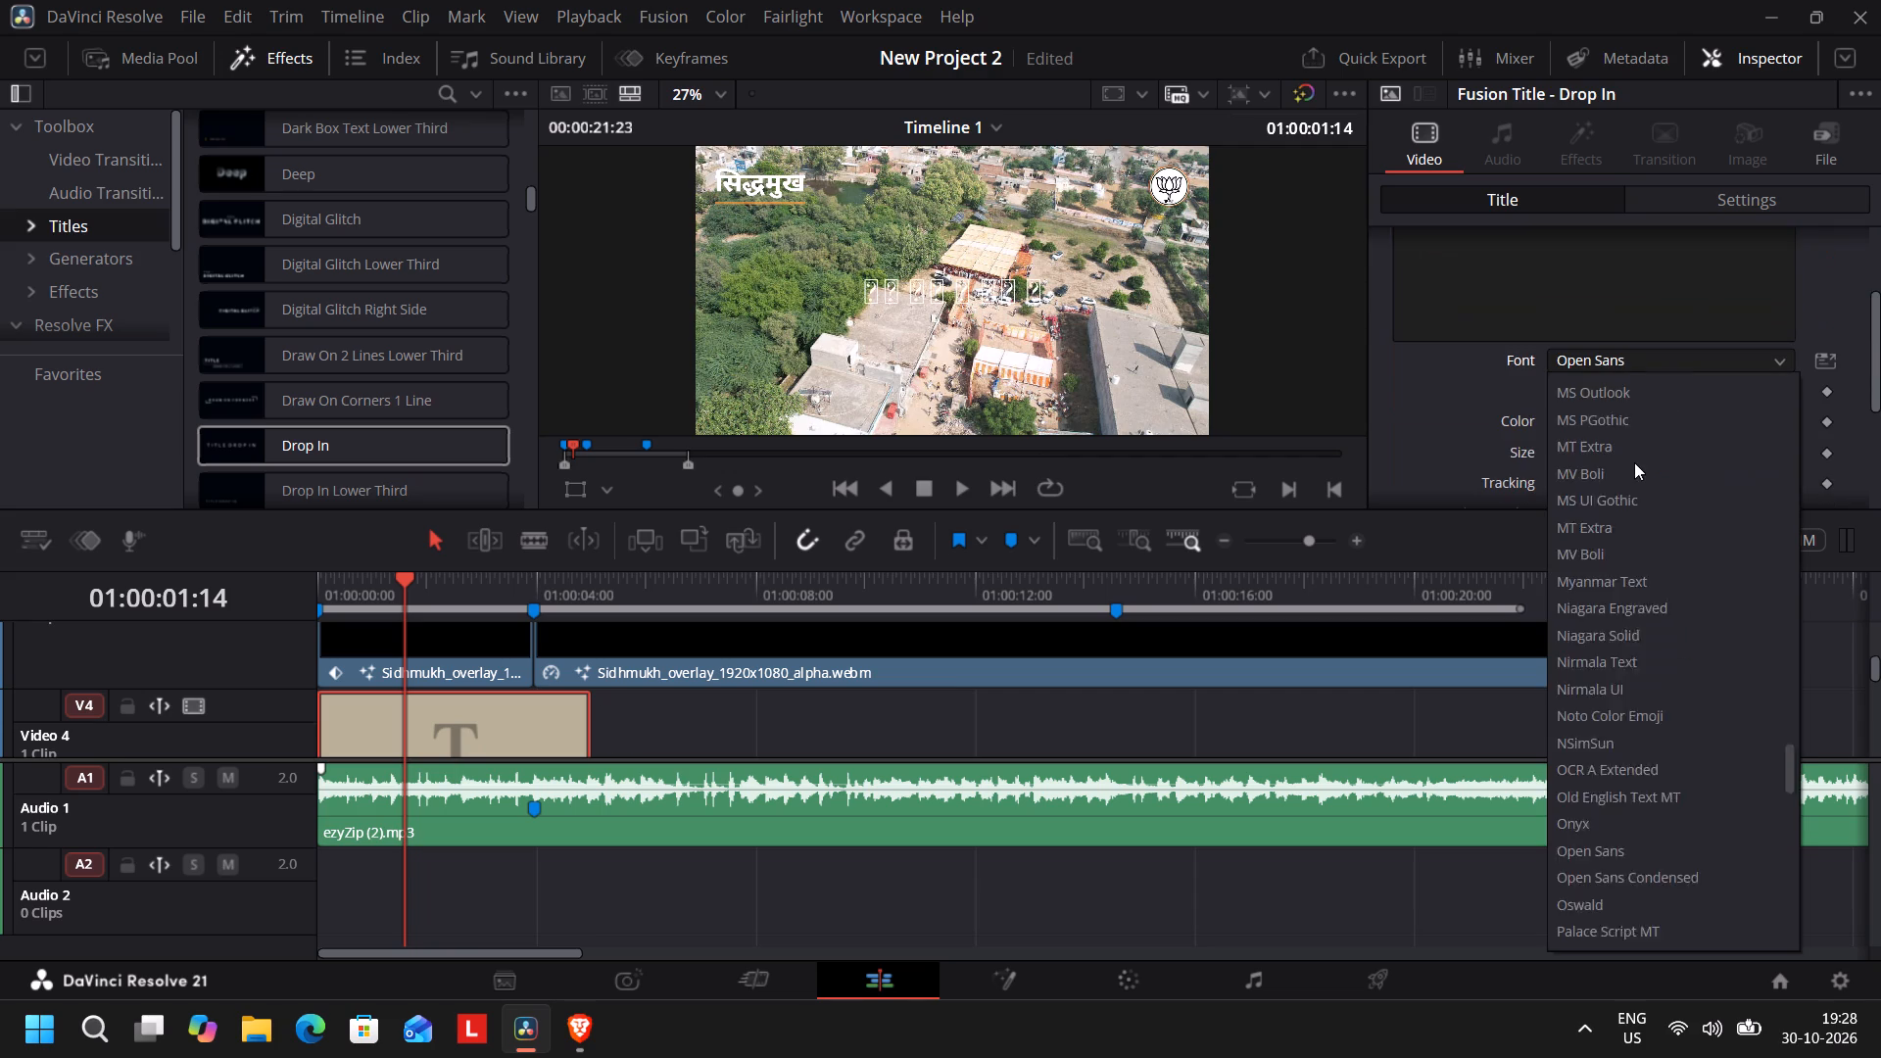
{"action": "scroll", "coordinate": [1630, 530], "scroll_direction": "down", "scroll_amount": 9}
{"action": "scroll", "coordinate": [1625, 681], "scroll_direction": "down", "scroll_amount": 5}
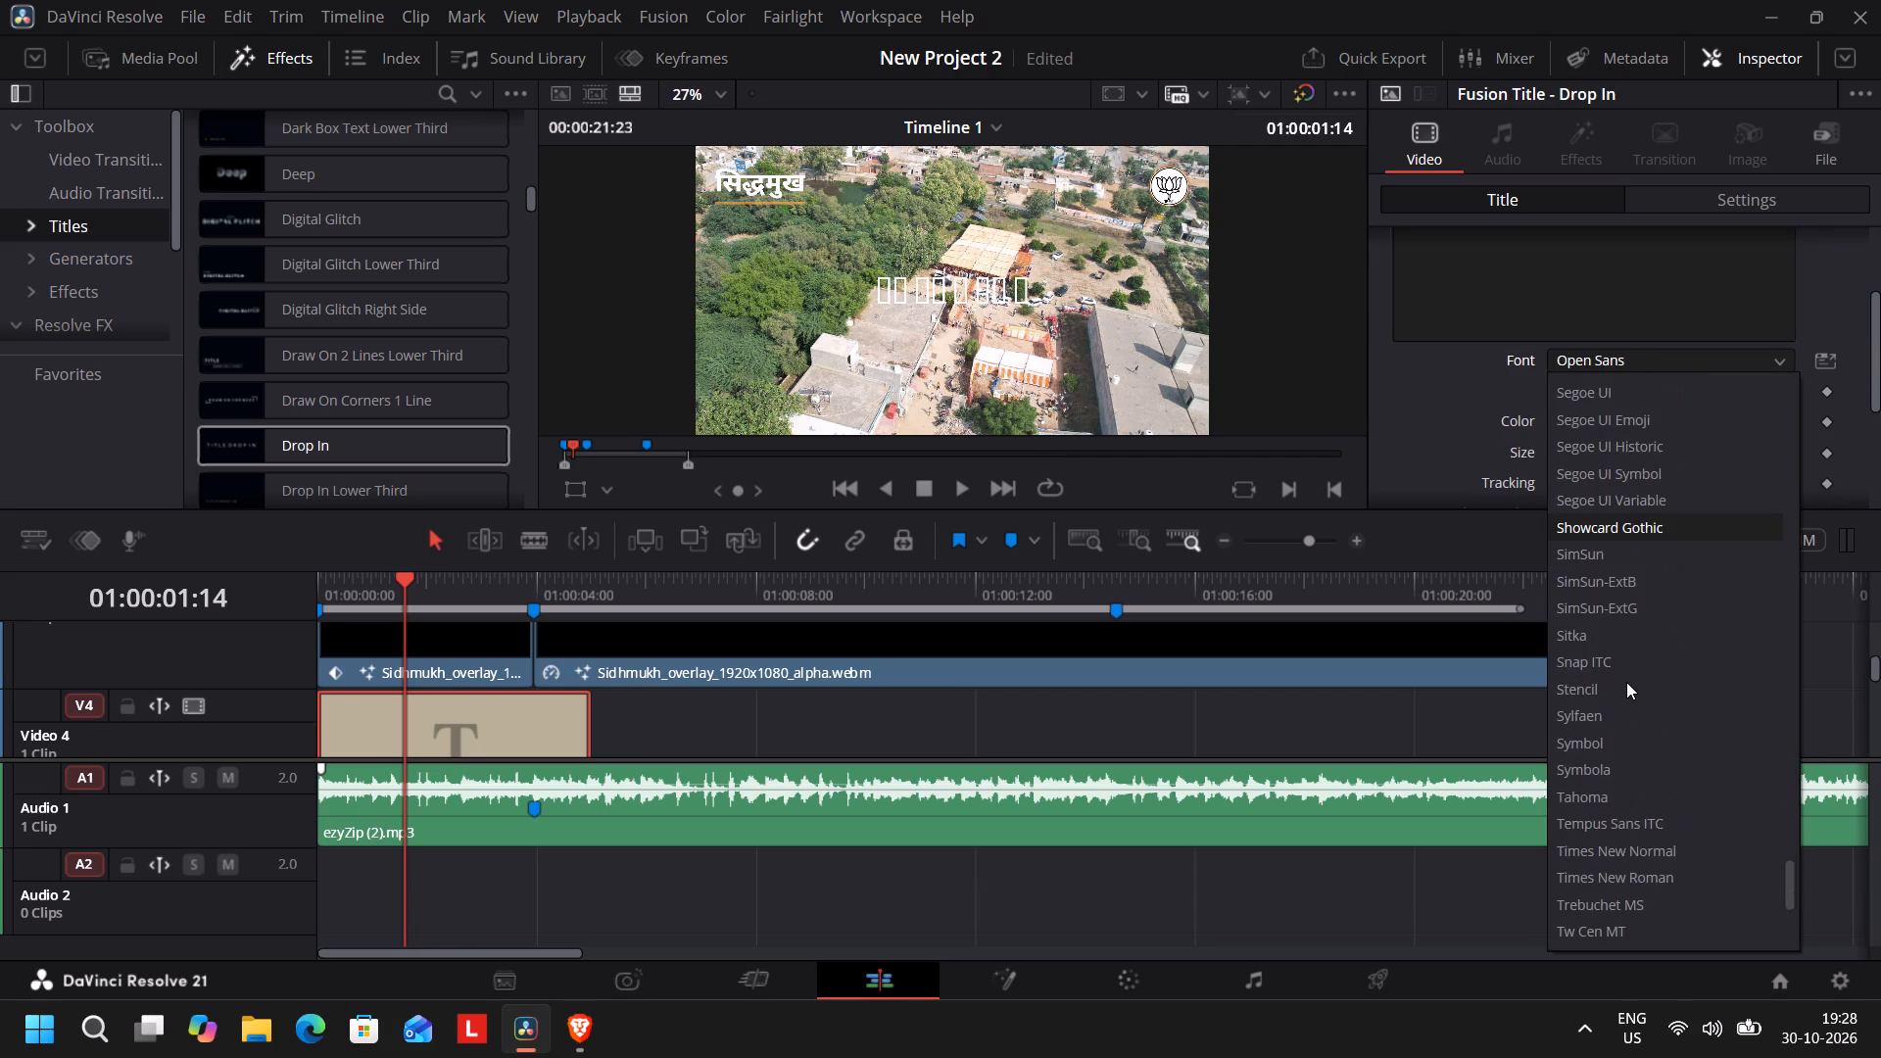
{"action": "scroll", "coordinate": [1626, 682], "scroll_direction": "down", "scroll_amount": 10}
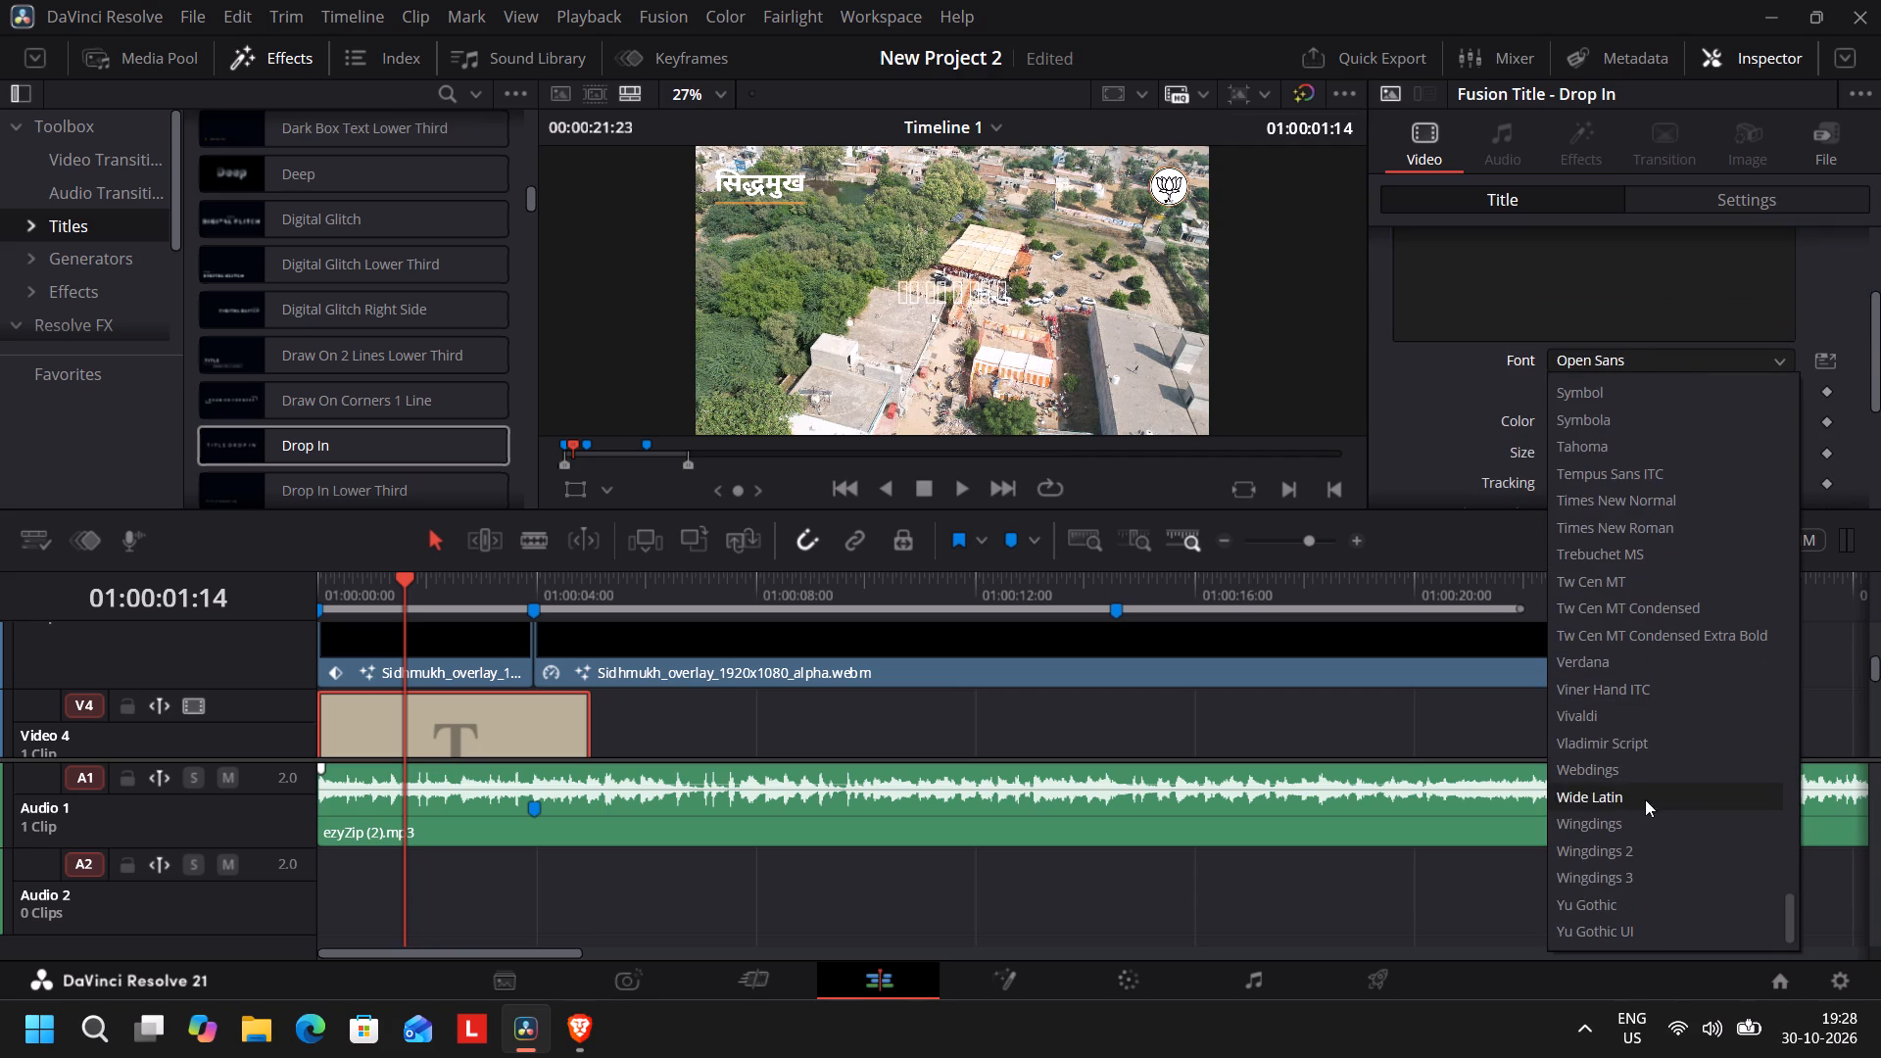
{"action": "scroll", "coordinate": [1636, 802], "scroll_direction": "up", "scroll_amount": 6}
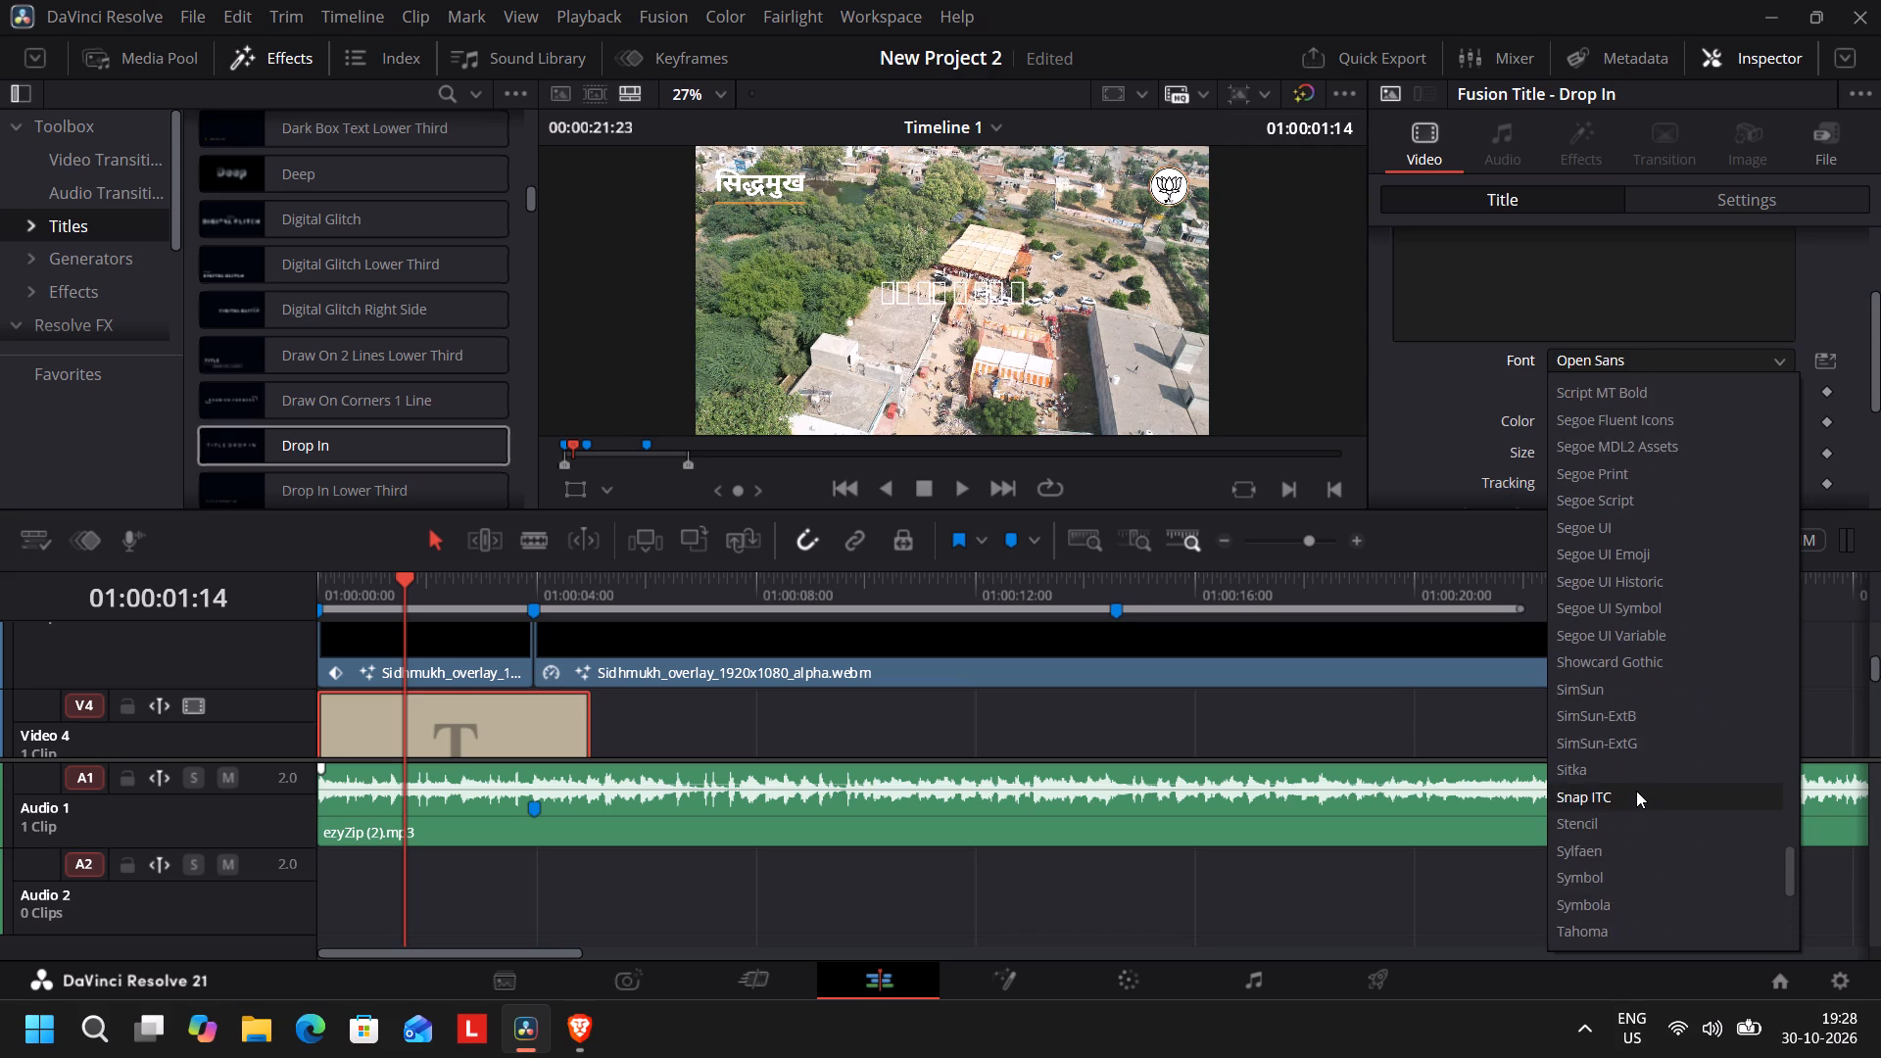
{"action": "scroll", "coordinate": [1636, 788], "scroll_direction": "up", "scroll_amount": 4}
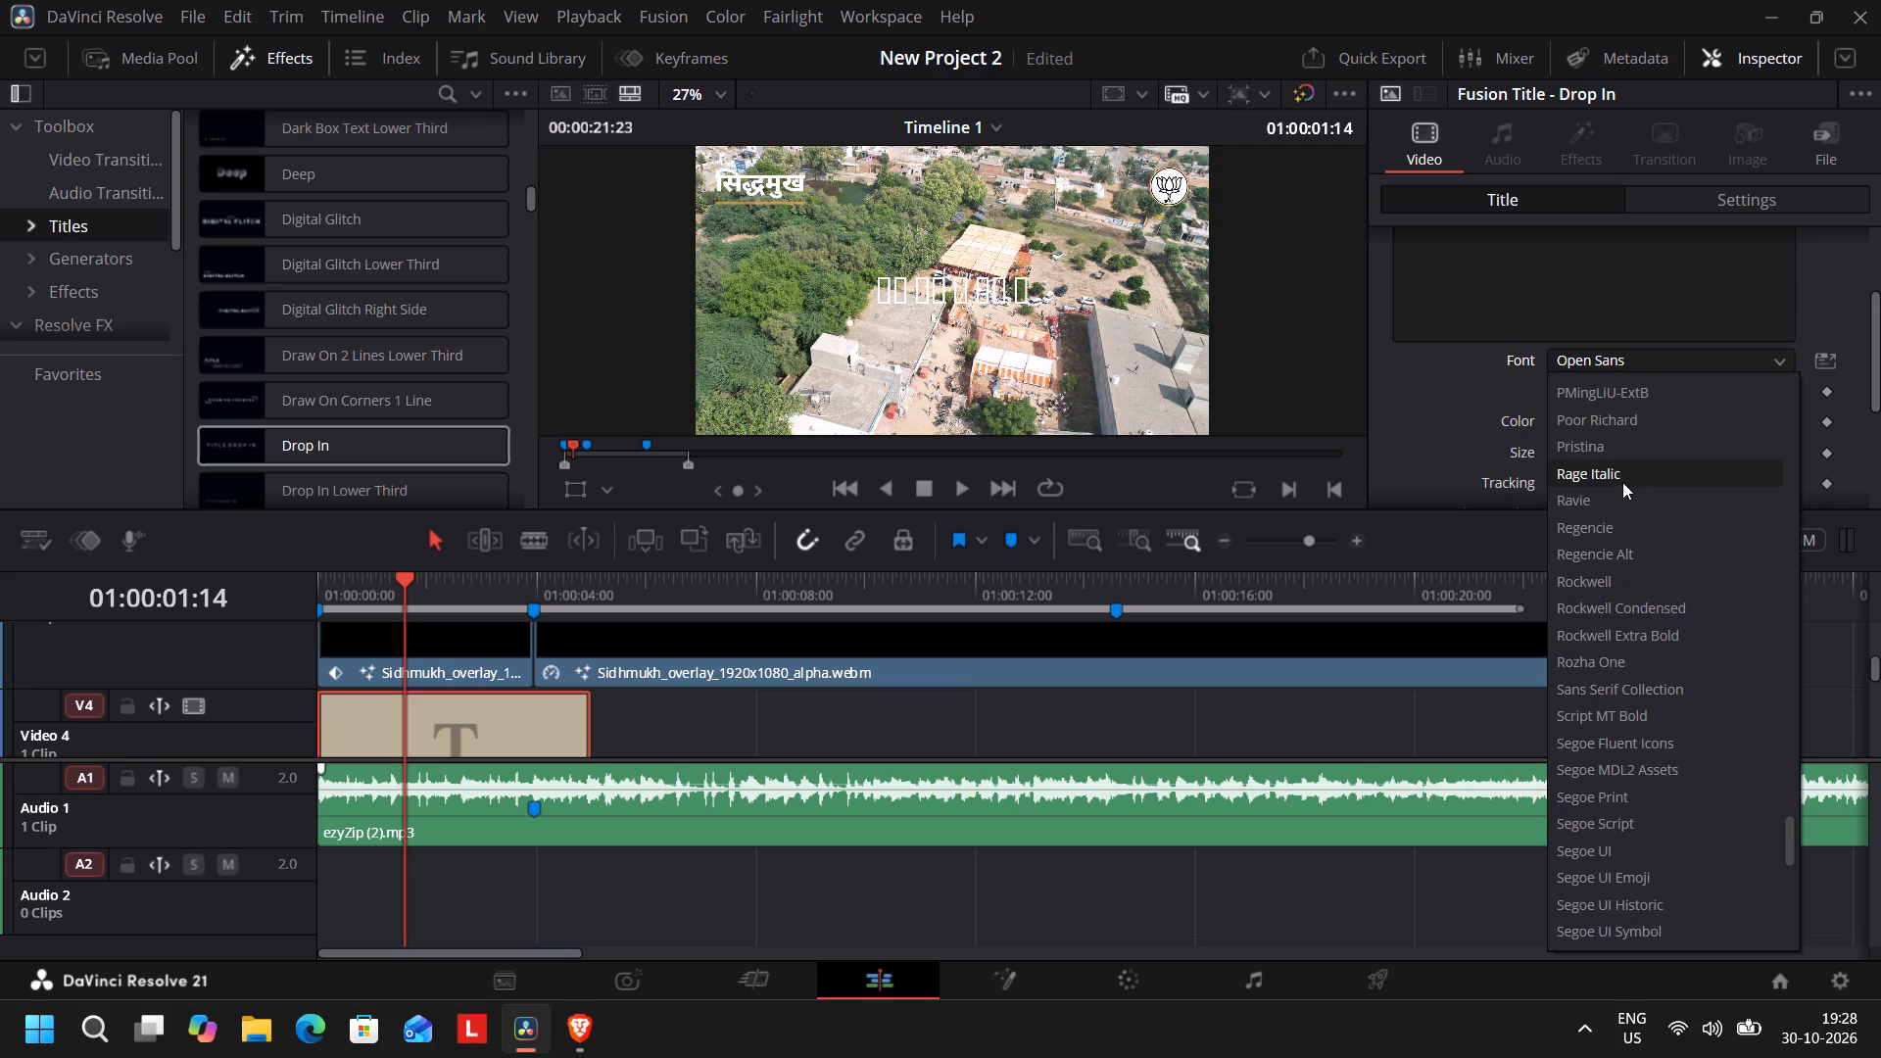
{"action": "left_click", "coordinate": [1615, 653]}
Set the Drop In title's tracking to 0.979 and its size to 0.2326.
{"action": "left_click_drag", "start_coordinate": [1767, 481], "coordinate": [1757, 481]}
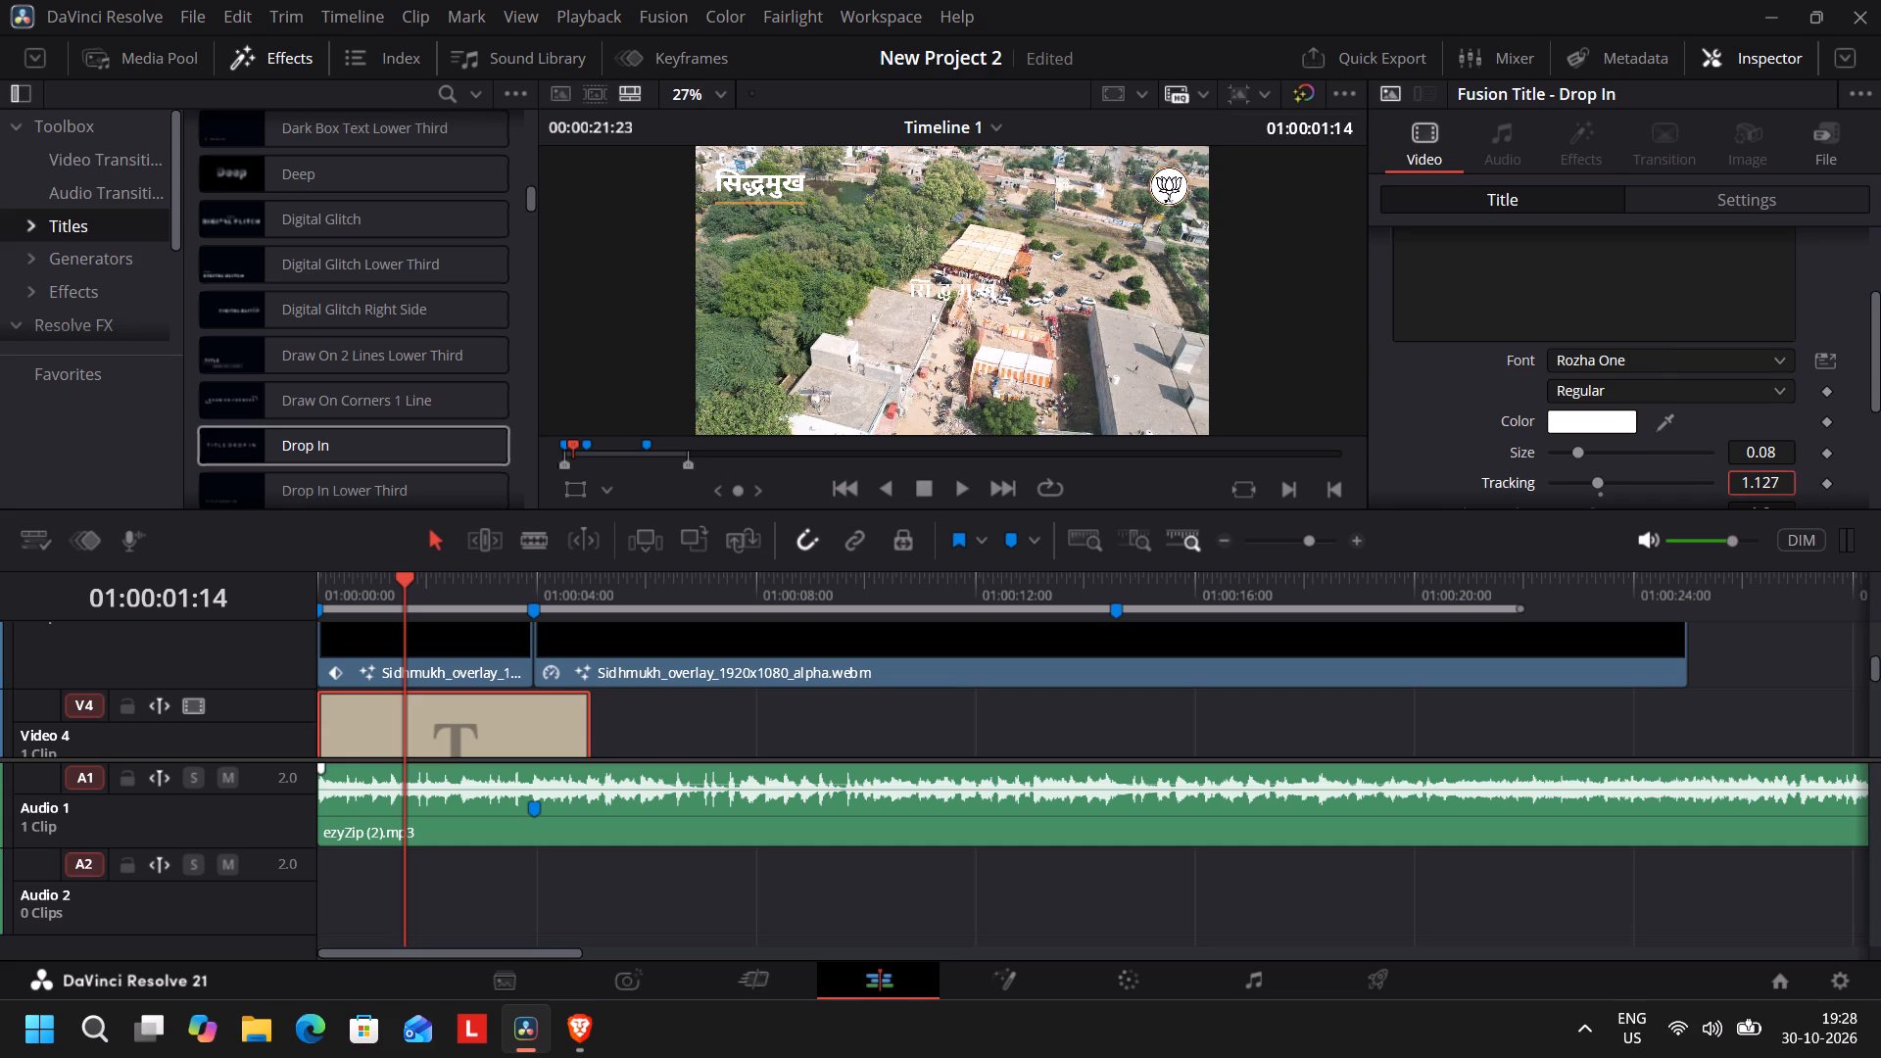
{"action": "left_click_drag", "start_coordinate": [1757, 481], "coordinate": [1616, 482]}
{"action": "left_click_drag", "start_coordinate": [1616, 482], "coordinate": [1577, 482]}
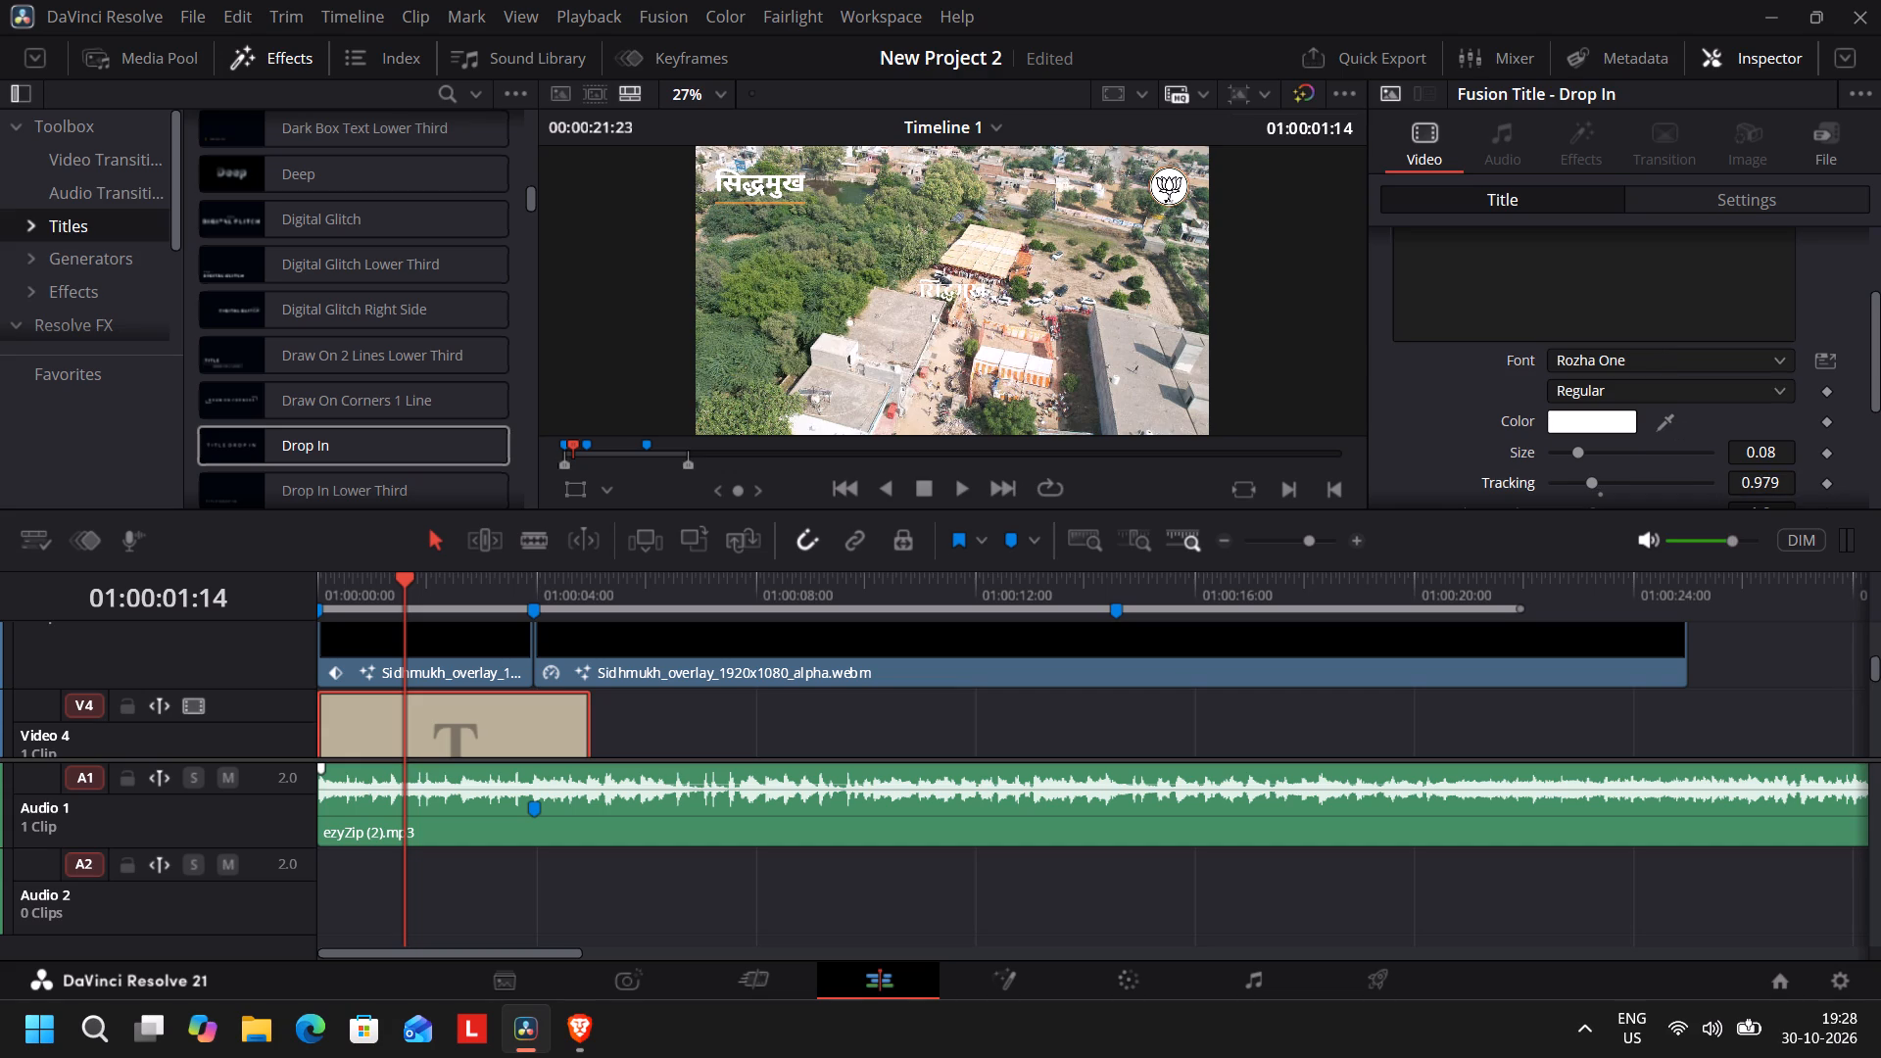
{"action": "left_click_drag", "start_coordinate": [1742, 445], "coordinate": [1749, 584]}
Change the Drop In title's text color to the basic lime yellow-green.
{"action": "left_click", "coordinate": [1599, 417]}
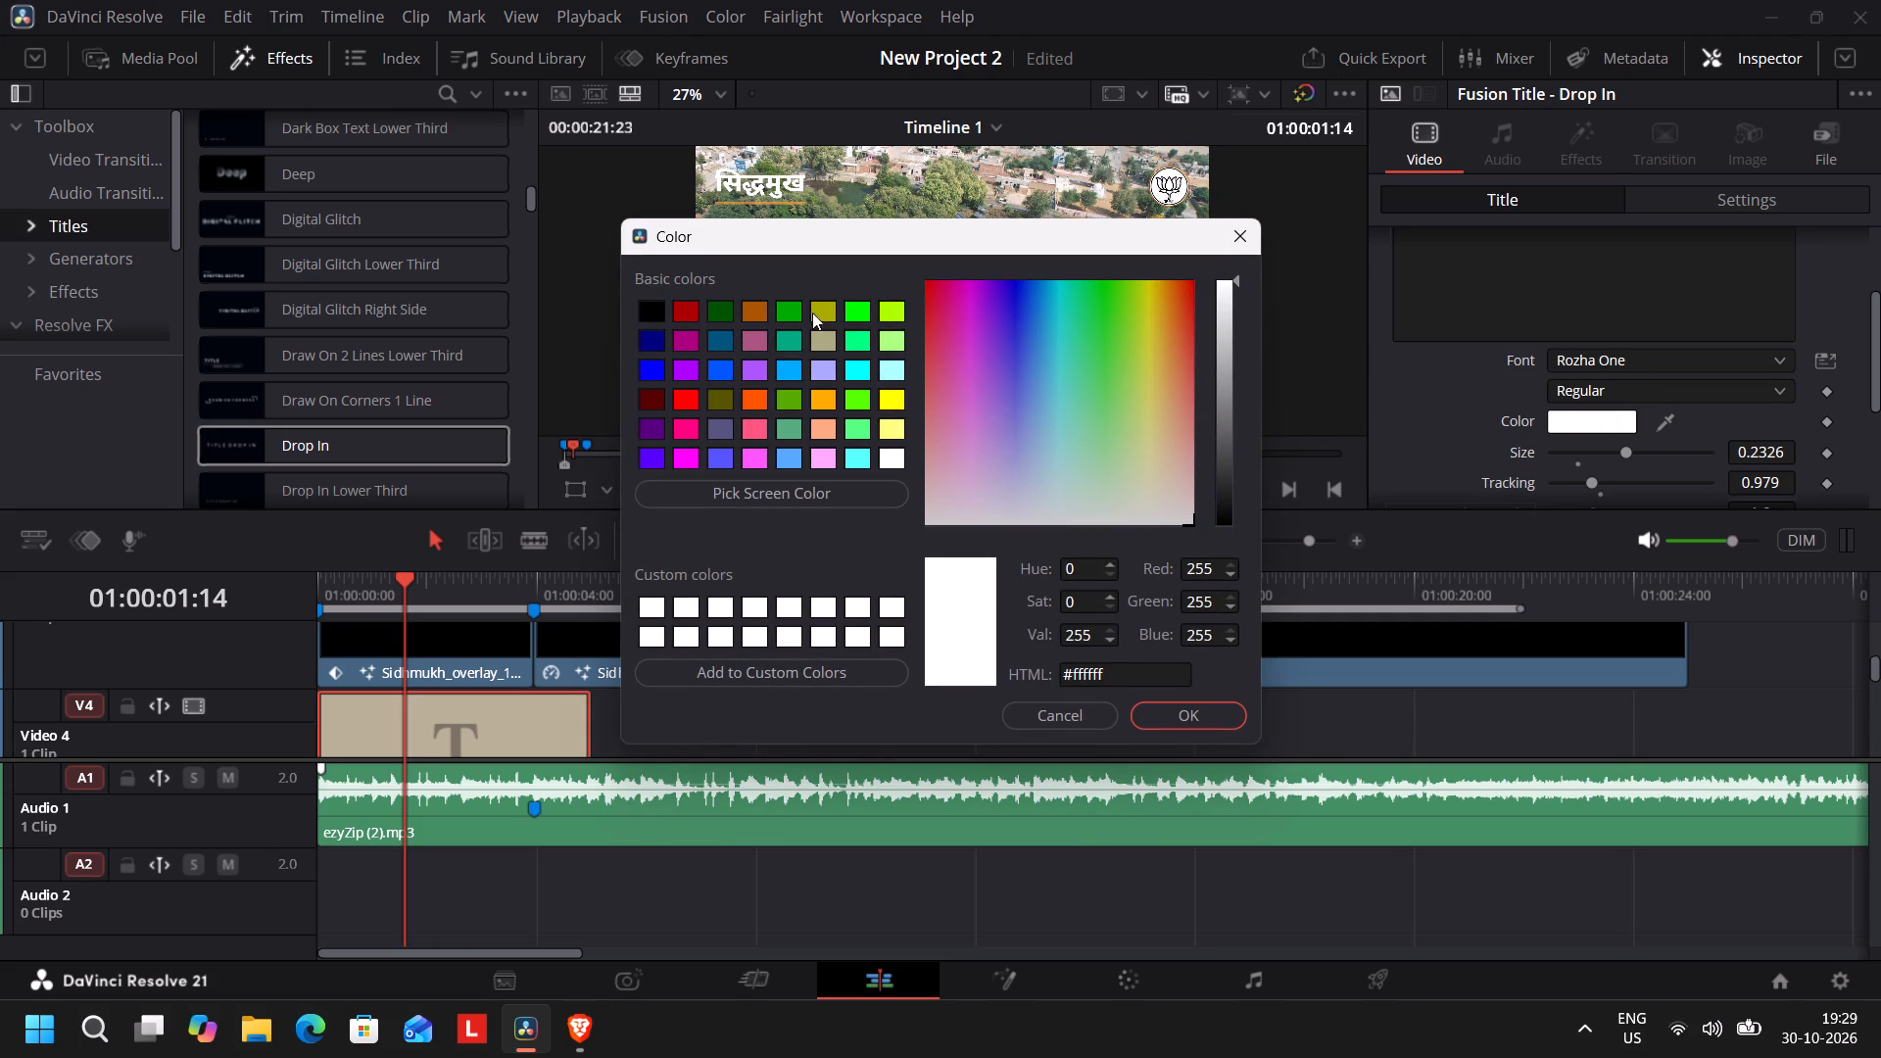
{"action": "left_click", "coordinate": [886, 309]}
{"action": "left_click", "coordinate": [1217, 713]}
Play the opening from the timeline start to review the title's drop-in animation and timing.
{"action": "key", "text": "space"}
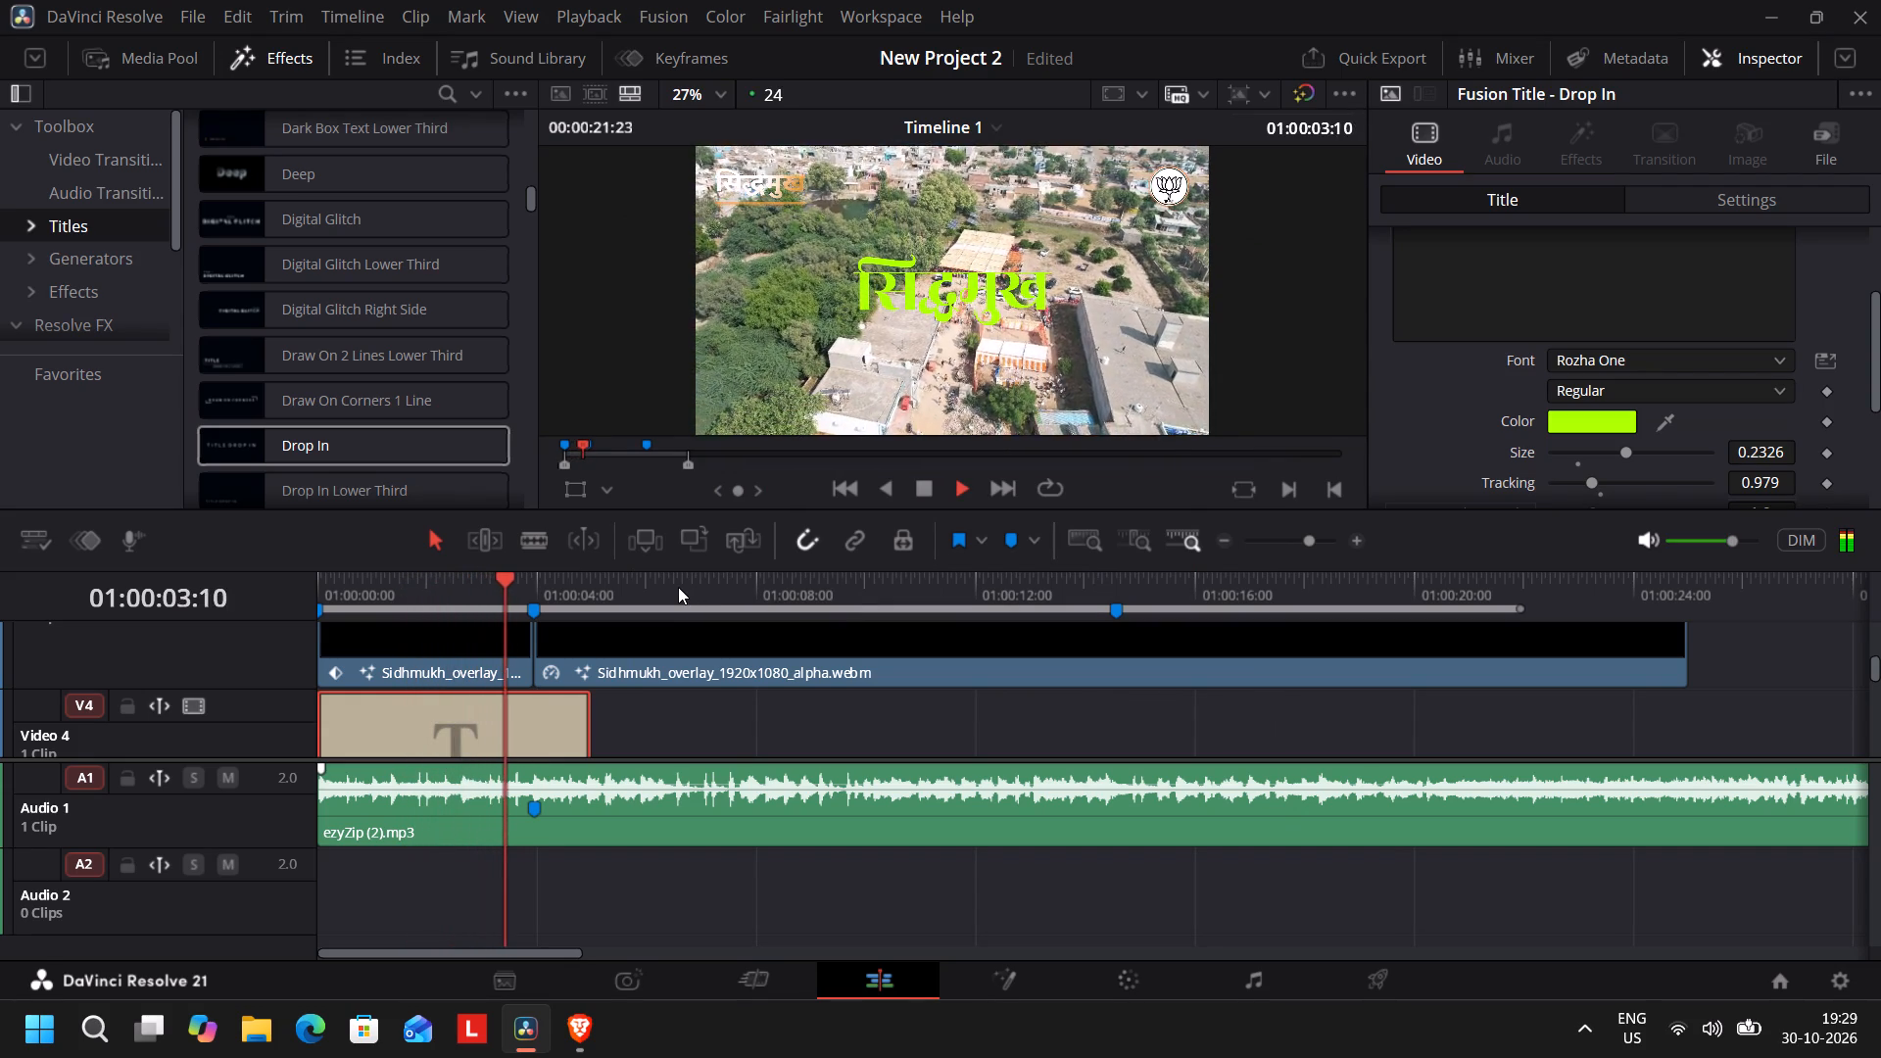
{"action": "key", "text": "space"}
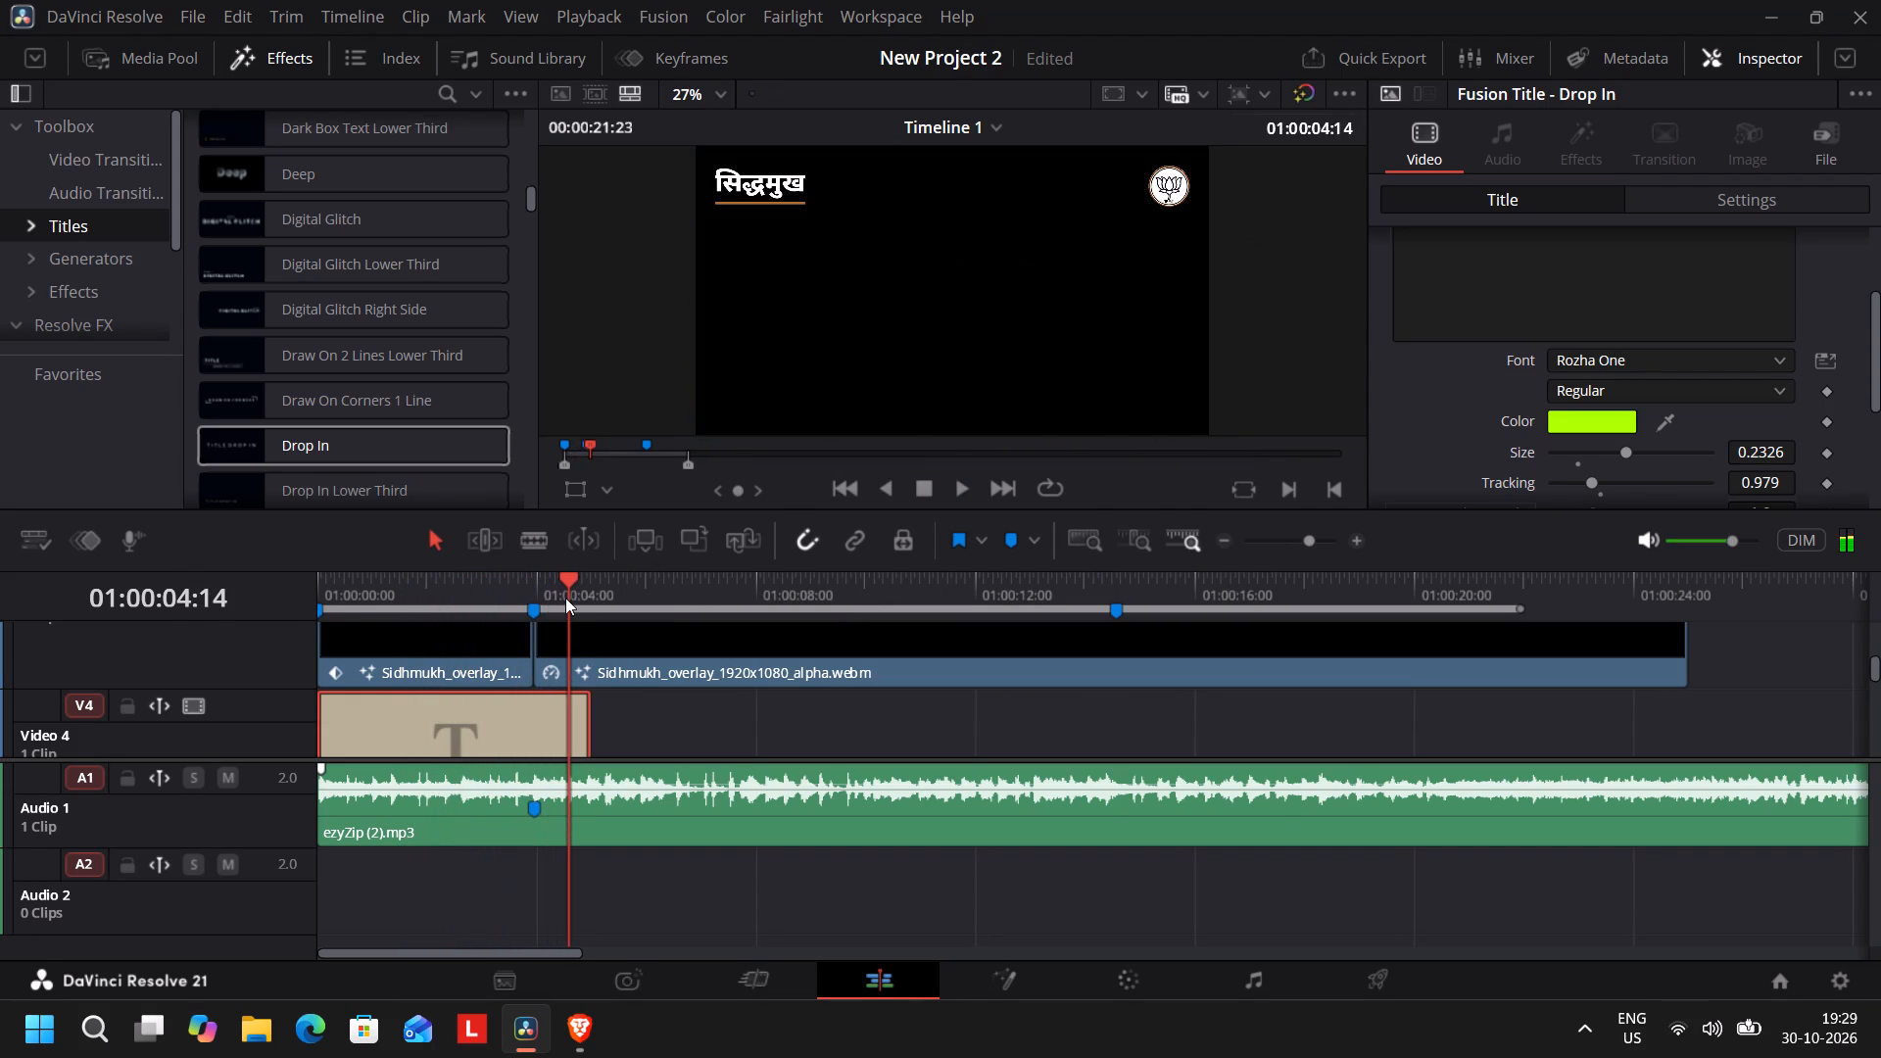
{"action": "left_click_drag", "start_coordinate": [441, 602], "coordinate": [208, 579]}
{"action": "key", "text": "space"}
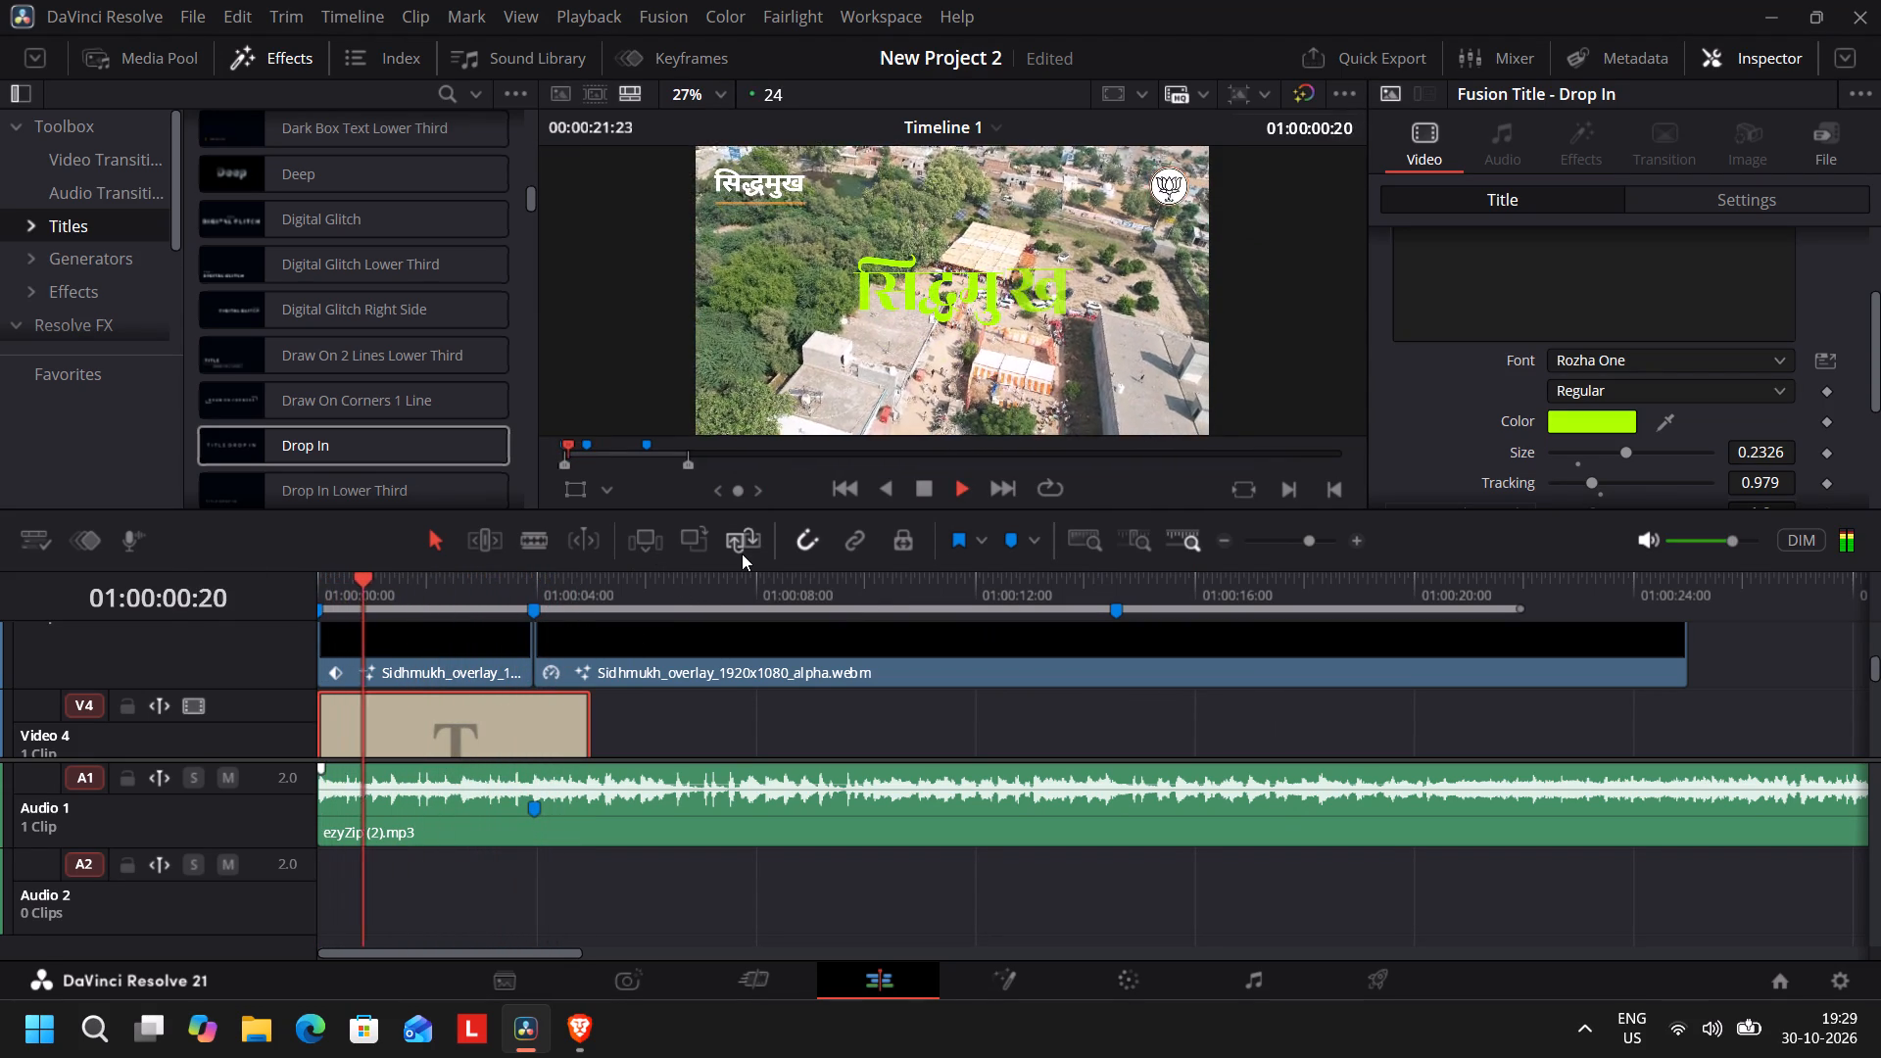
{"action": "key", "text": "space"}
{"action": "left_click_drag", "start_coordinate": [400, 590], "coordinate": [273, 591]}
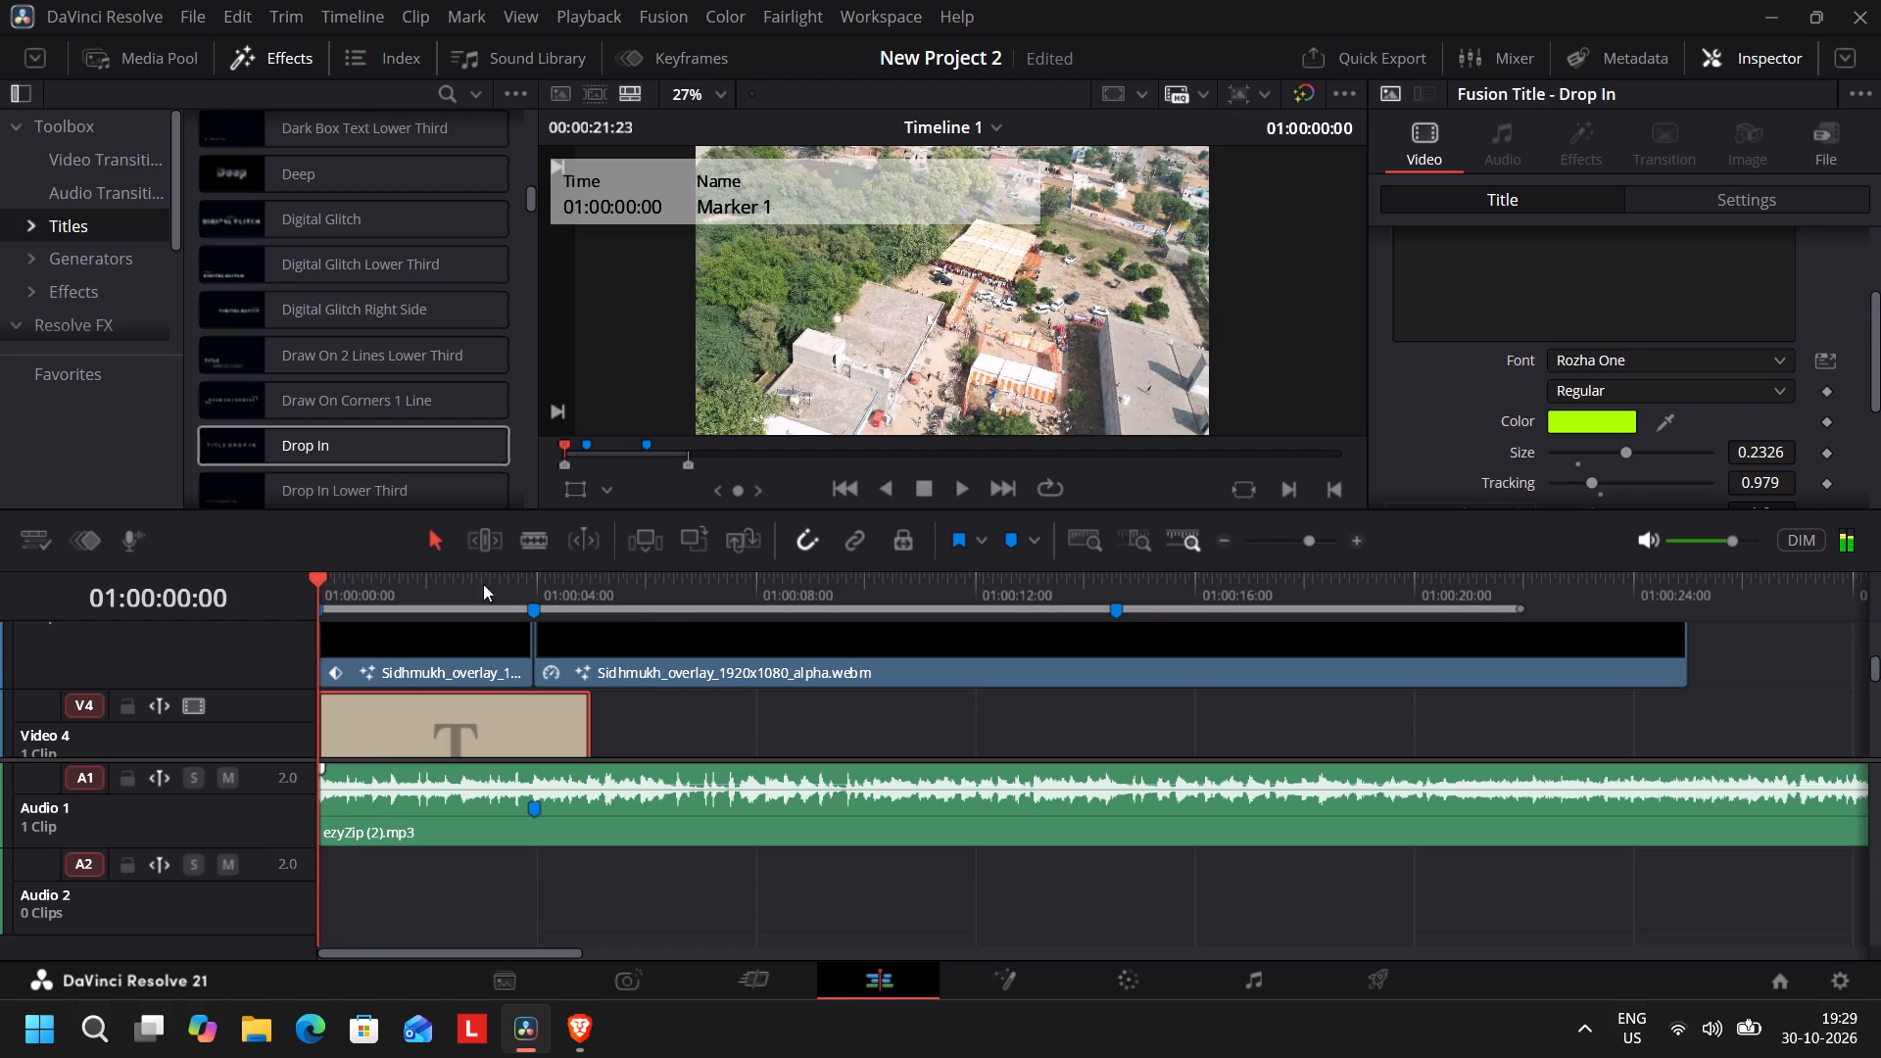
{"action": "key", "text": "space"}
{"action": "key", "text": "space"}
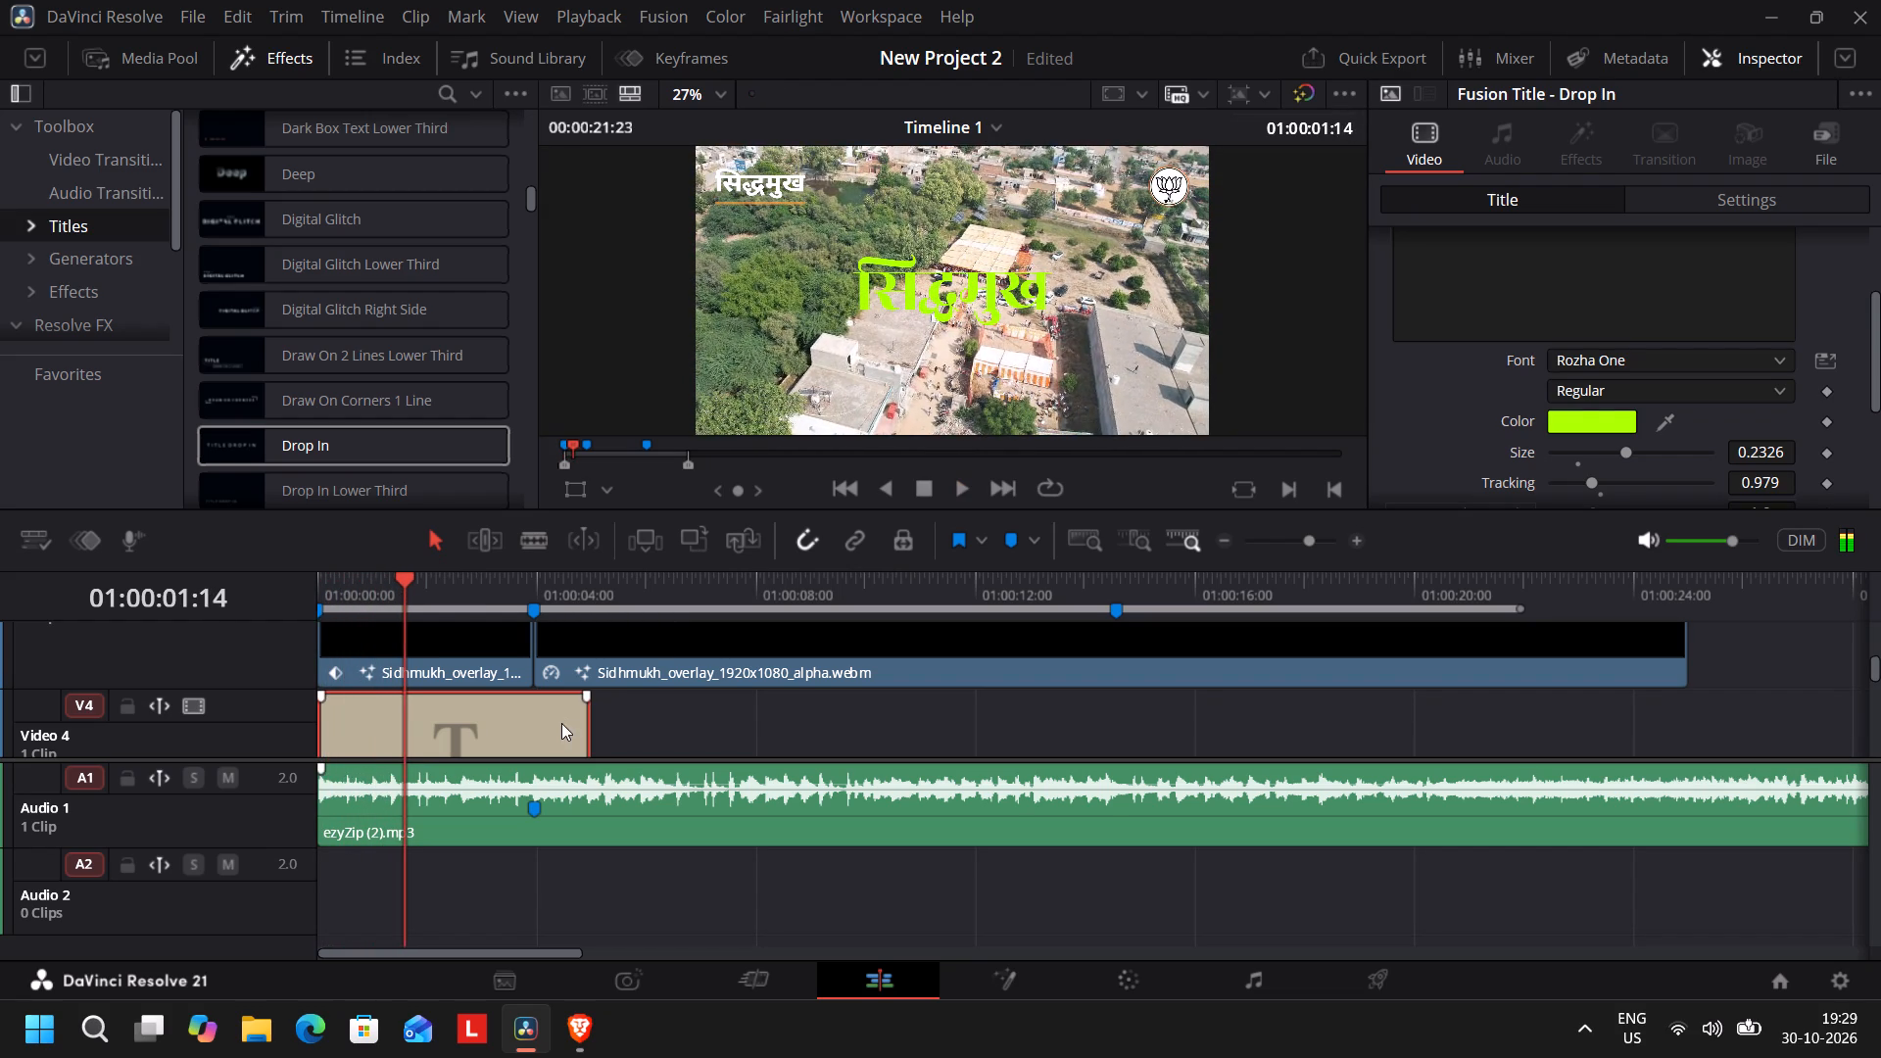
Extend the end of the Drop In title clip on Video 4 to a duration of about 07:12 and play the opening.
{"action": "left_click_drag", "start_coordinate": [586, 717], "coordinate": [722, 713]}
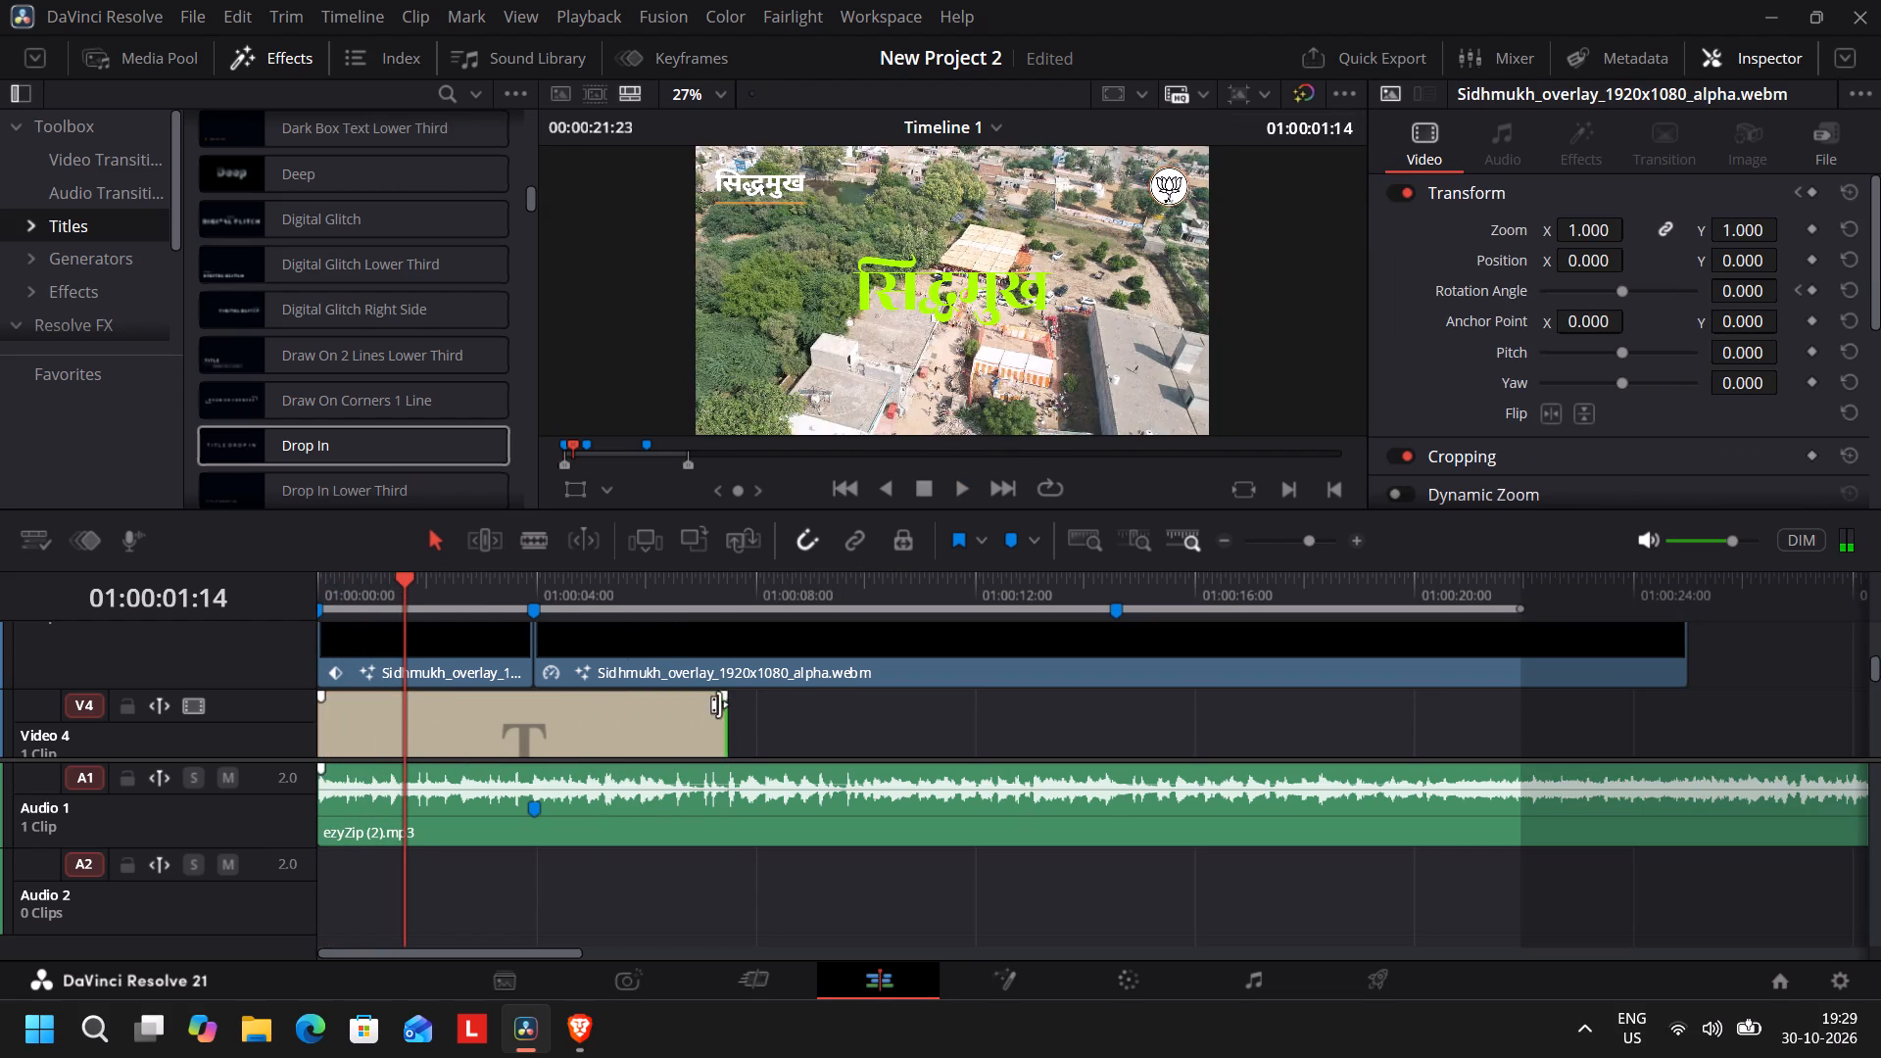
{"action": "key", "text": "space"}
{"action": "key", "text": "space"}
{"action": "left_click_drag", "start_coordinate": [464, 580], "coordinate": [213, 581]}
{"action": "key", "text": "space"}
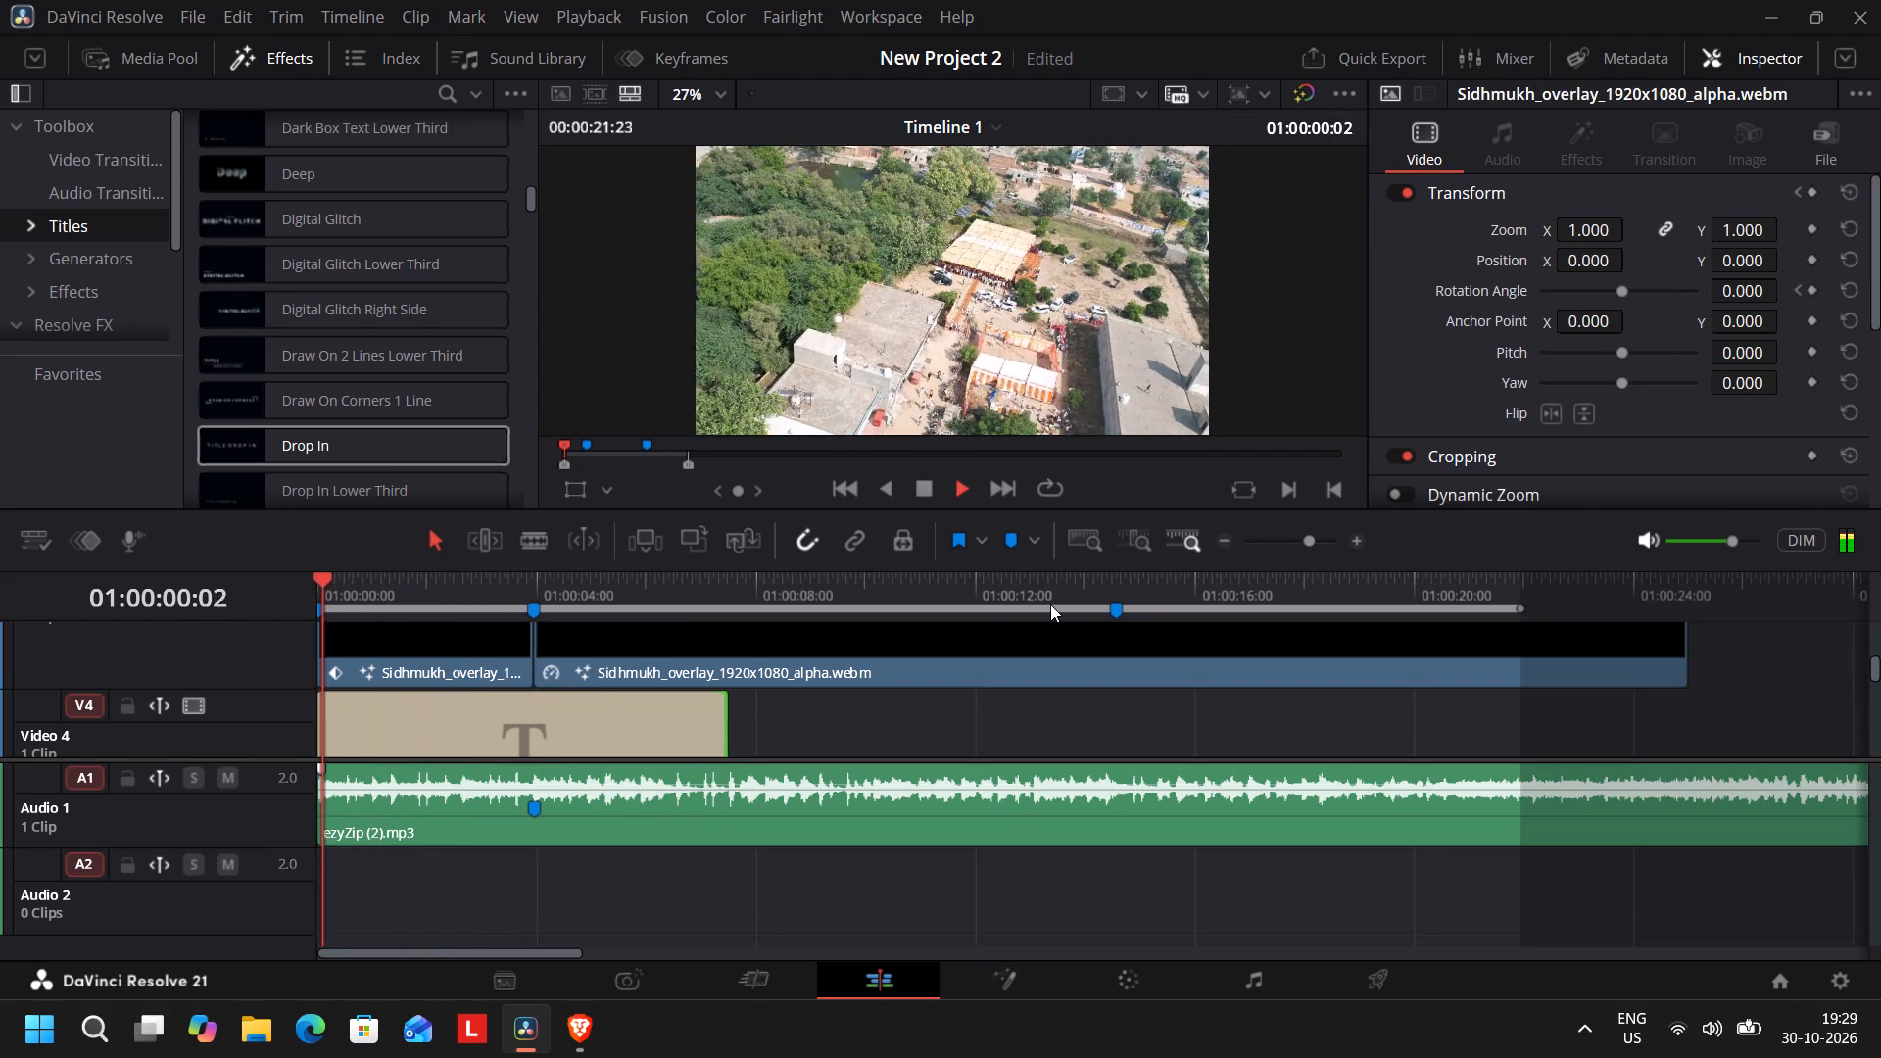
{"action": "key", "text": "space"}
{"action": "key", "text": "space"}
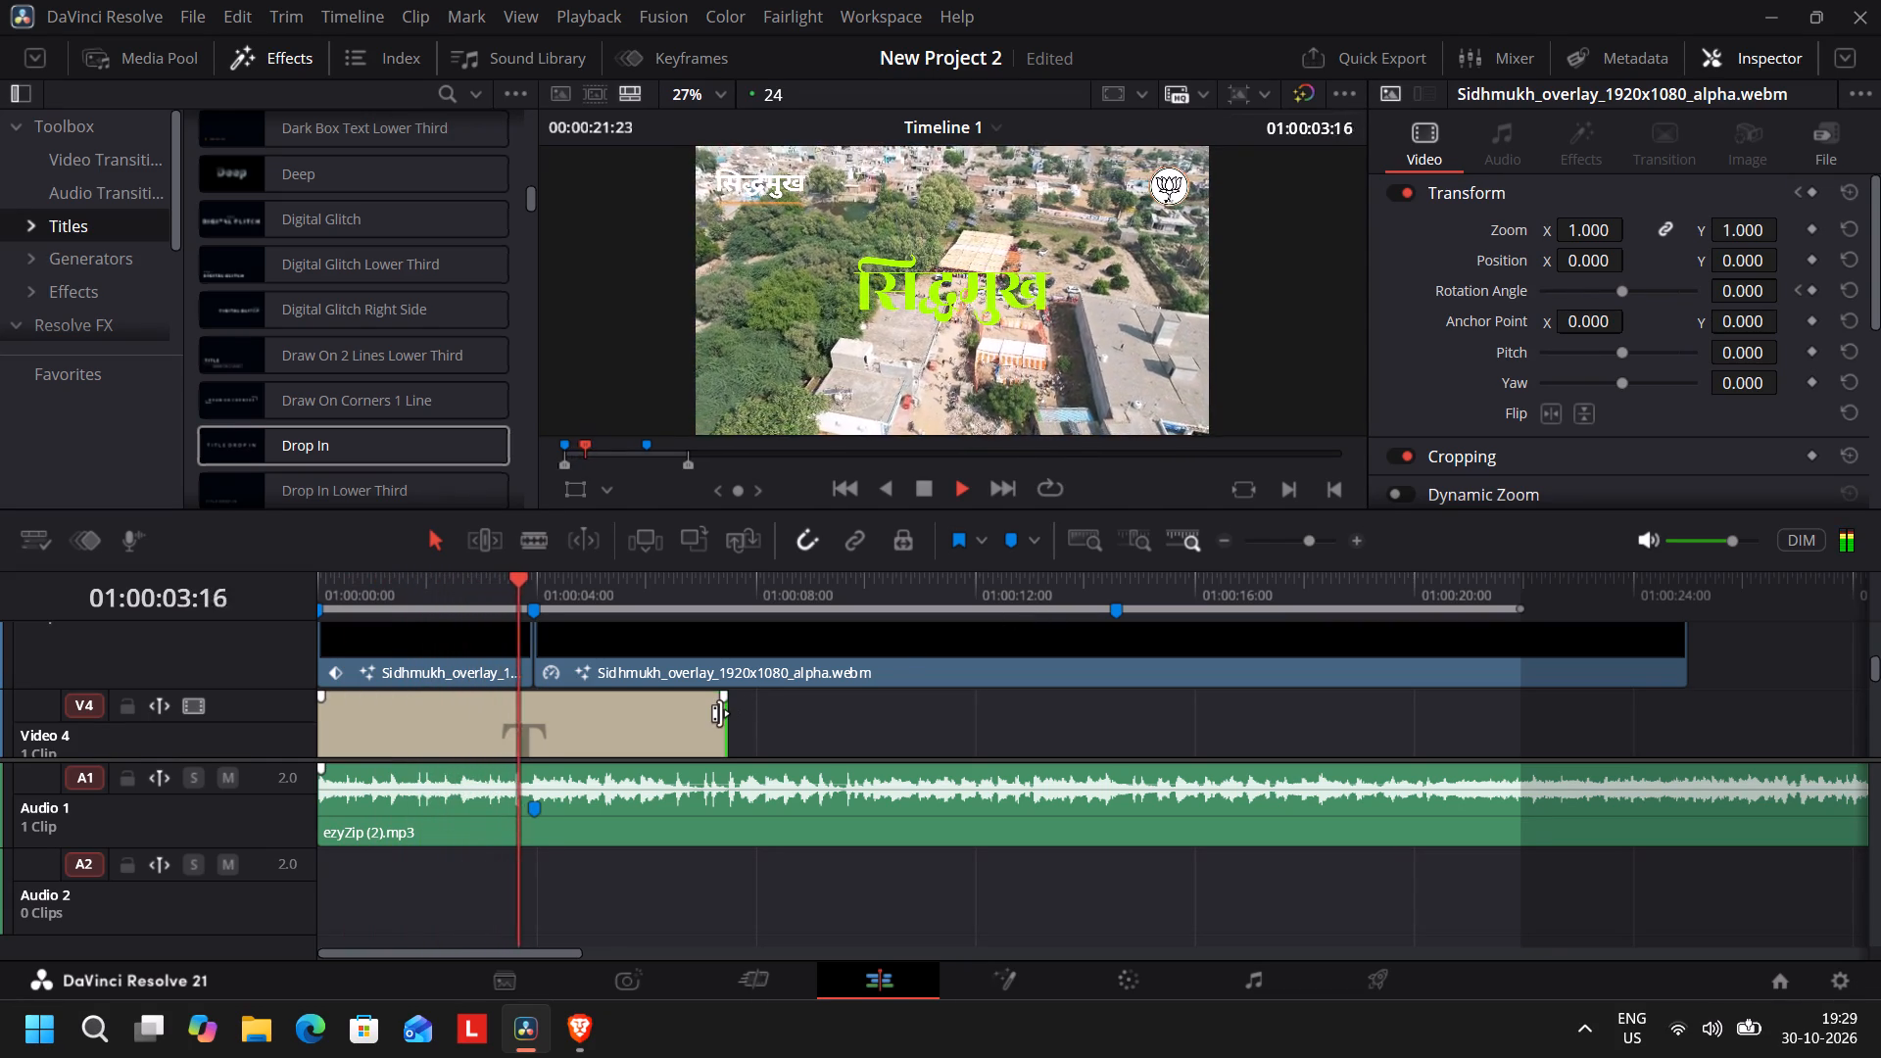
{"action": "key", "text": "space"}
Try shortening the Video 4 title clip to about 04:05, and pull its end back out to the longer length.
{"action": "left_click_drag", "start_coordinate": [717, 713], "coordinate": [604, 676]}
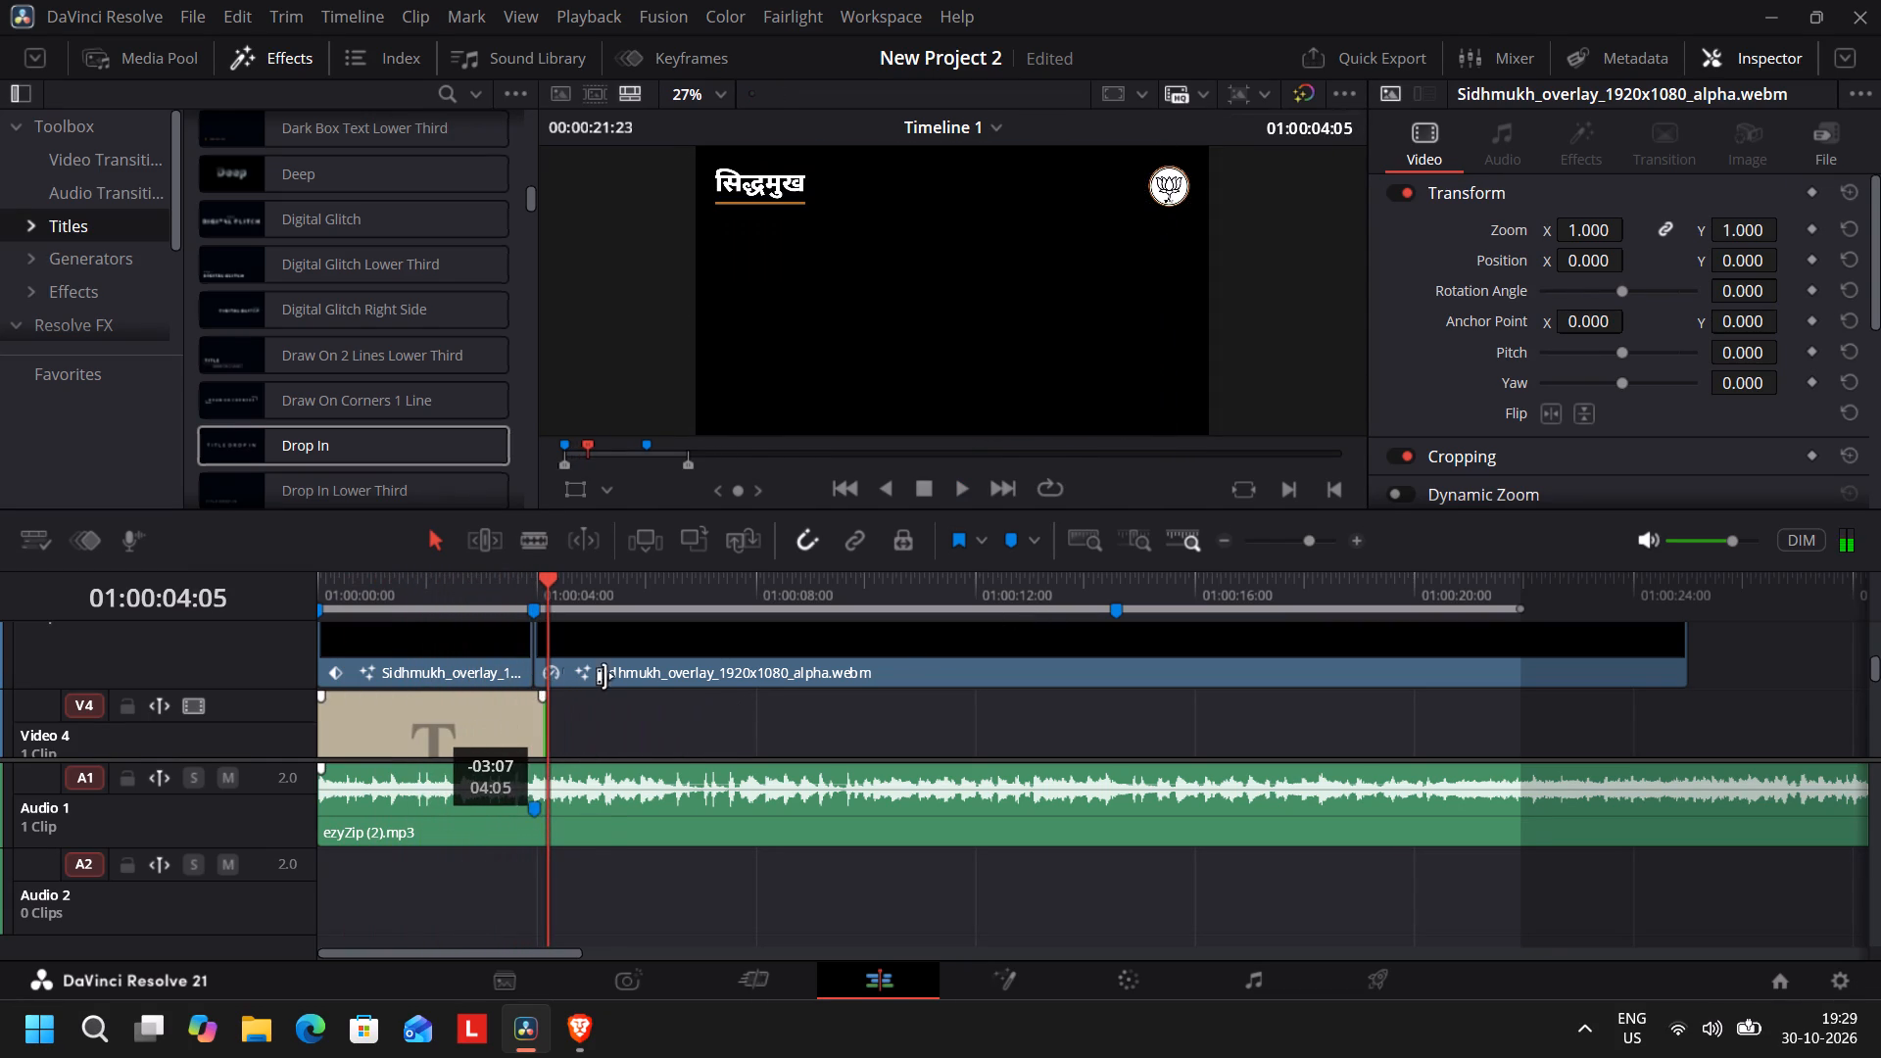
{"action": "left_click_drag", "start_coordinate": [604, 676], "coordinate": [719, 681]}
Play the opening from the timeline start to review the animation of the lengthened title.
{"action": "key", "text": "space"}
{"action": "key", "text": "space"}
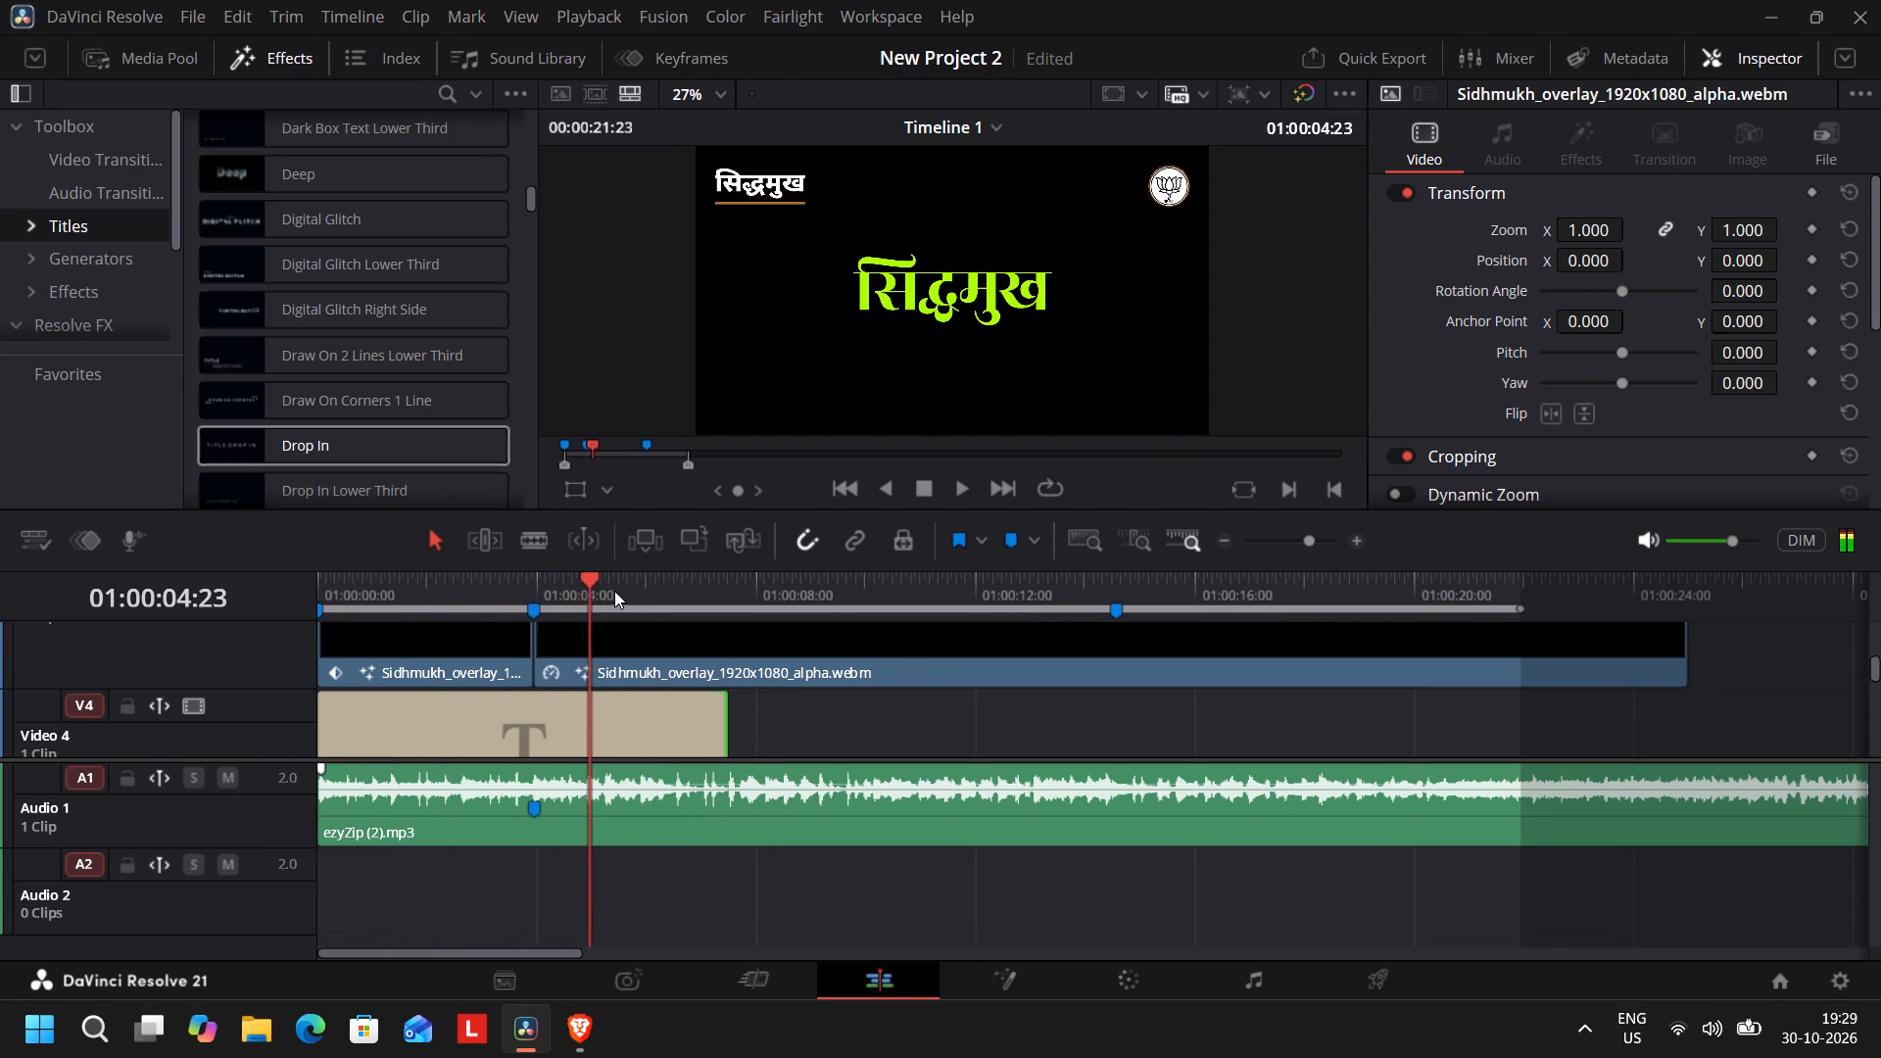
{"action": "left_click_drag", "start_coordinate": [595, 586], "coordinate": [209, 566]}
{"action": "key", "text": "space"}
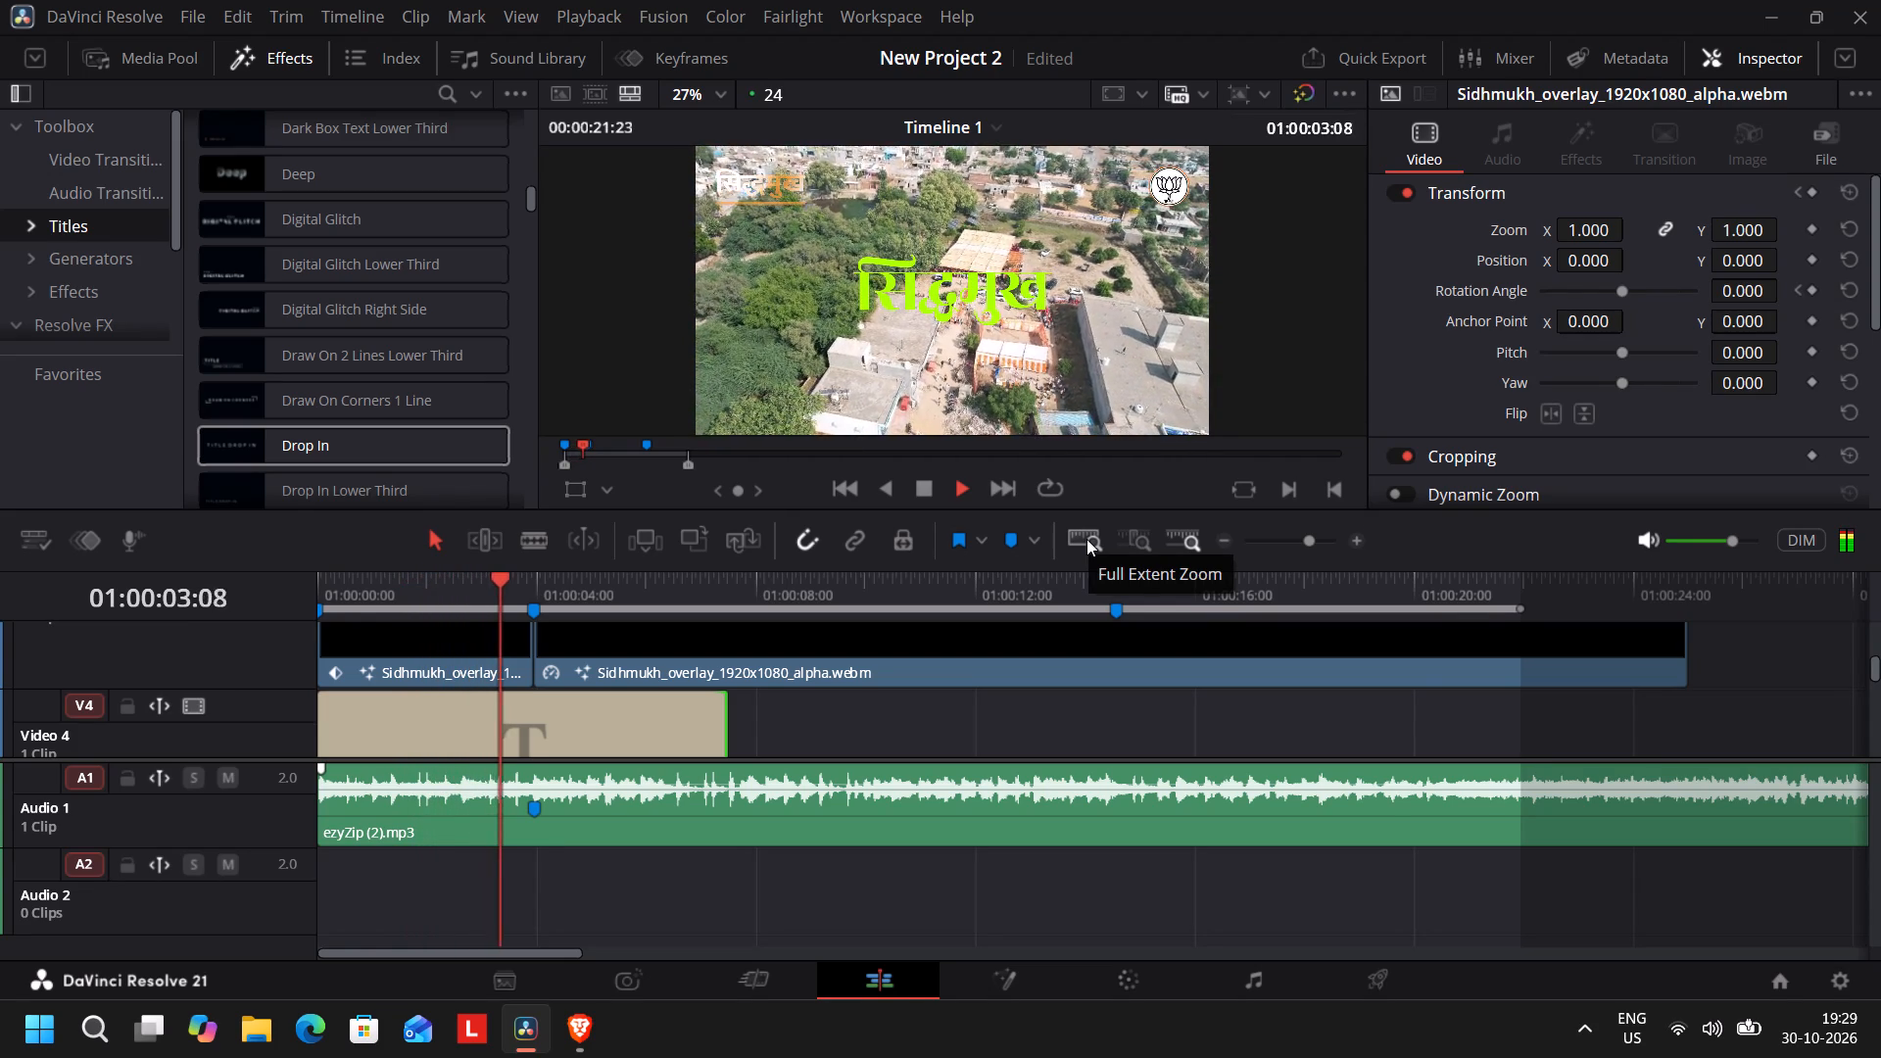
{"action": "key", "text": "space"}
Browse the Fusion Titles from Drop In Lower Third through Square Reveal and preview their animations for an alternative opening title.
{"action": "scroll", "coordinate": [463, 422], "scroll_direction": "down", "scroll_amount": 1}
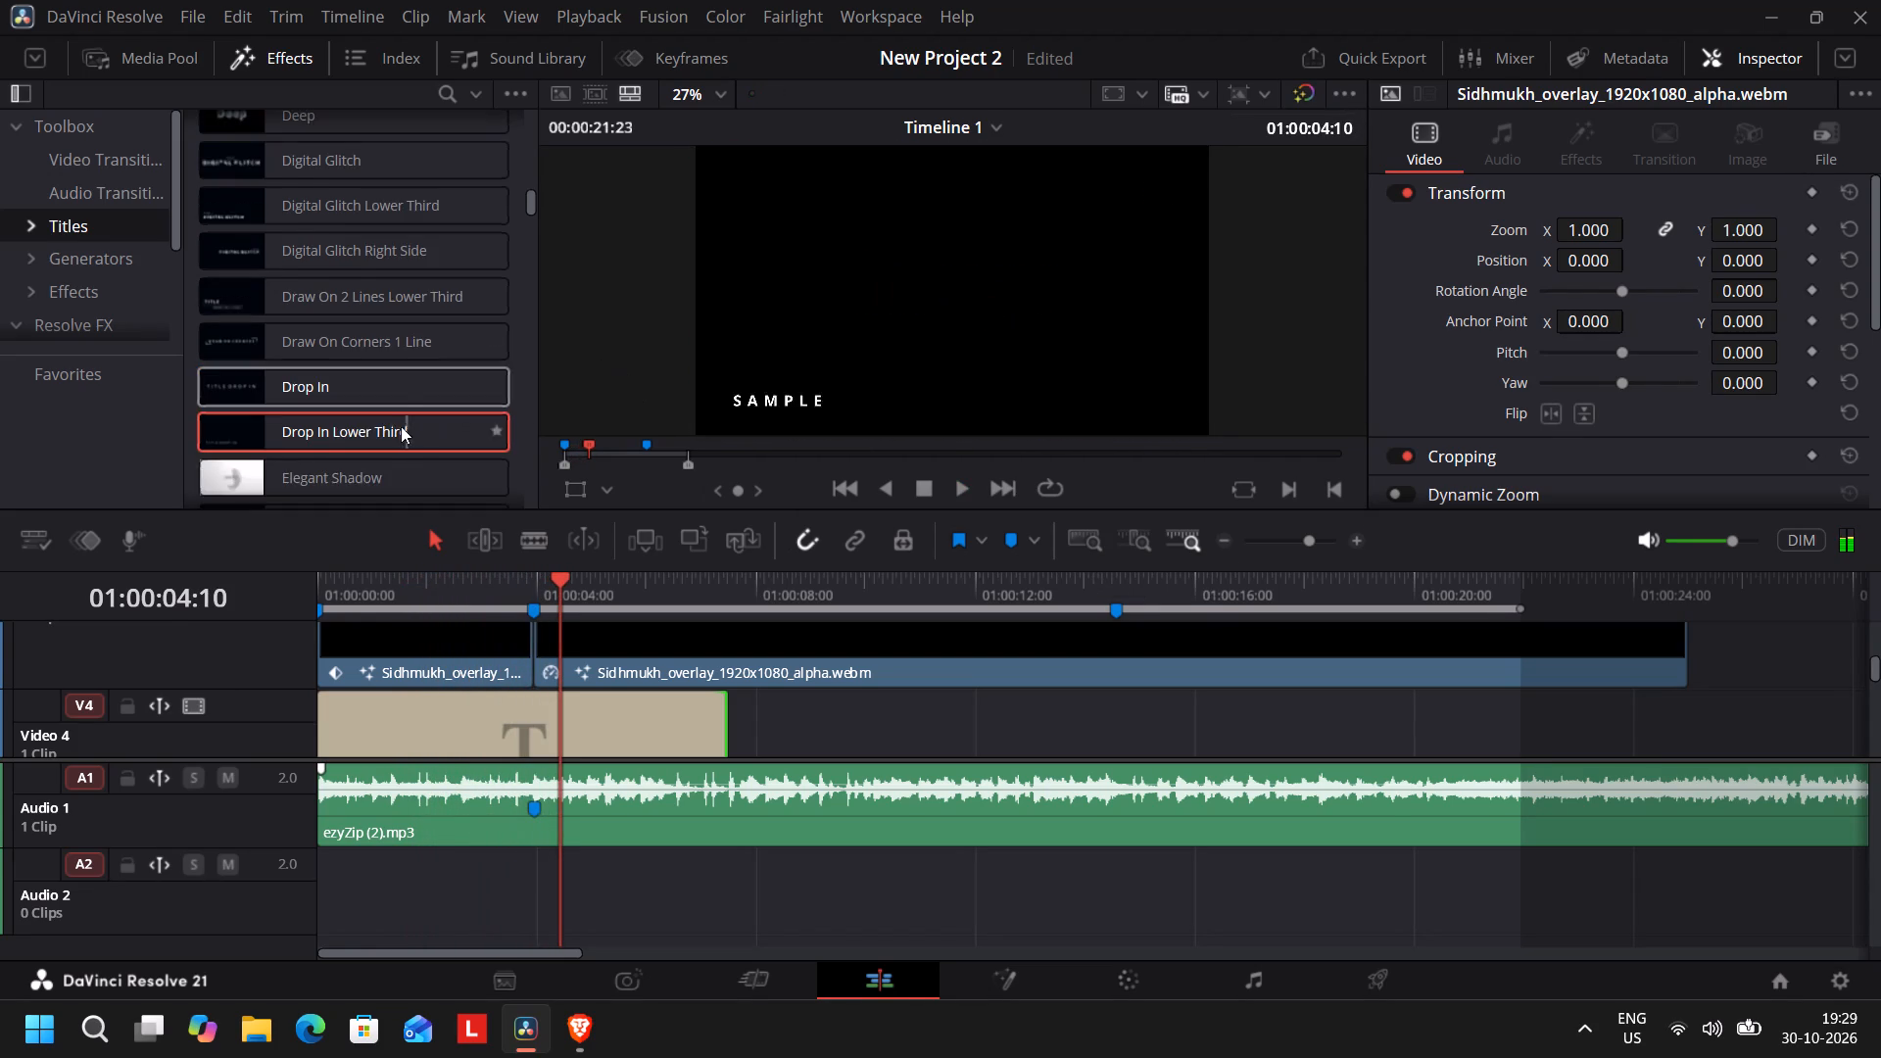
{"action": "scroll", "coordinate": [399, 426], "scroll_direction": "down", "scroll_amount": 1}
{"action": "scroll", "coordinate": [242, 417], "scroll_direction": "down", "scroll_amount": 1}
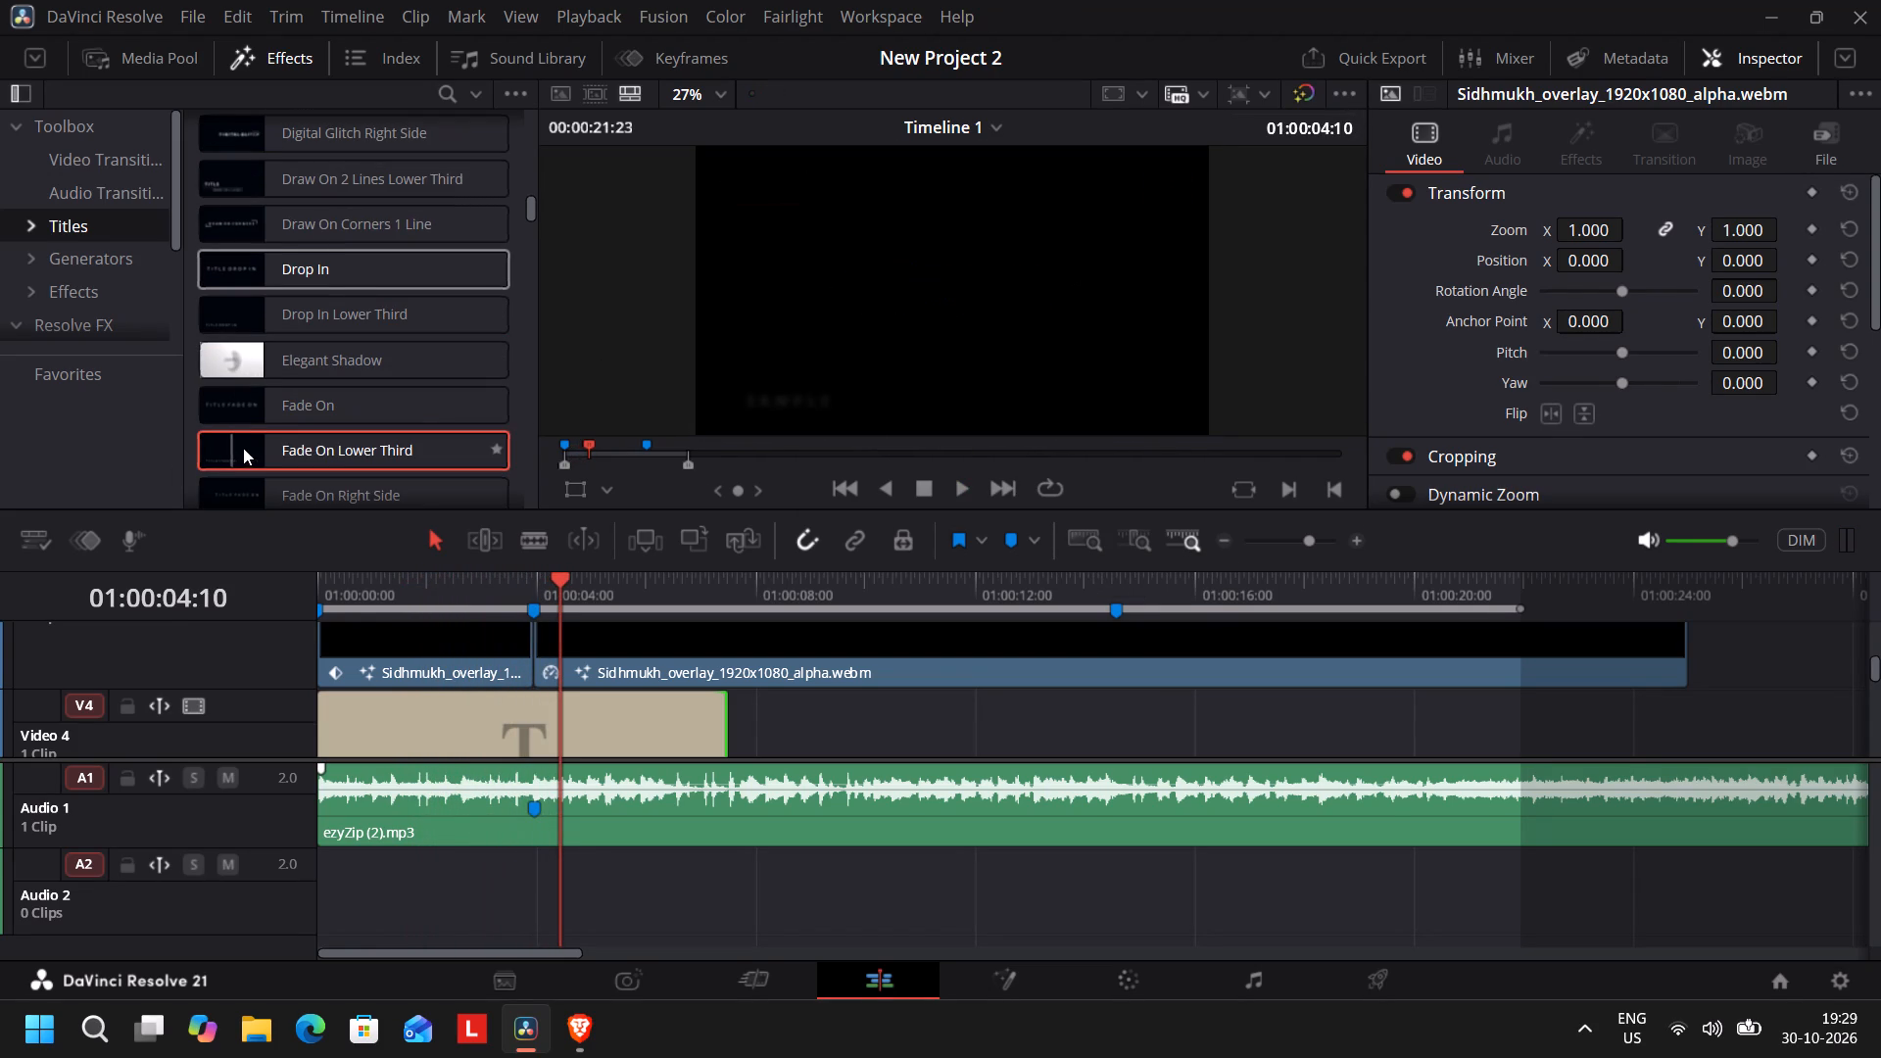
{"action": "scroll", "coordinate": [390, 450], "scroll_direction": "down", "scroll_amount": 1}
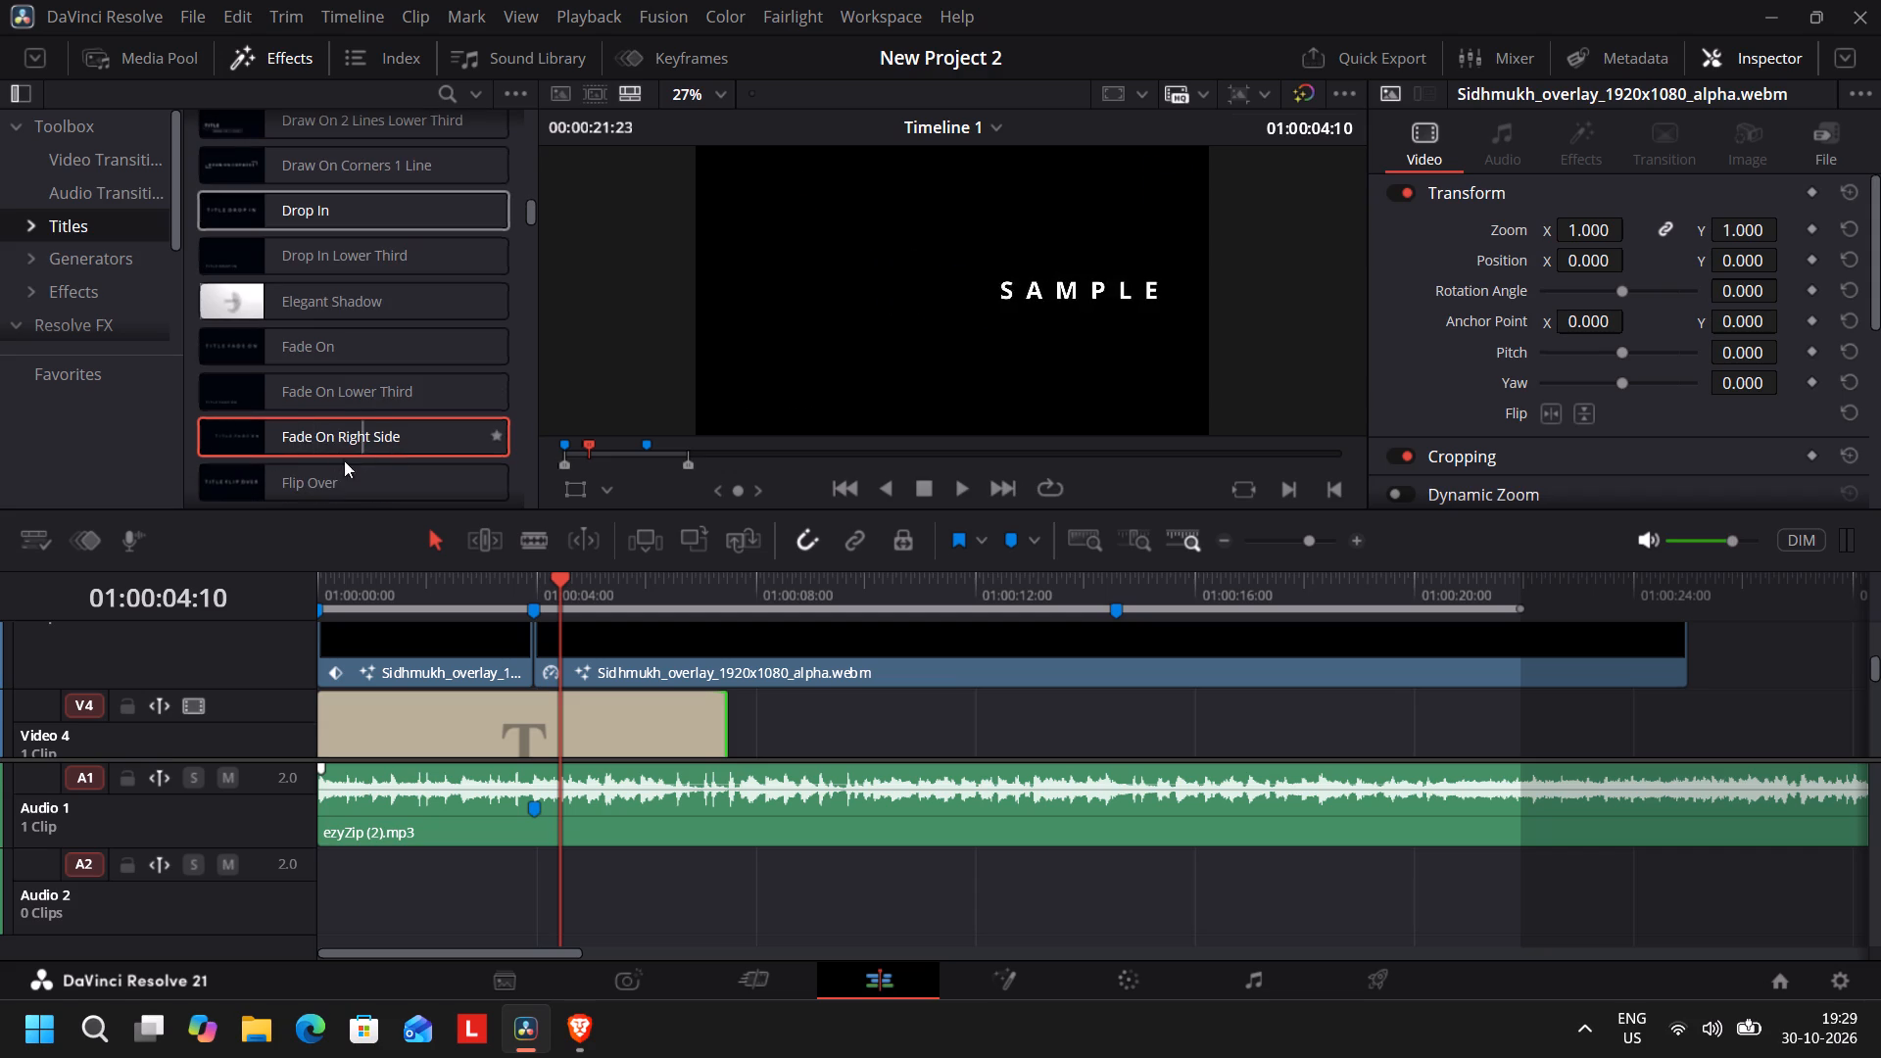
{"action": "scroll", "coordinate": [309, 482], "scroll_direction": "down", "scroll_amount": 3}
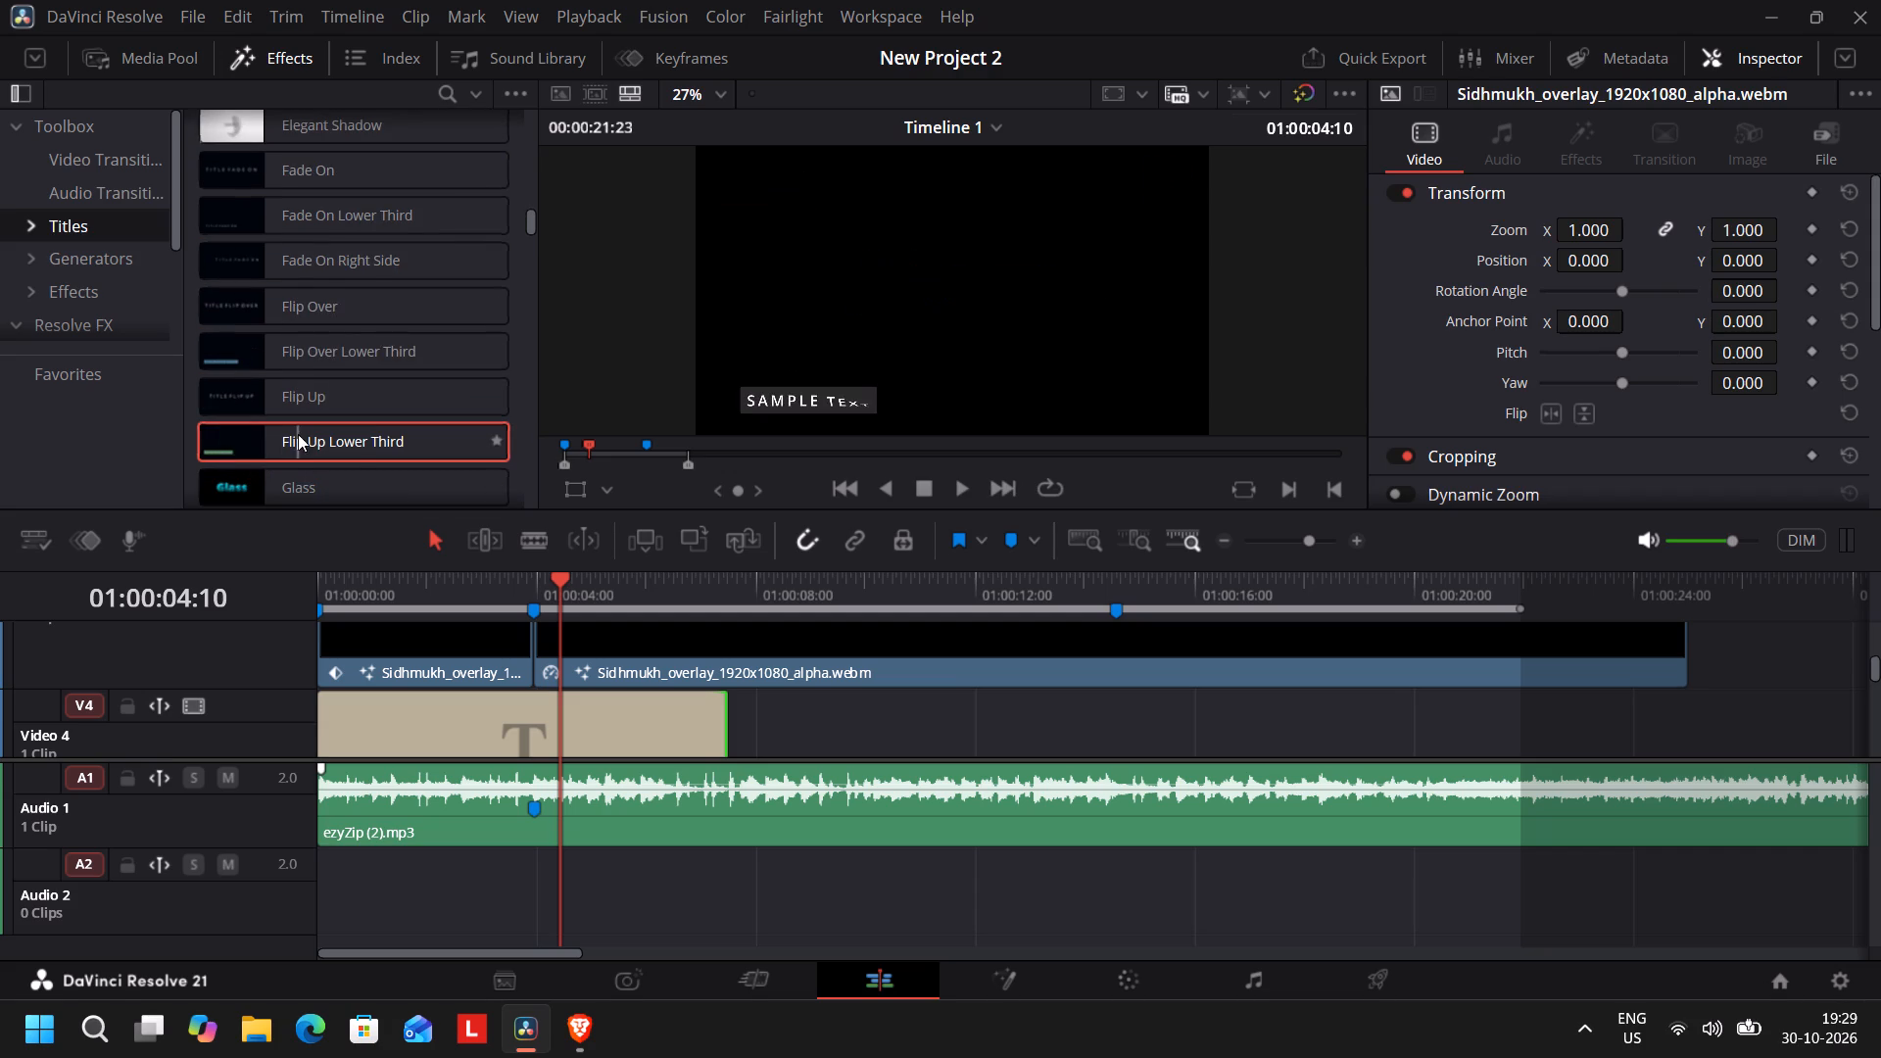
{"action": "scroll", "coordinate": [354, 441], "scroll_direction": "down", "scroll_amount": 2}
{"action": "scroll", "coordinate": [202, 451], "scroll_direction": "down", "scroll_amount": 3}
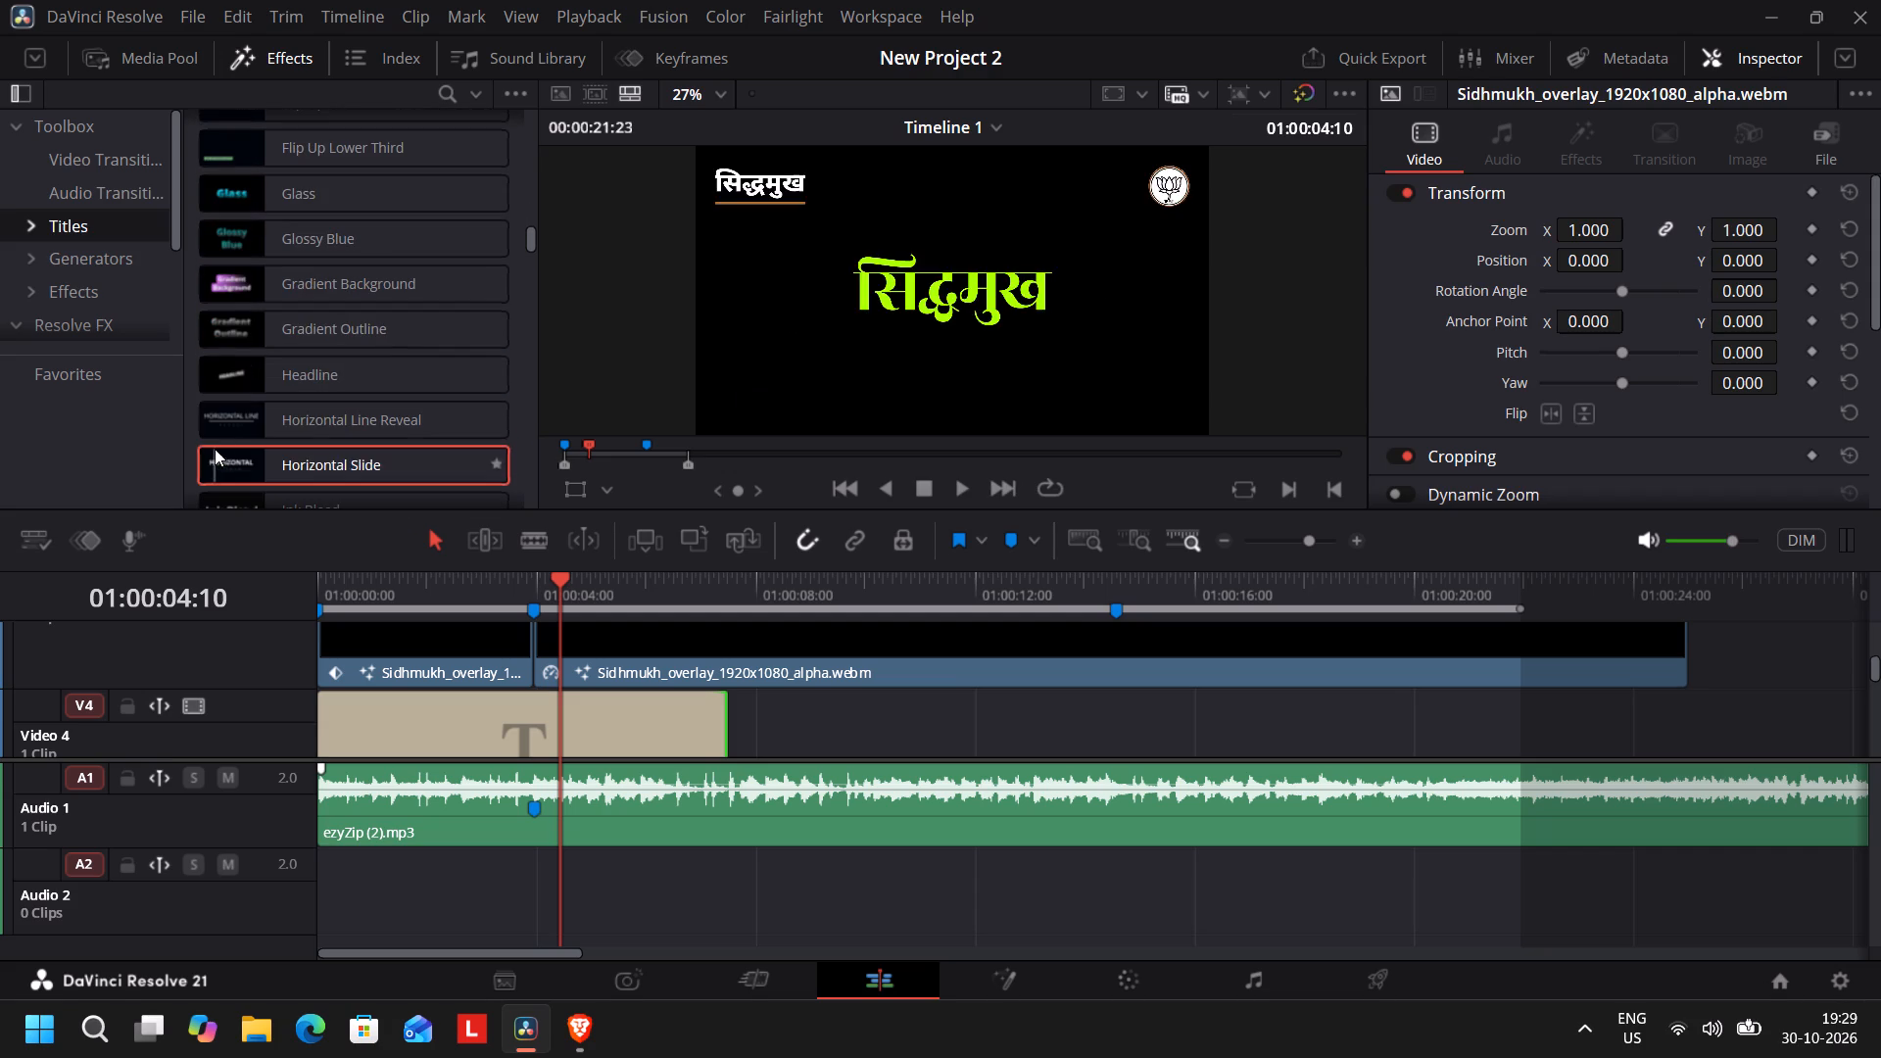
{"action": "scroll", "coordinate": [211, 396], "scroll_direction": "down", "scroll_amount": 2}
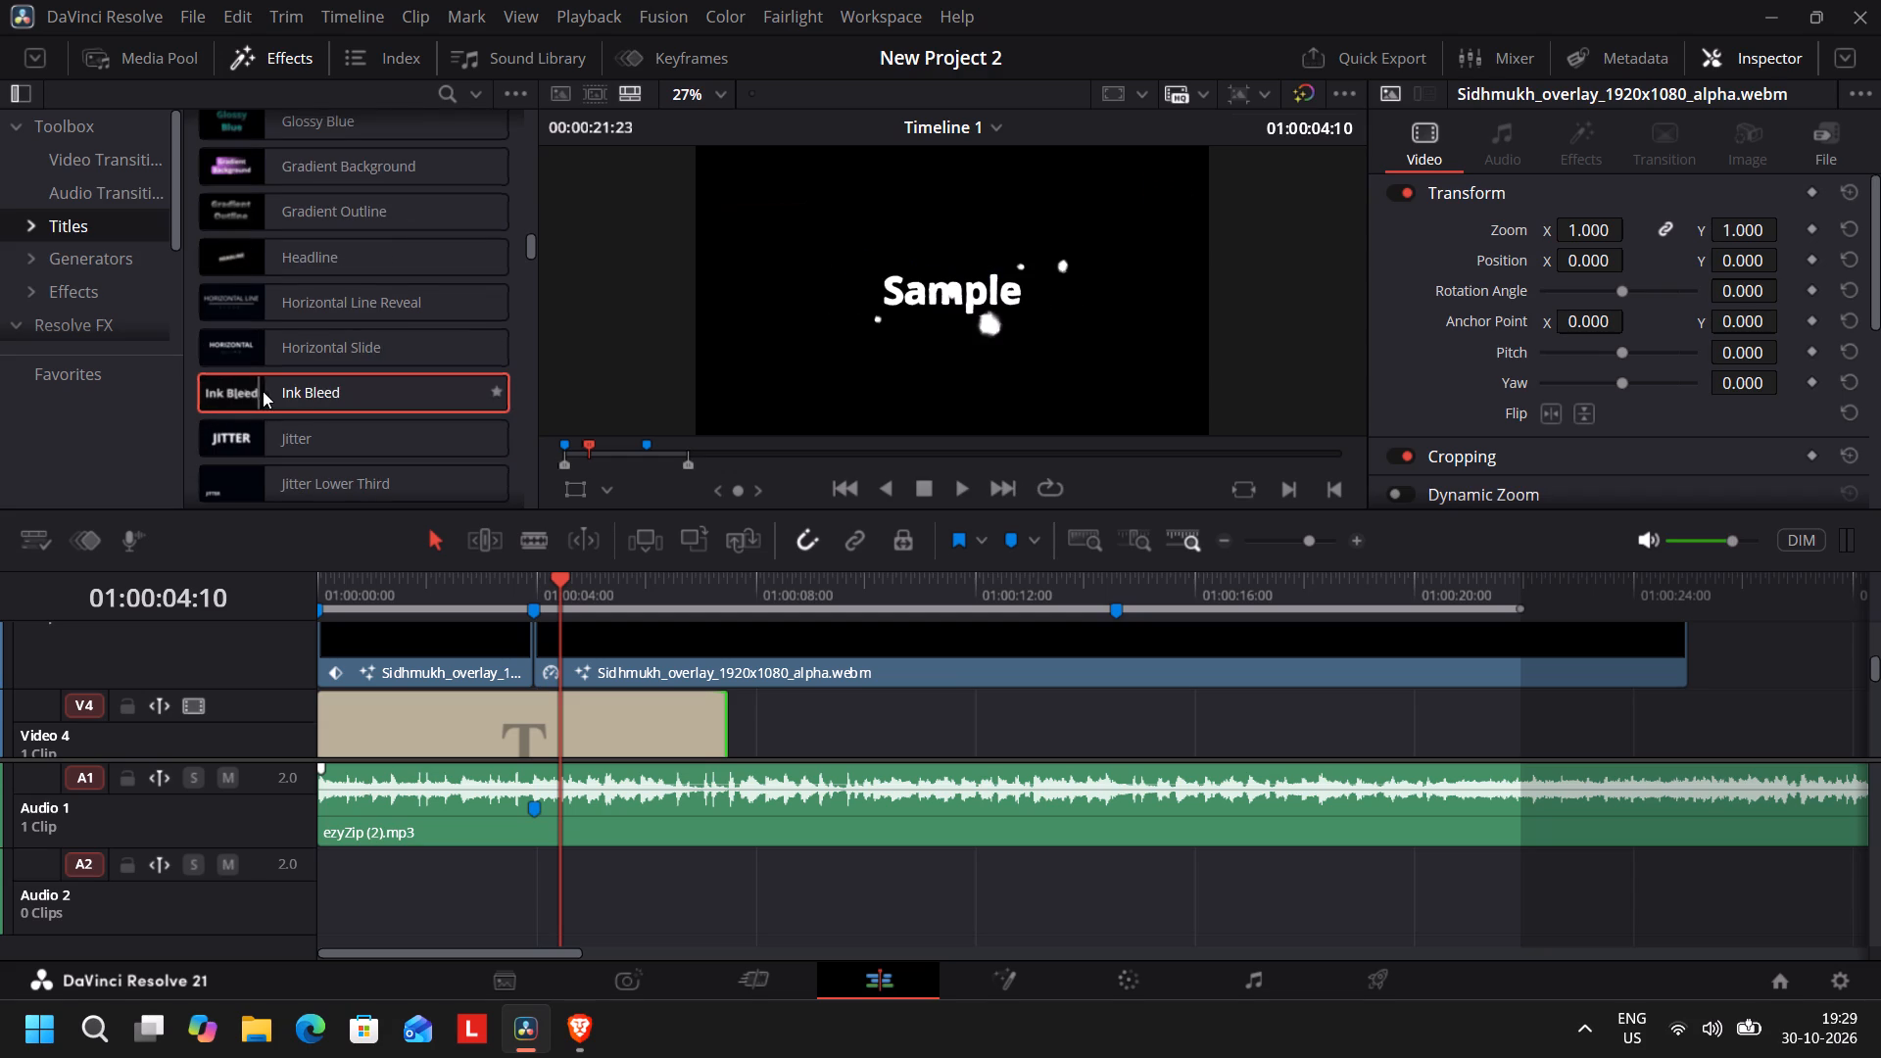
{"action": "scroll", "coordinate": [434, 391], "scroll_direction": "down", "scroll_amount": 2}
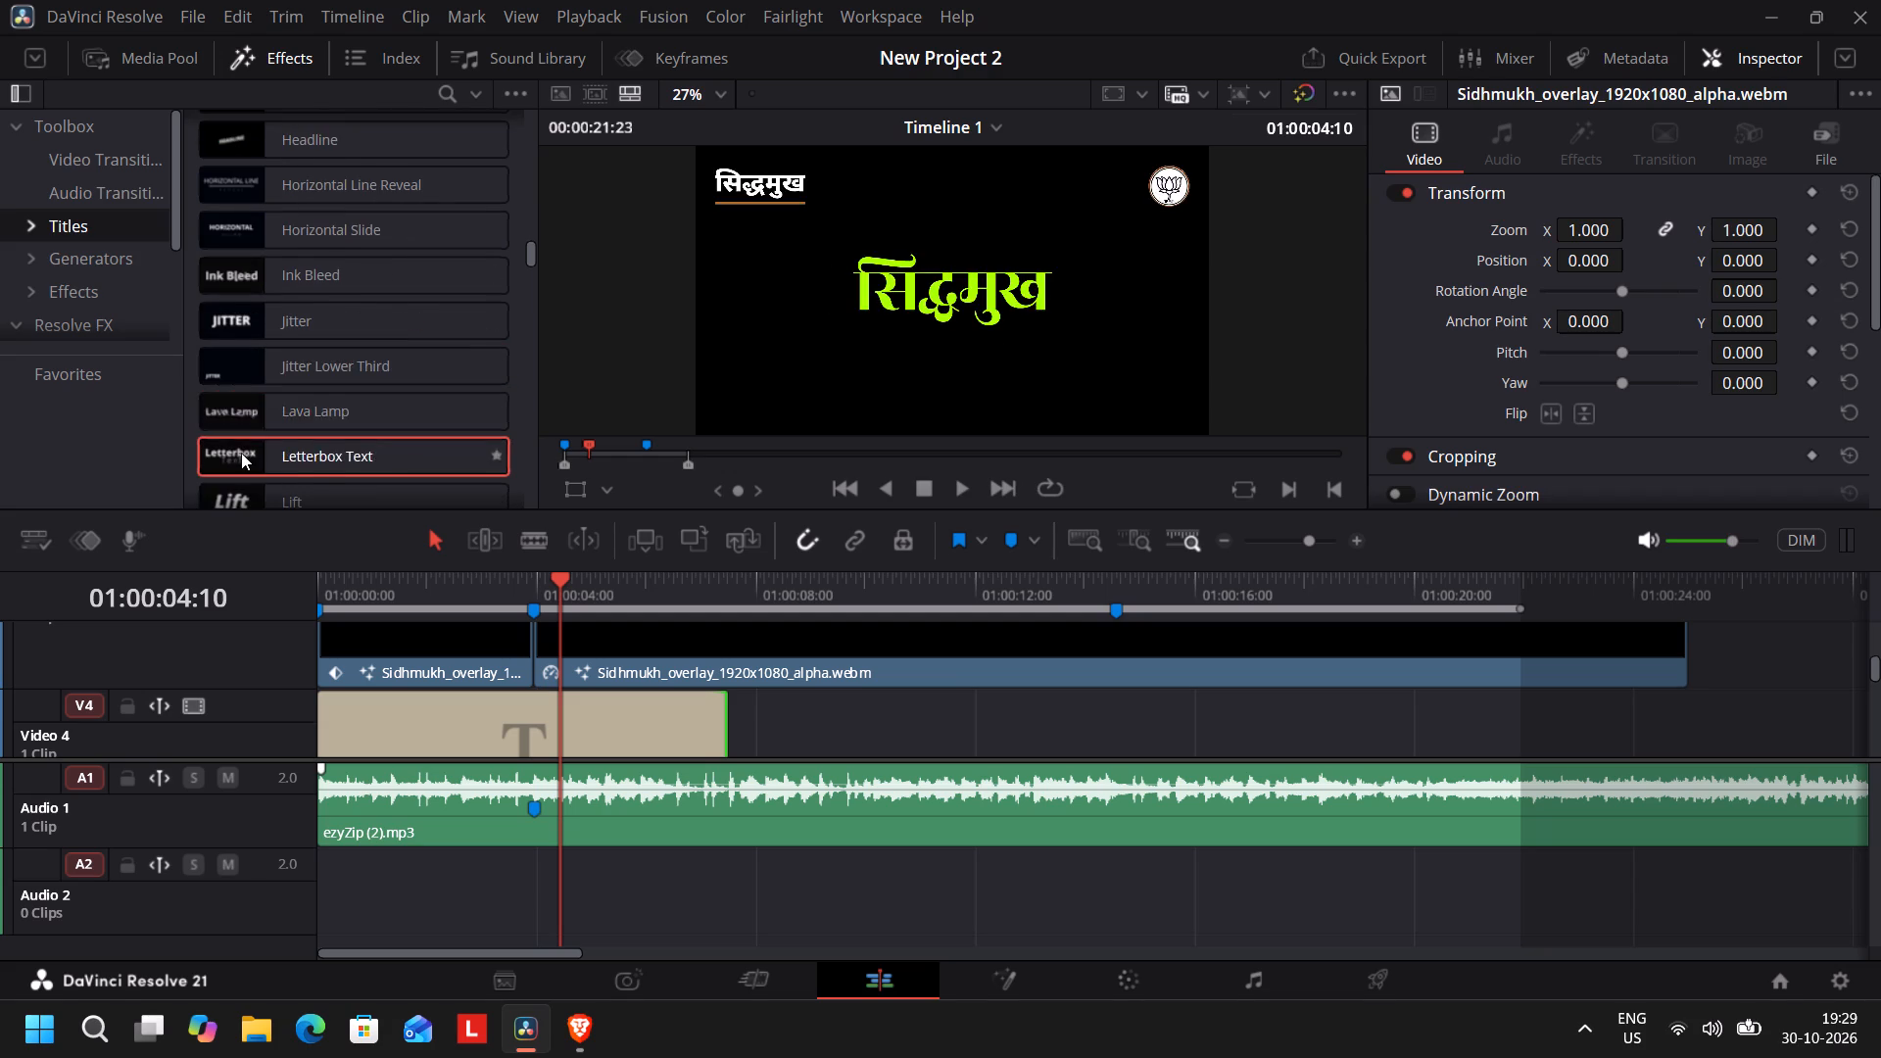
{"action": "scroll", "coordinate": [249, 453], "scroll_direction": "down", "scroll_amount": 2}
{"action": "scroll", "coordinate": [340, 383], "scroll_direction": "down", "scroll_amount": 2}
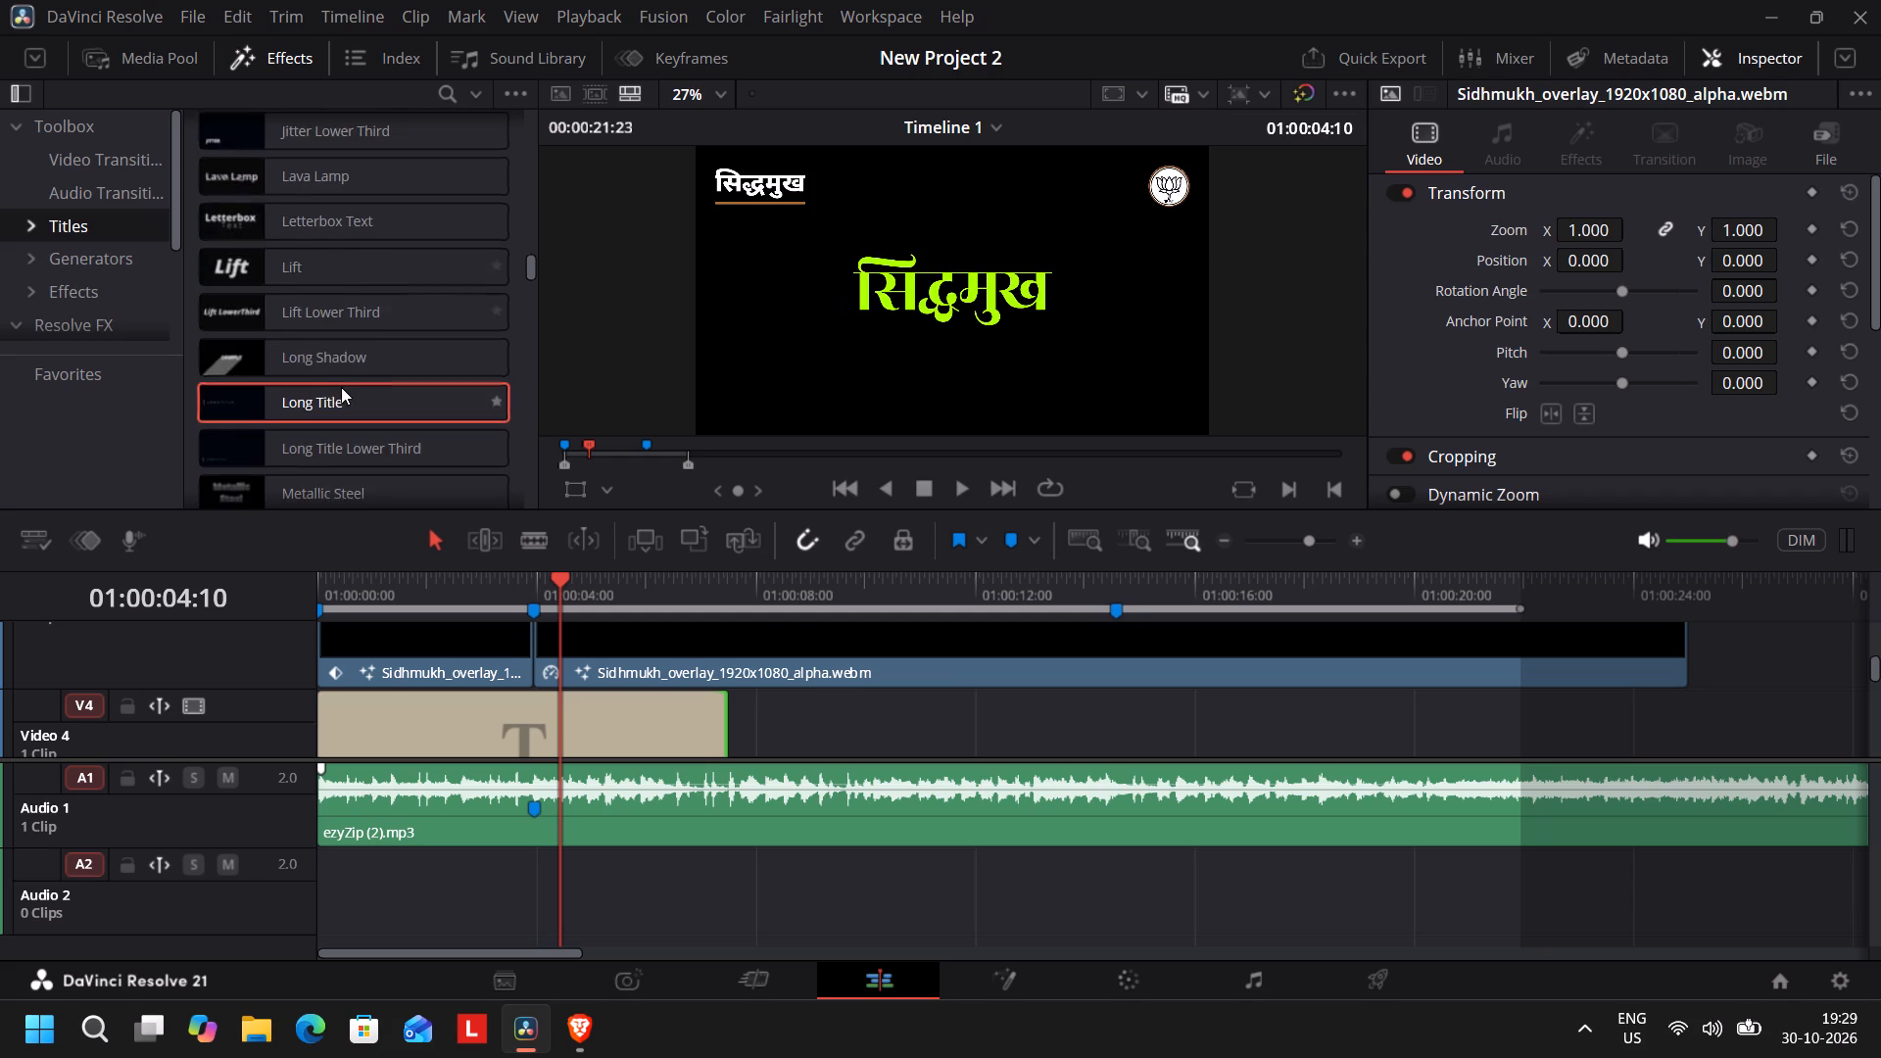
{"action": "scroll", "coordinate": [341, 387], "scroll_direction": "down", "scroll_amount": 2}
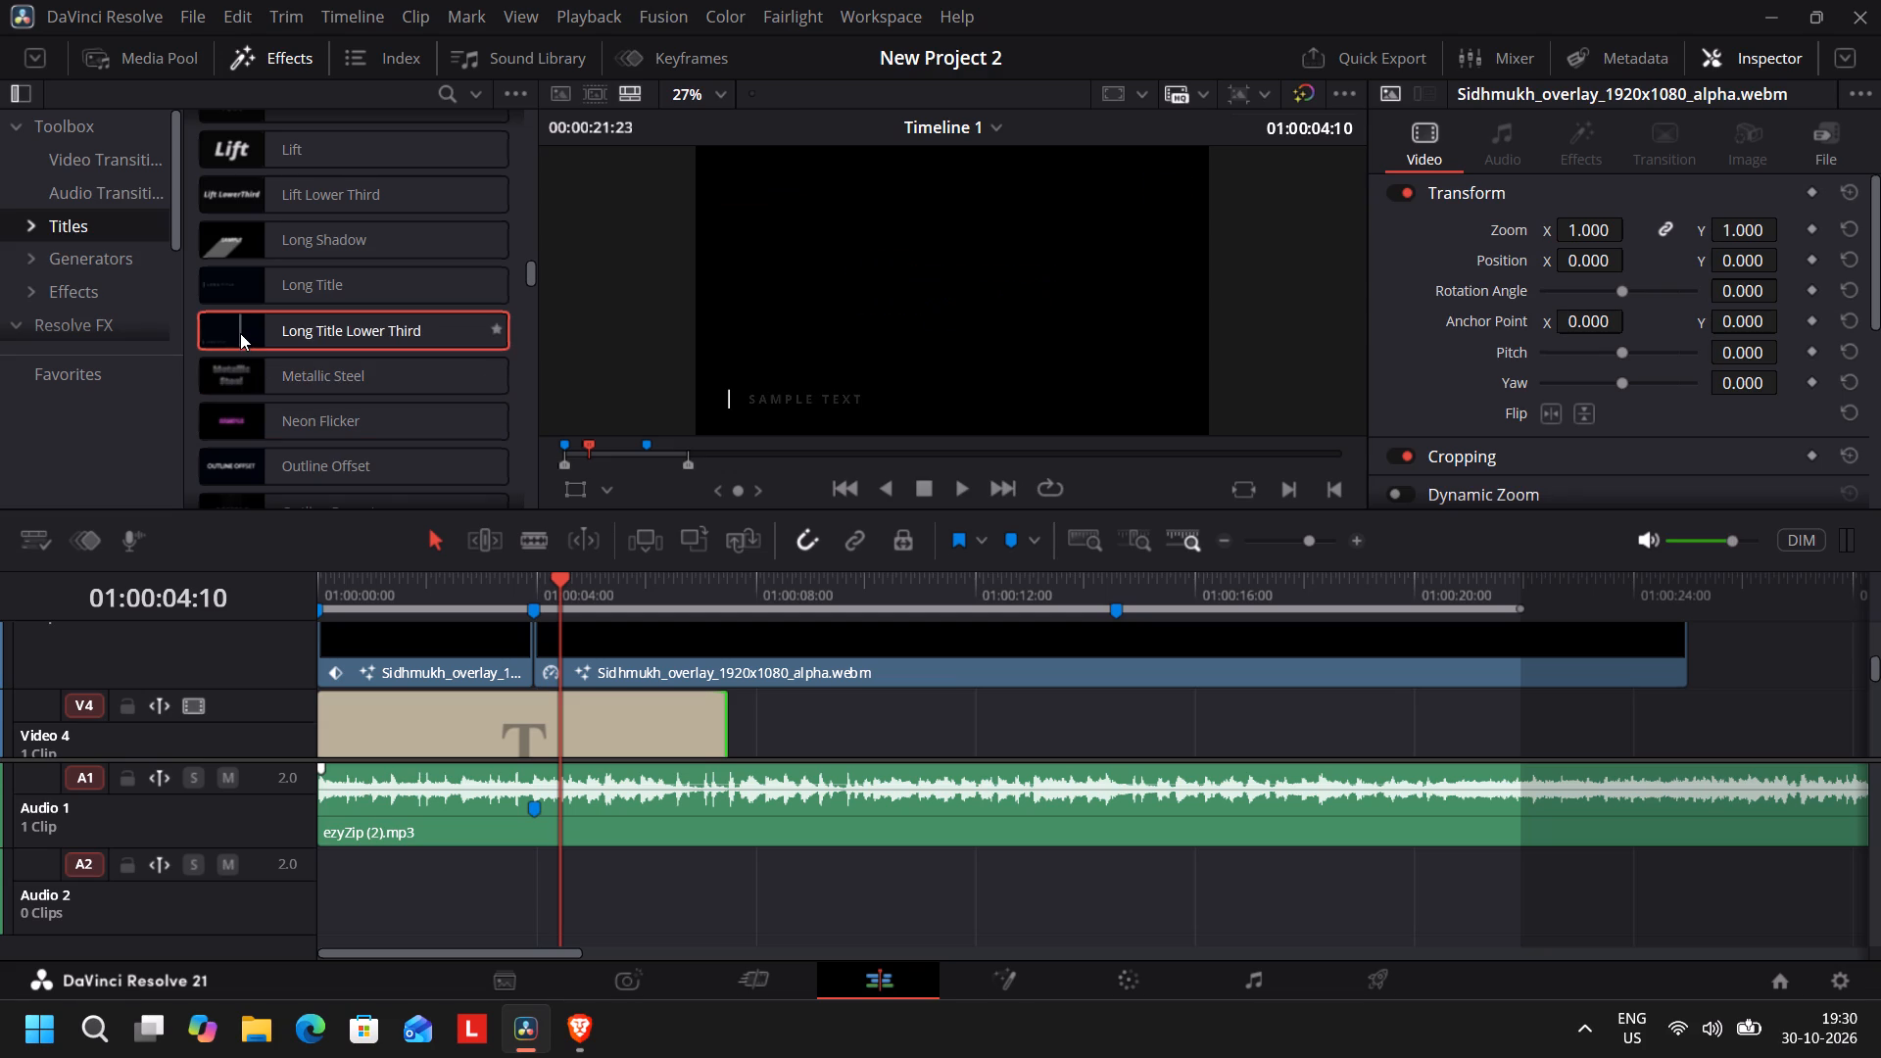
{"action": "scroll", "coordinate": [240, 350], "scroll_direction": "down", "scroll_amount": 4}
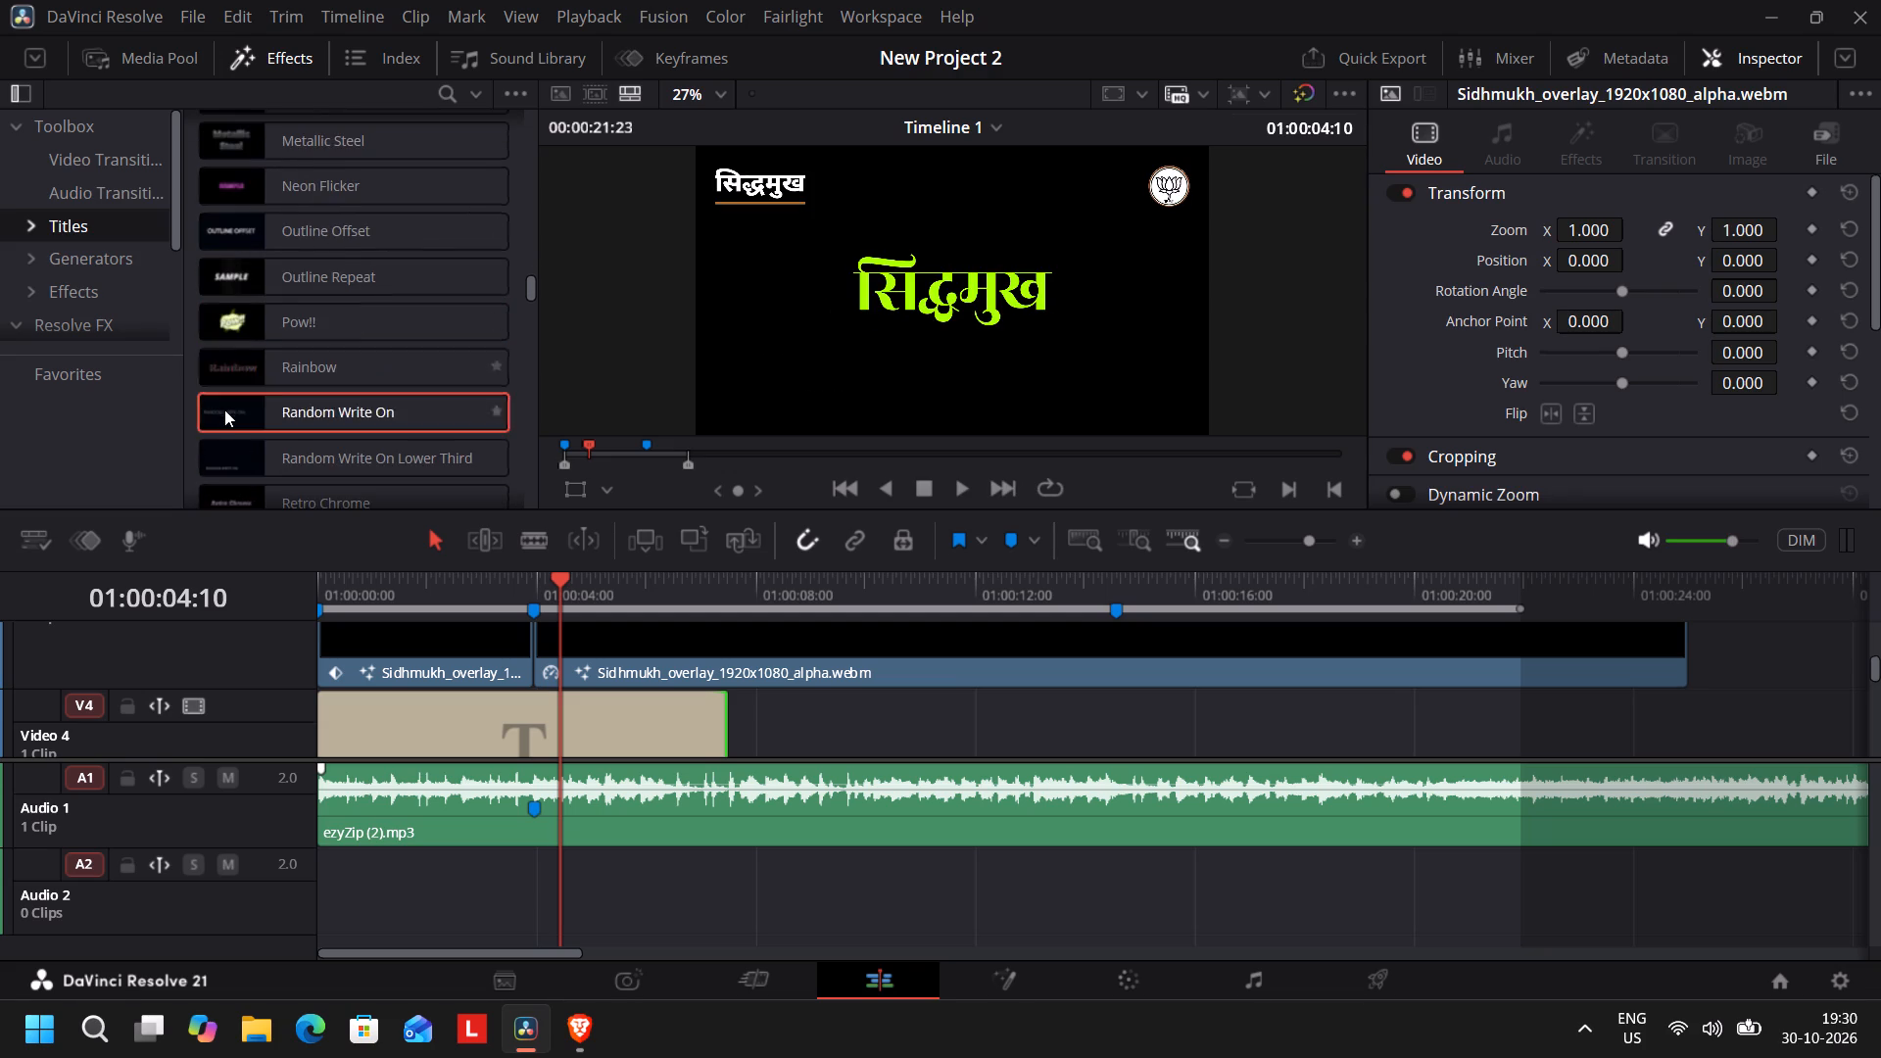
{"action": "scroll", "coordinate": [224, 409], "scroll_direction": "down", "scroll_amount": 5}
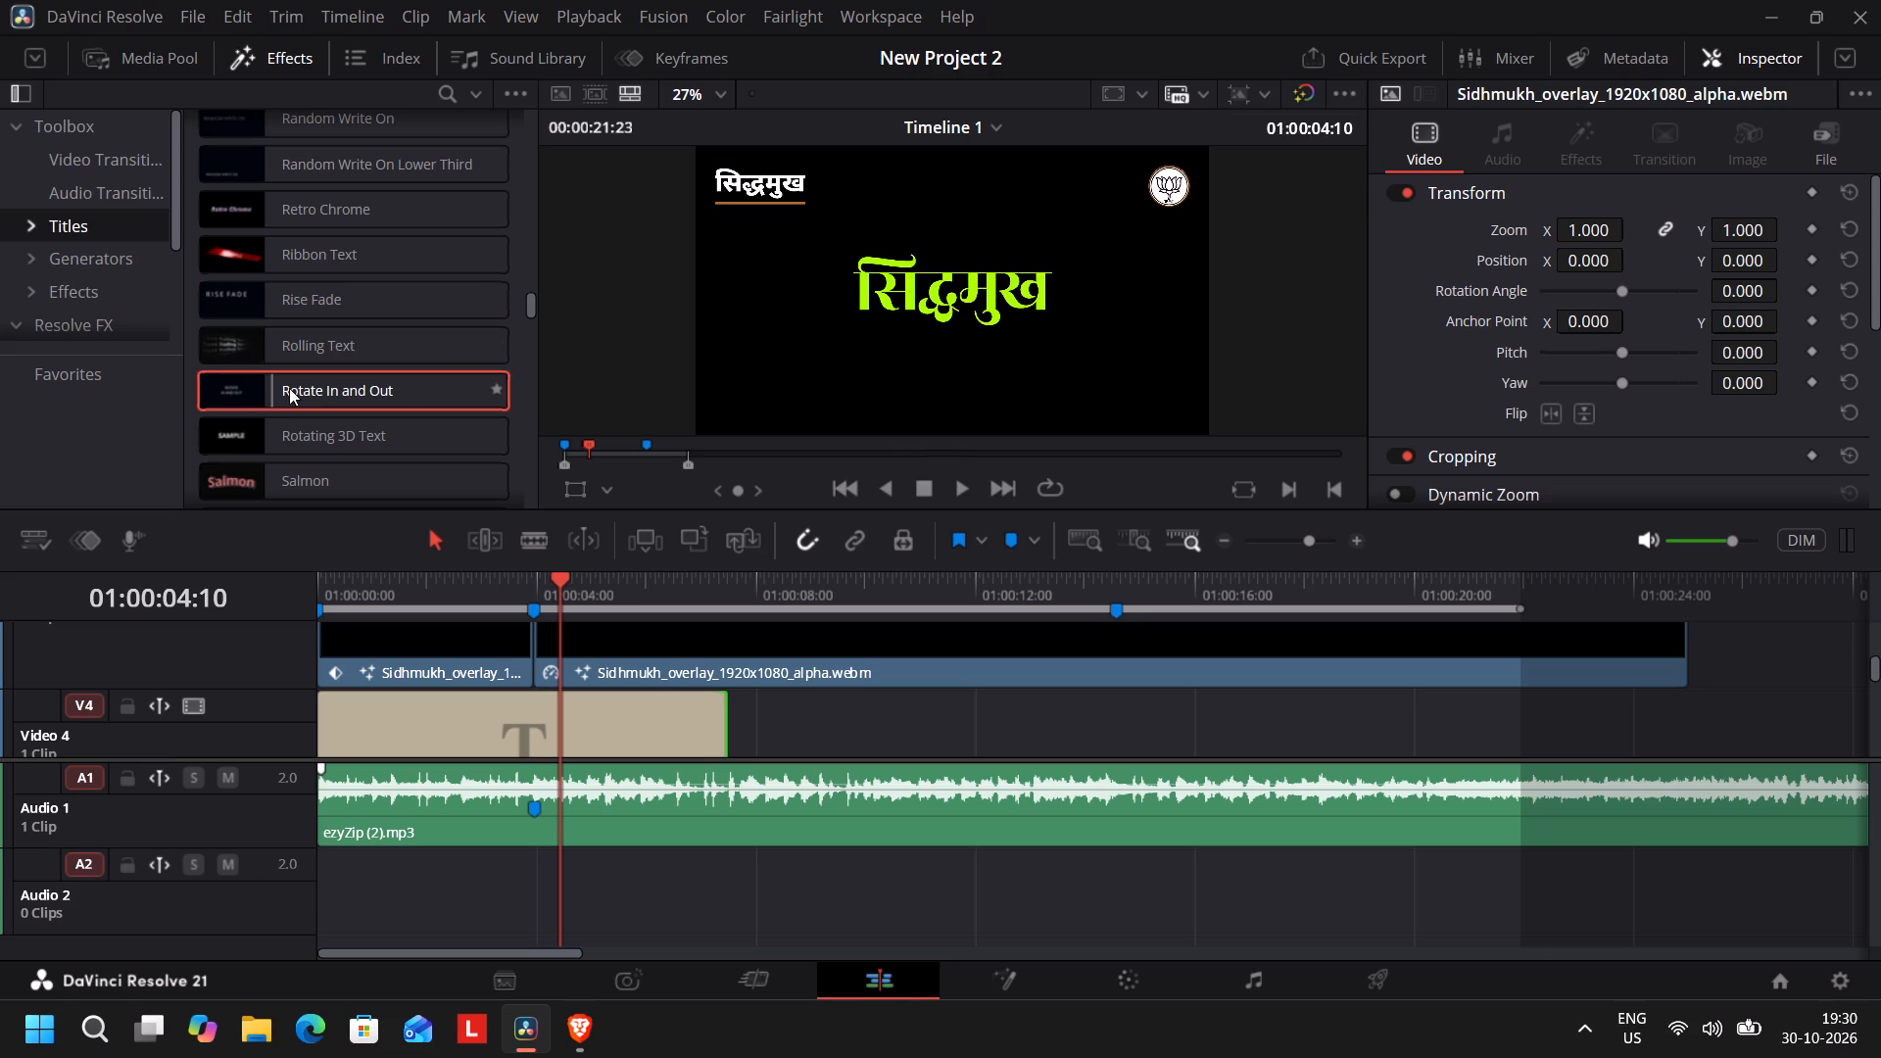
{"action": "scroll", "coordinate": [263, 425], "scroll_direction": "down", "scroll_amount": 3}
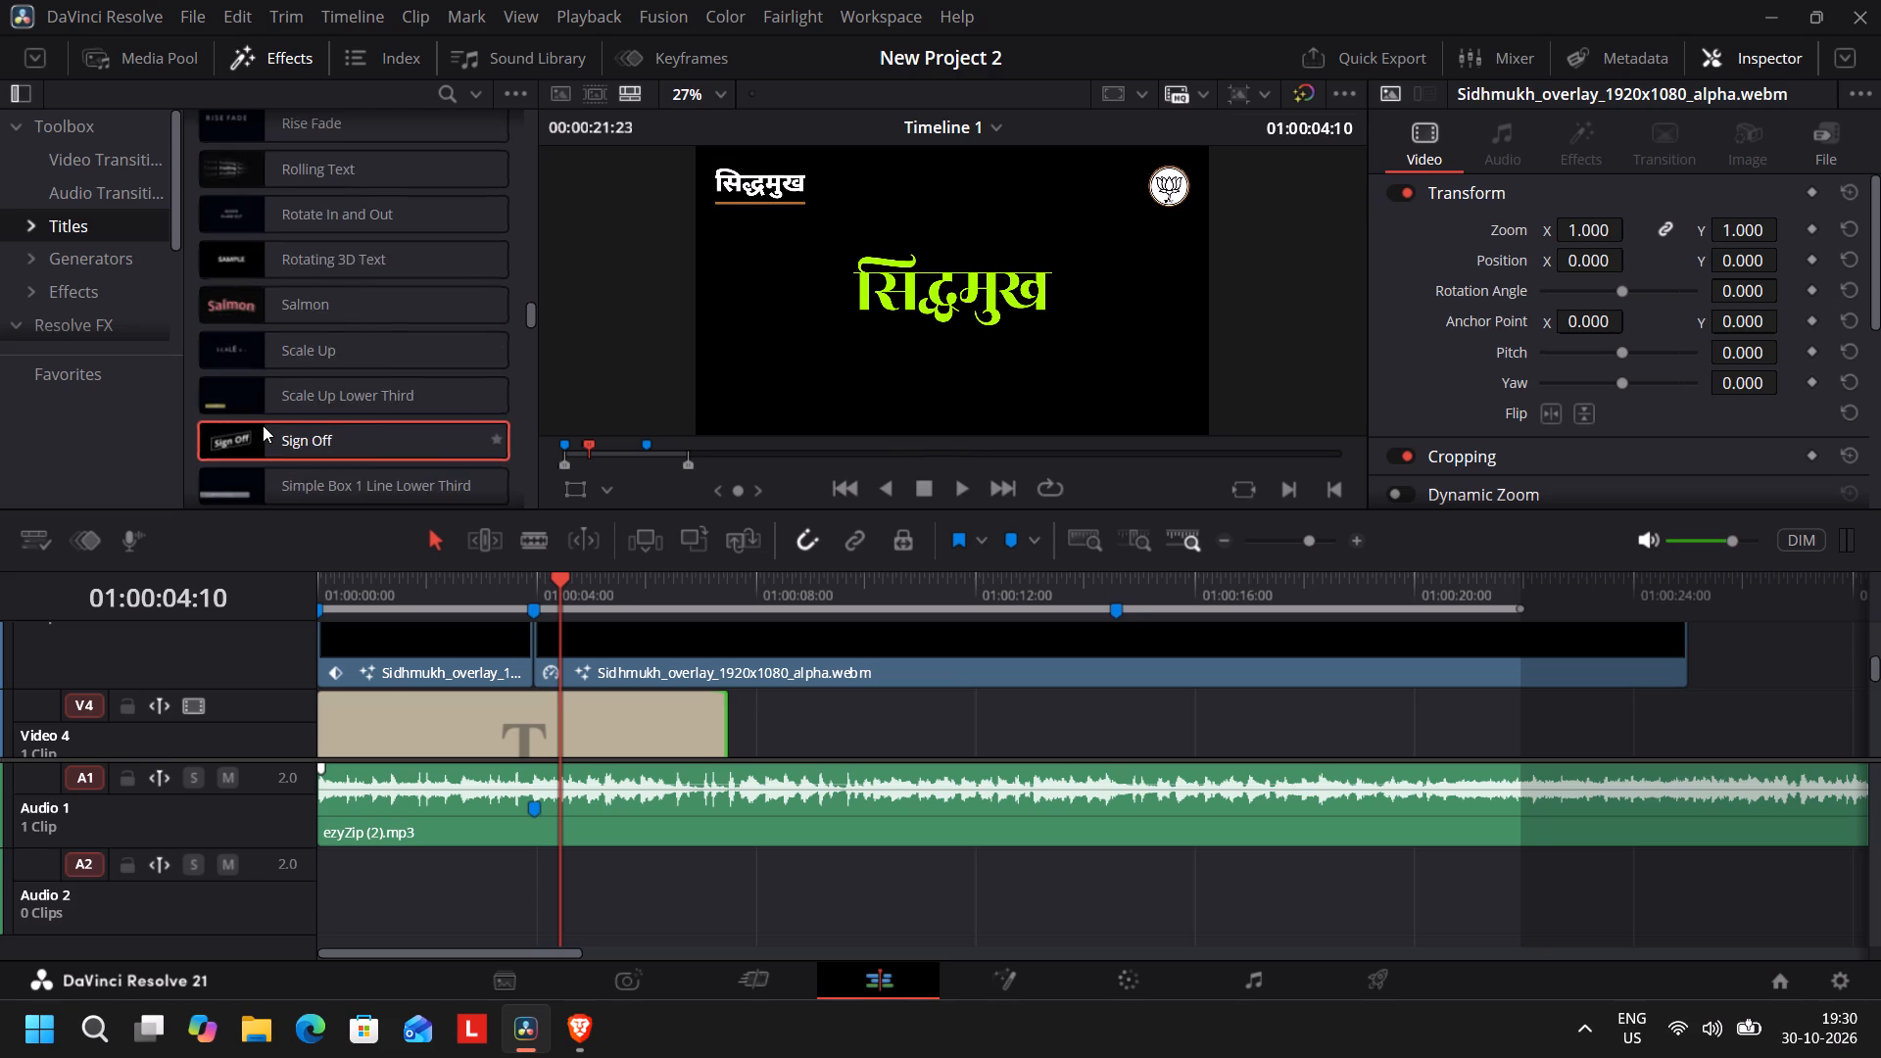
{"action": "scroll", "coordinate": [263, 425], "scroll_direction": "down", "scroll_amount": 12}
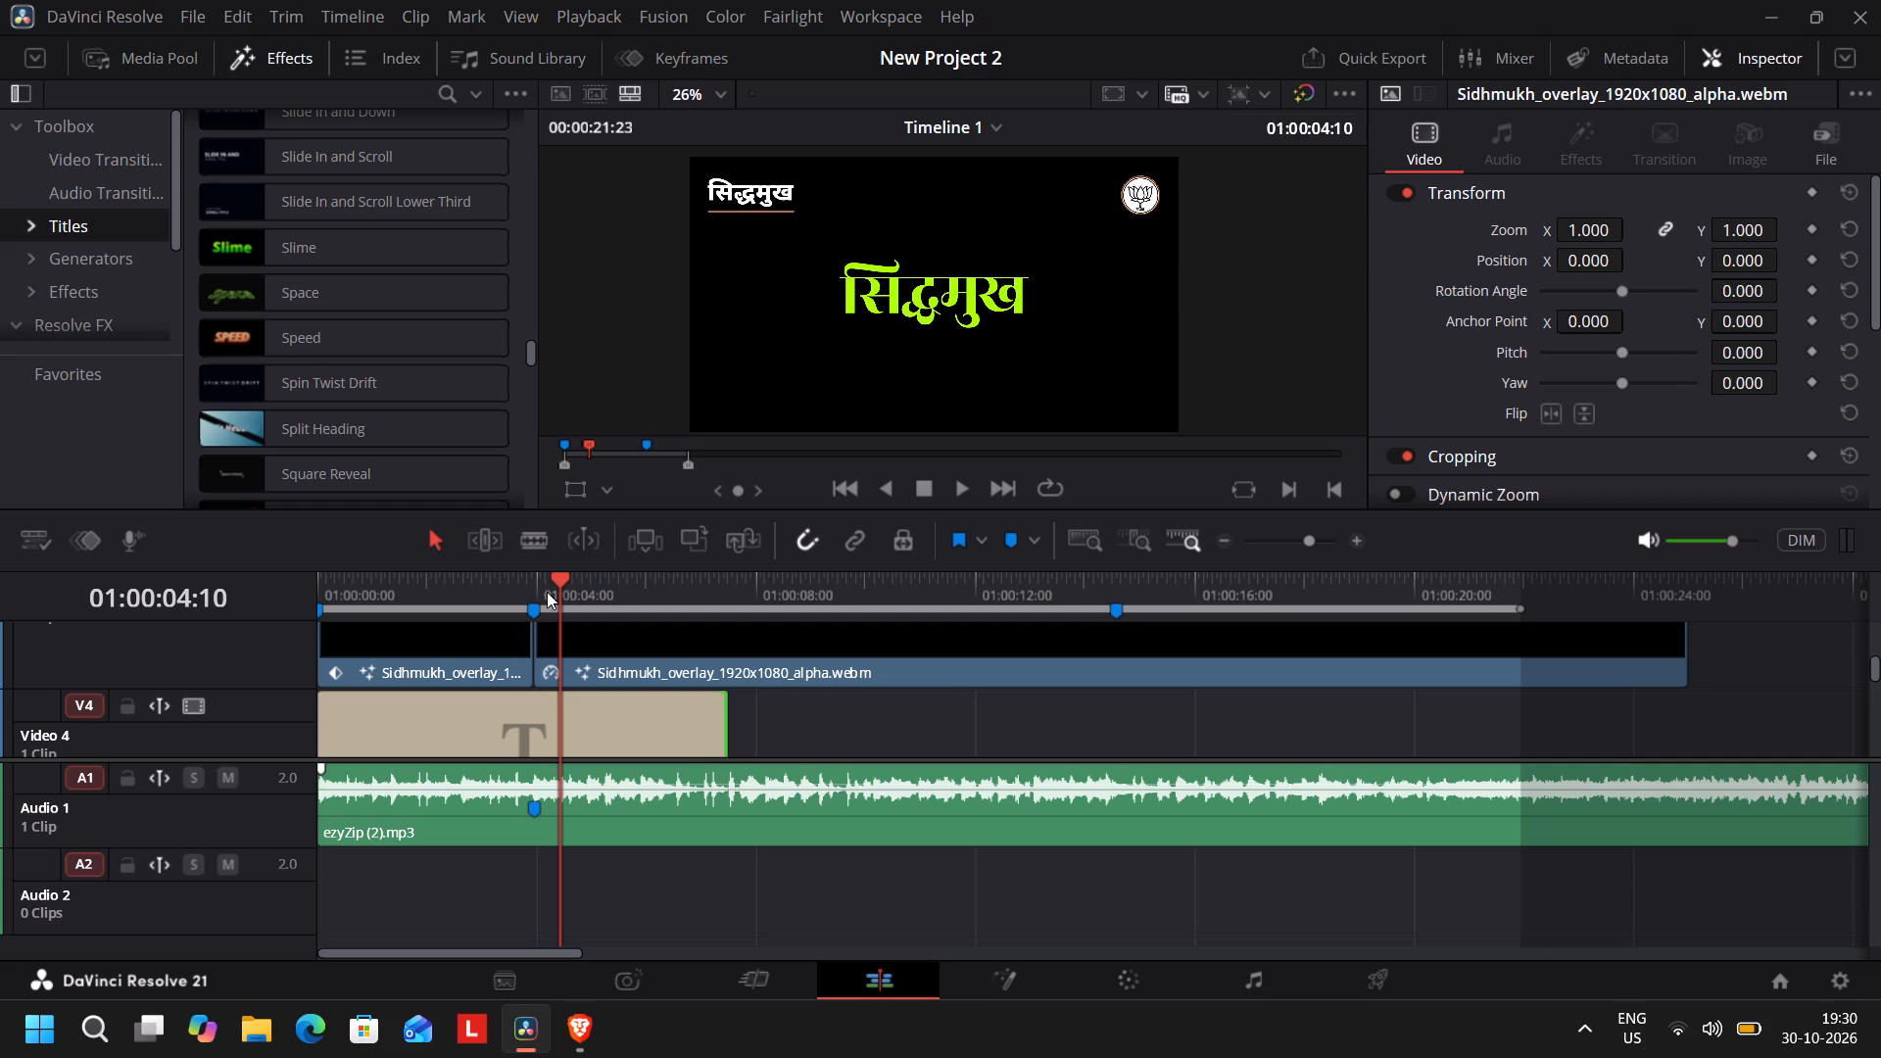
Play the opening from the timeline start to review the title over the aerial footage.
{"action": "left_click_drag", "start_coordinate": [547, 592], "coordinate": [301, 597]}
{"action": "key", "text": "space"}
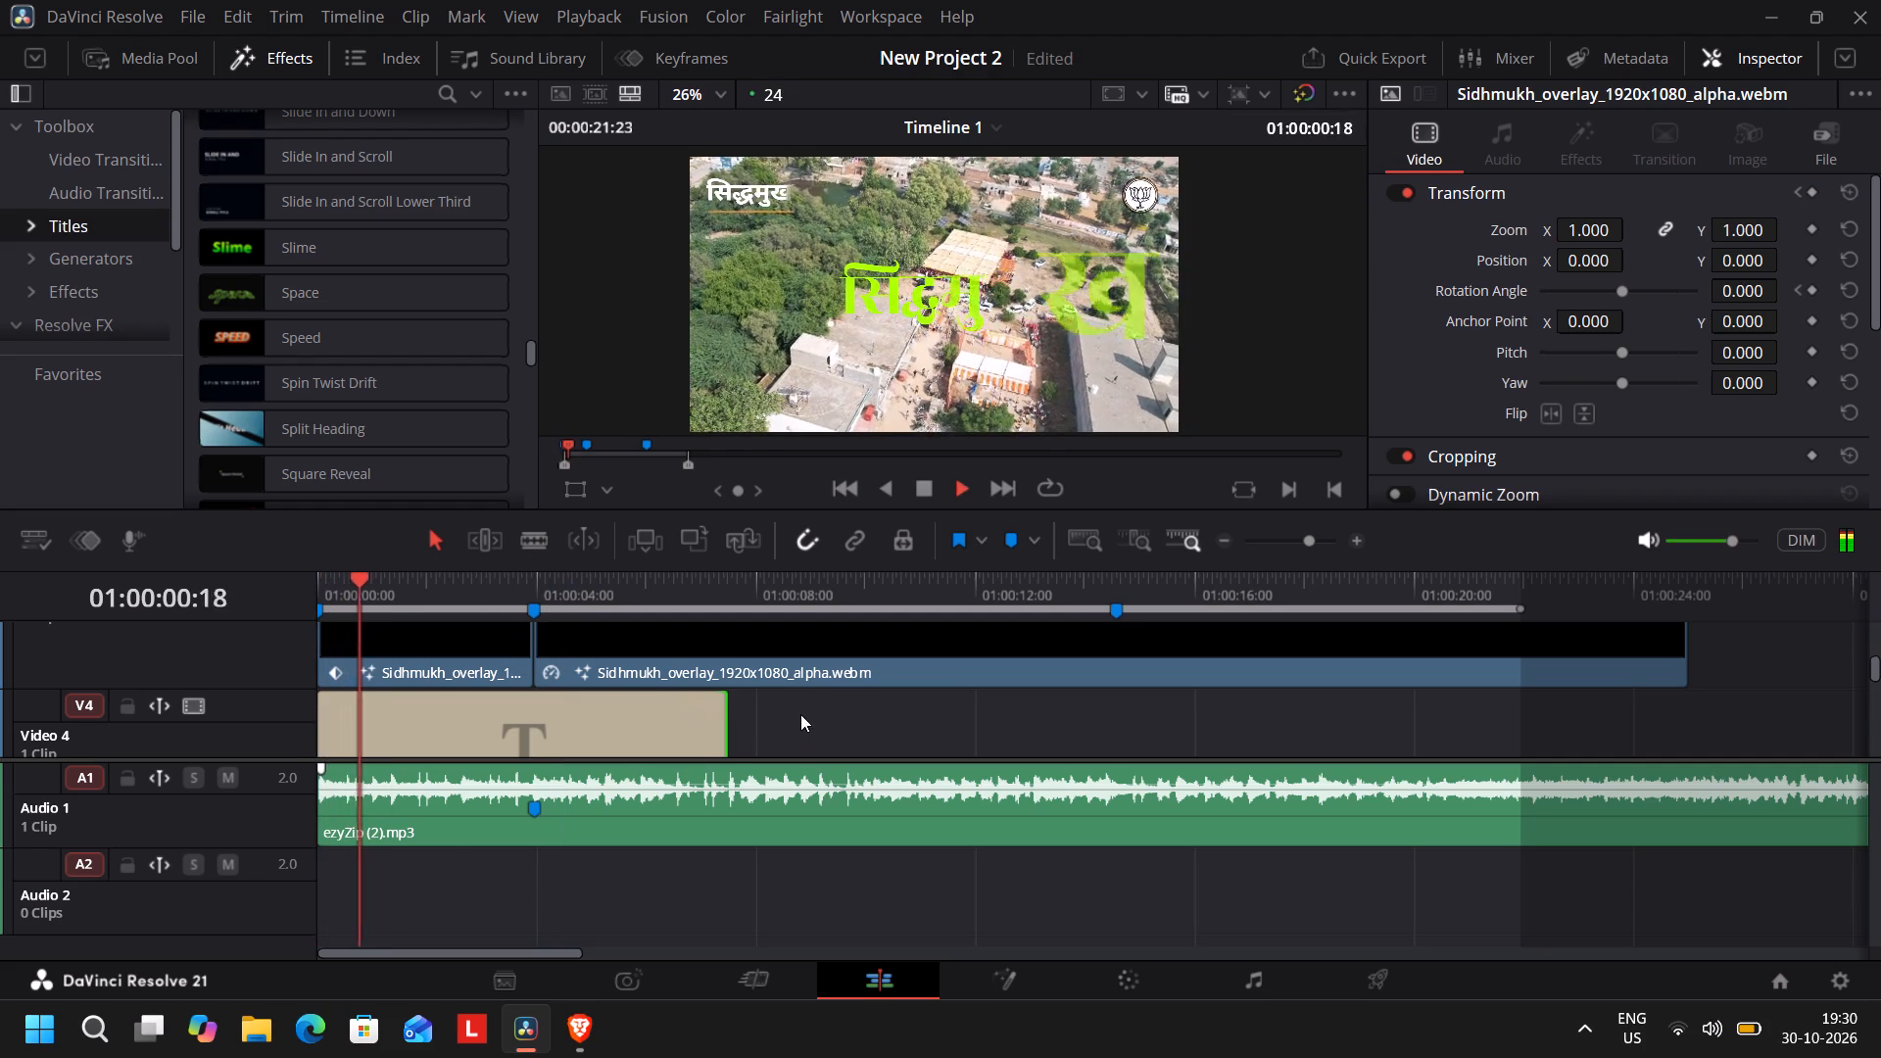
{"action": "key", "text": "space"}
{"action": "scroll", "coordinate": [797, 697], "scroll_direction": "down", "scroll_amount": 2}
{"action": "key", "text": "space"}
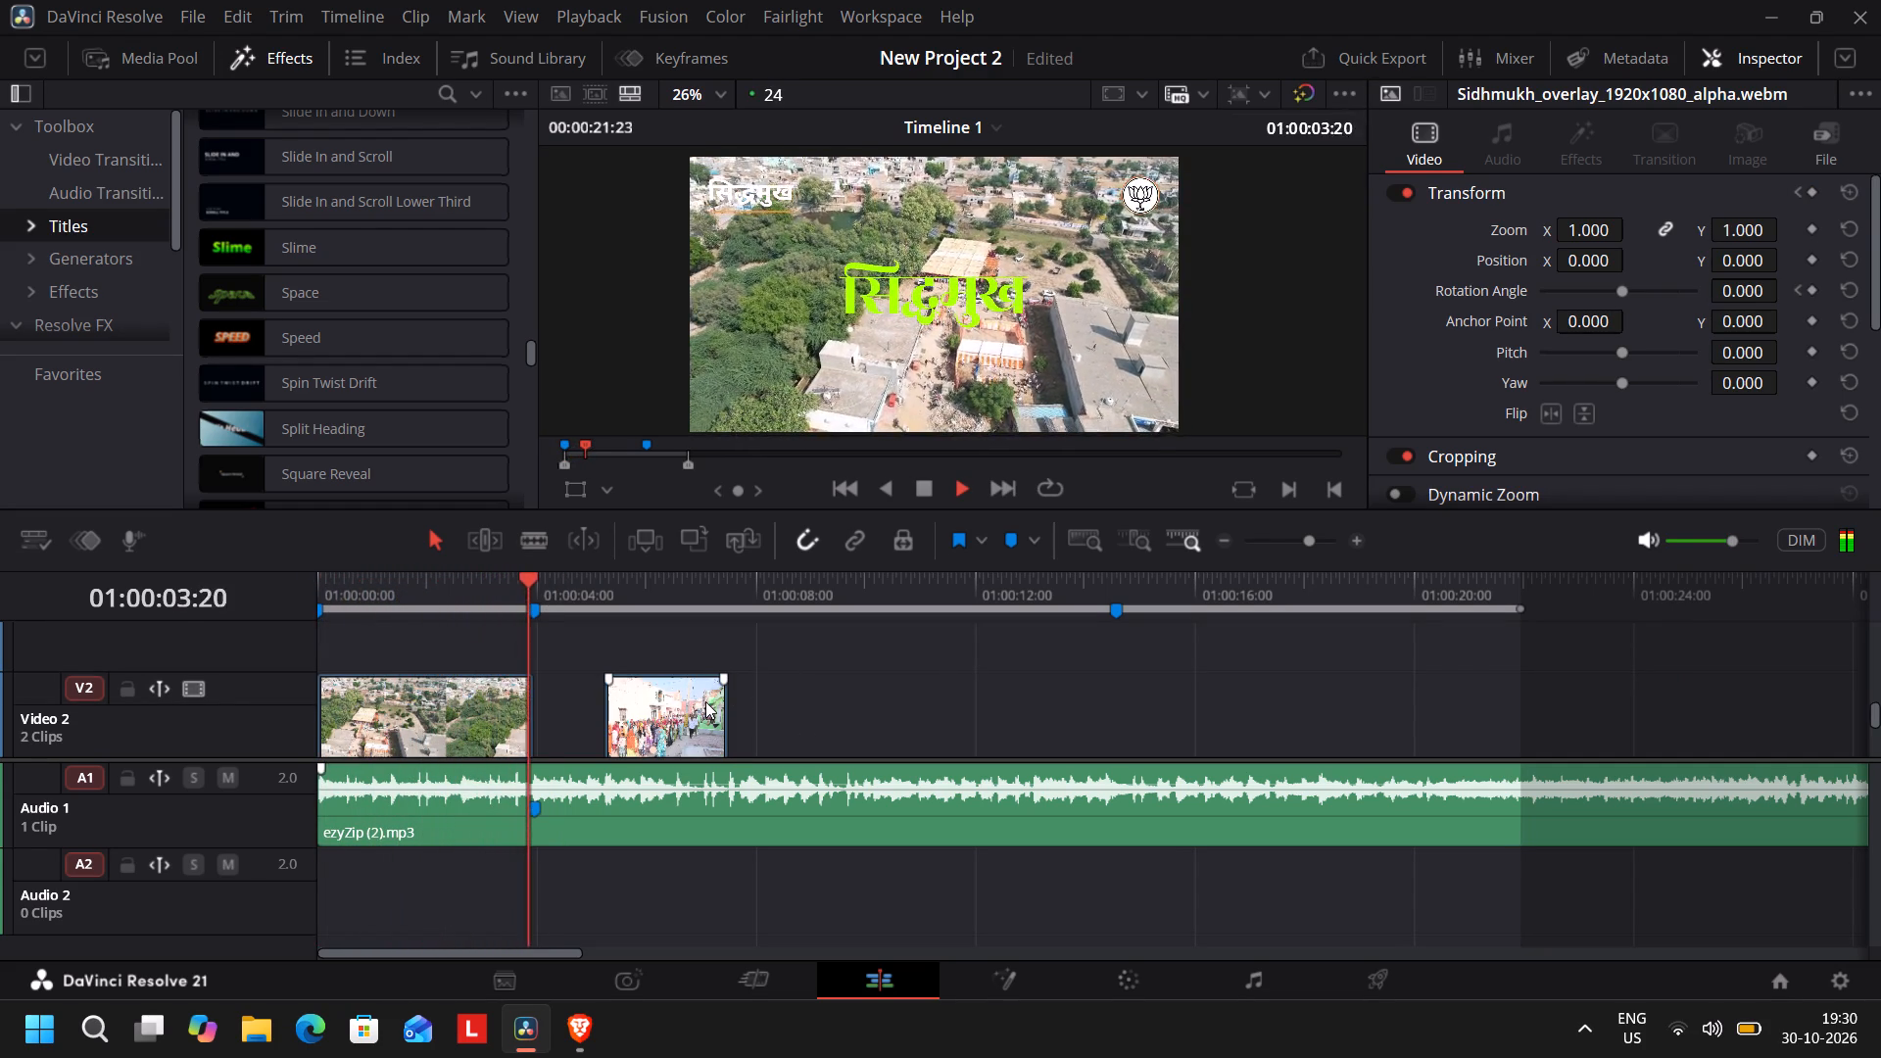
{"action": "key", "text": "space"}
Place only the video of DSC_8612.MOV.mp4 from the chunavo bin above Video 2, starting at Marker 3 (01:00:03:23).
{"action": "left_click_drag", "start_coordinate": [569, 594], "coordinate": [541, 595]}
{"action": "left_click", "coordinate": [181, 48]}
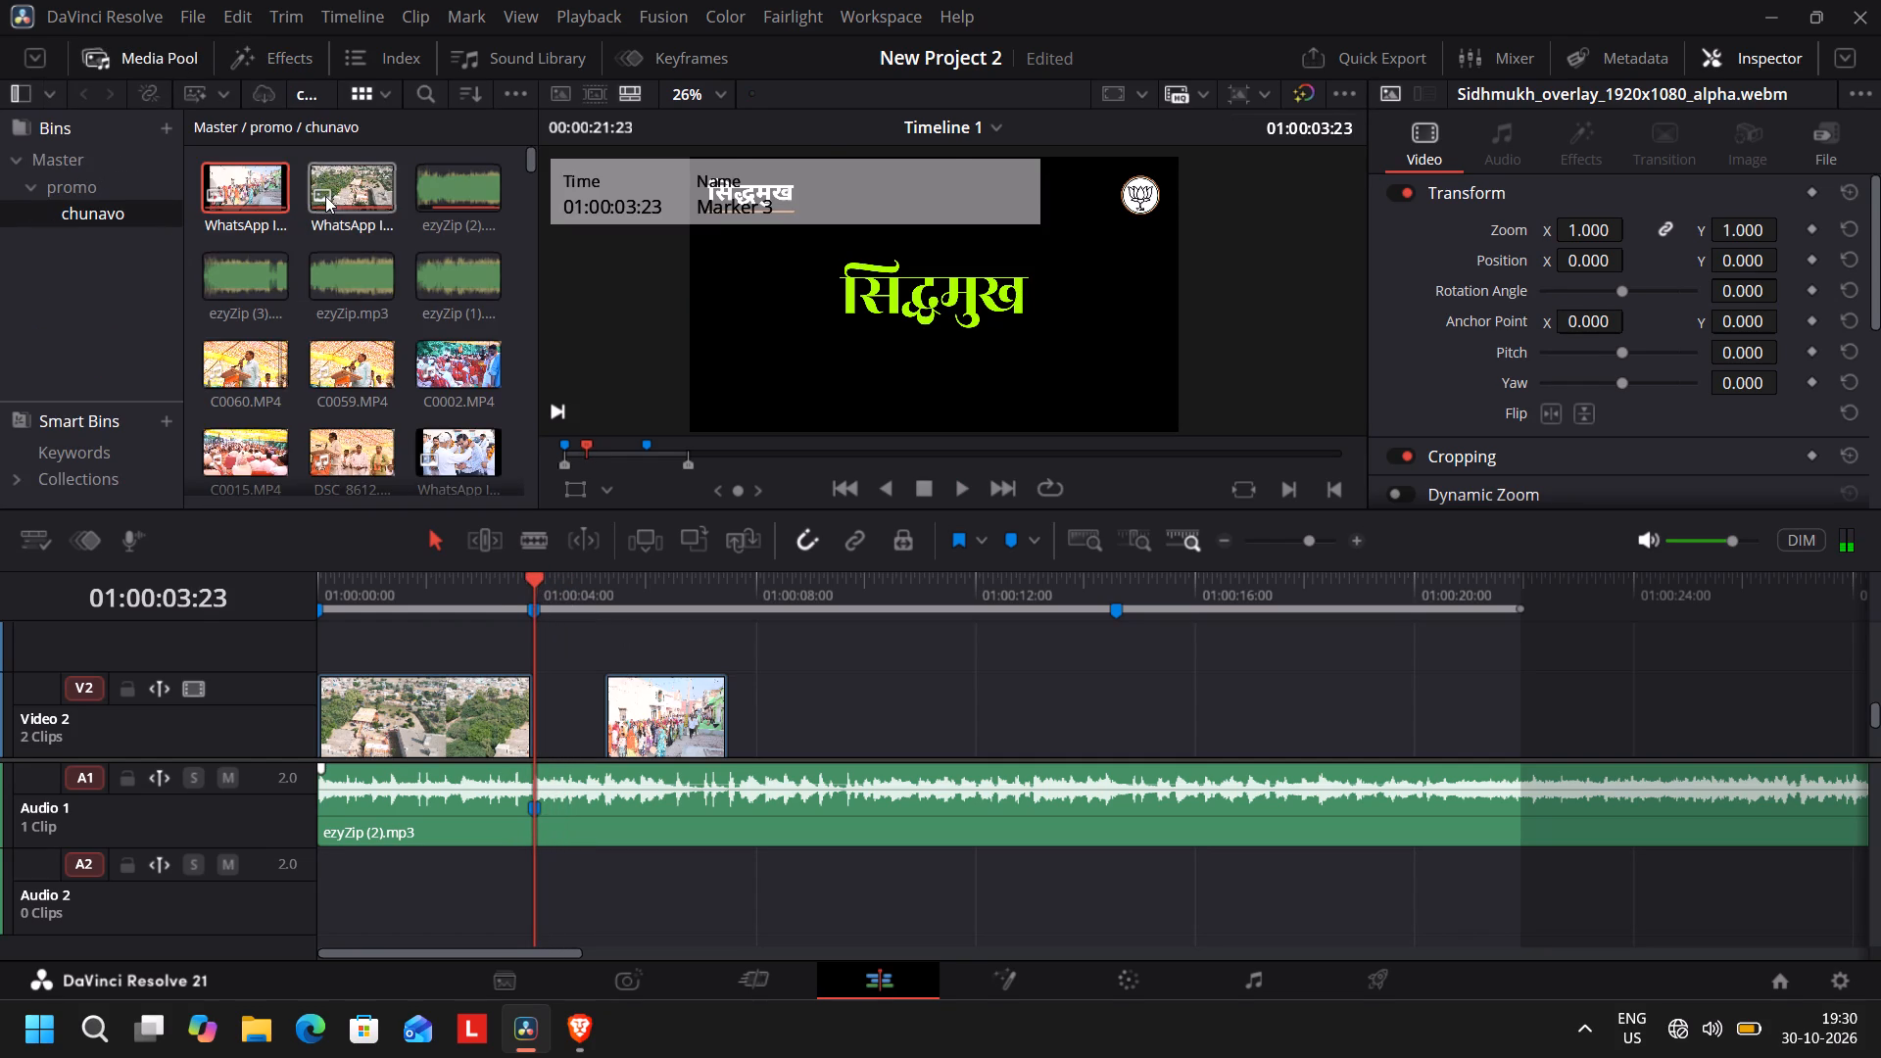
{"action": "scroll", "coordinate": [319, 326], "scroll_direction": "down", "scroll_amount": 1}
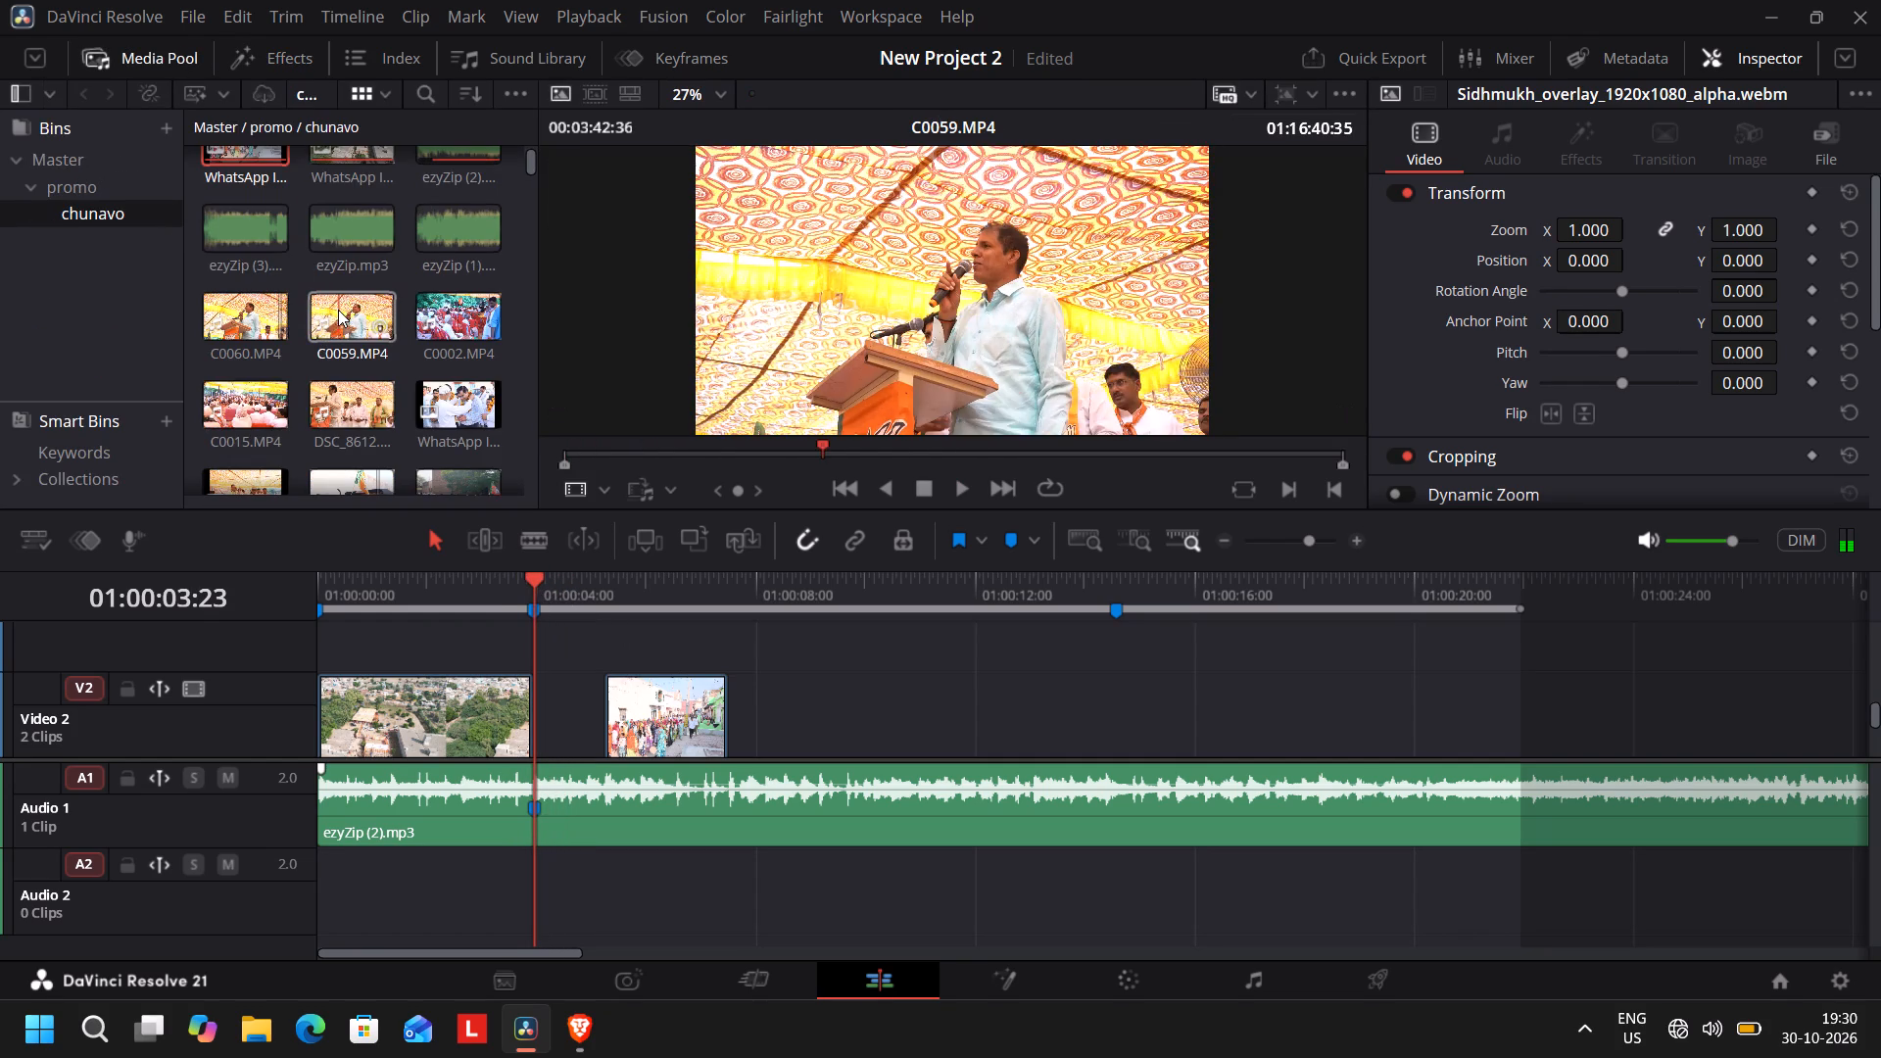
{"action": "scroll", "coordinate": [453, 322], "scroll_direction": "down", "scroll_amount": 2}
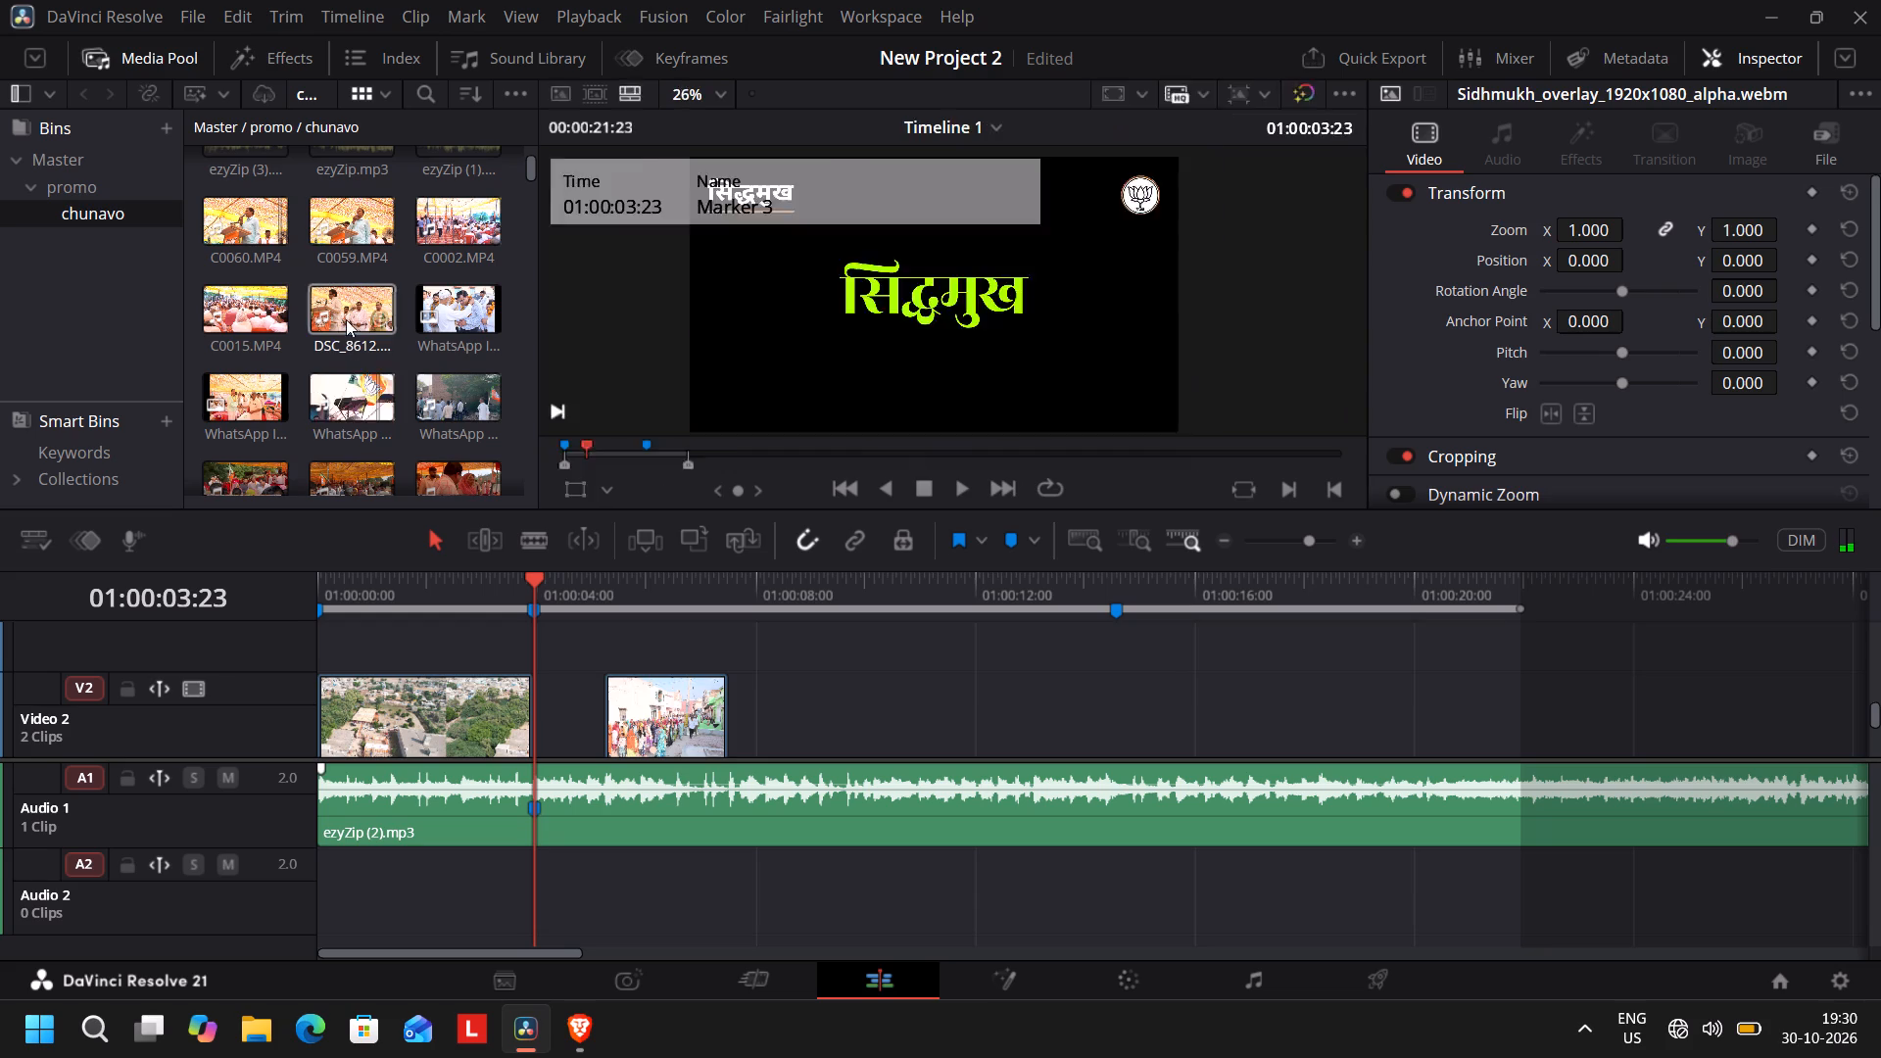
{"action": "scroll", "coordinate": [338, 313], "scroll_direction": "down", "scroll_amount": 4}
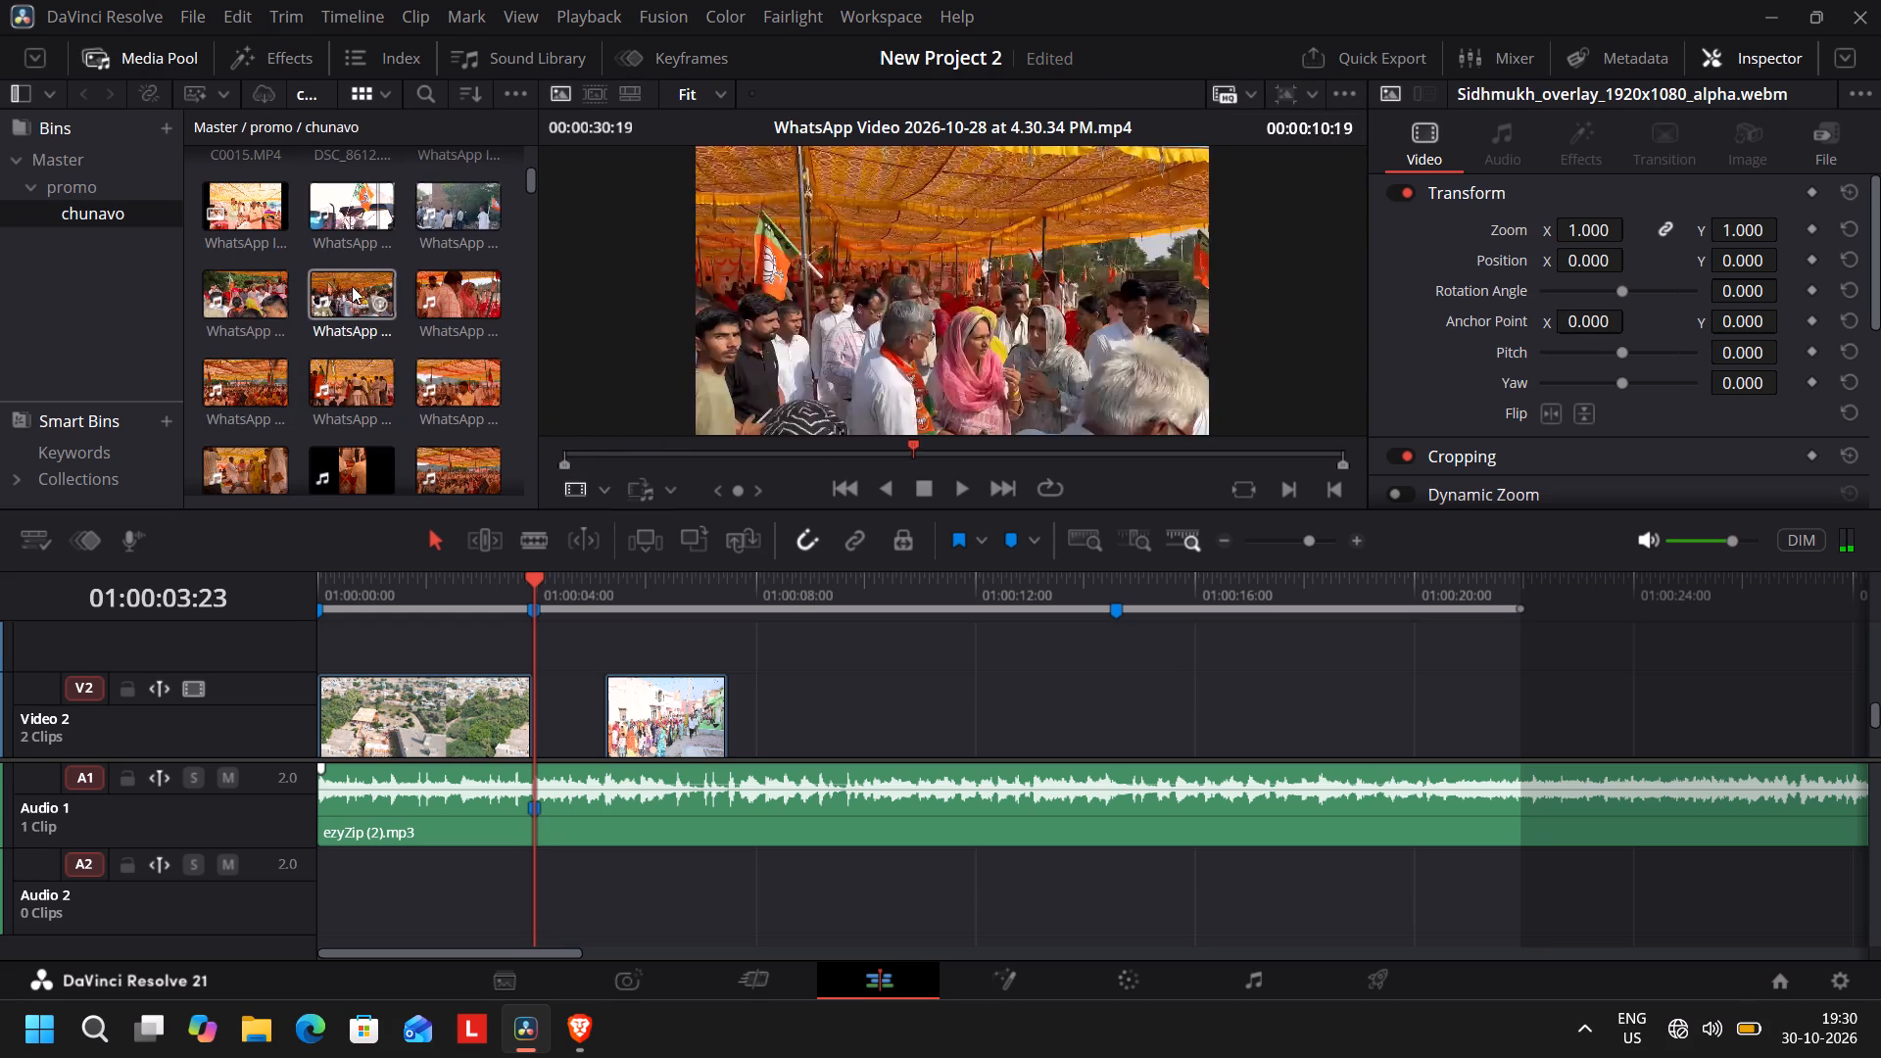
{"action": "scroll", "coordinate": [352, 286], "scroll_direction": "up", "scroll_amount": 4}
{"action": "double_click", "coordinate": [339, 304]}
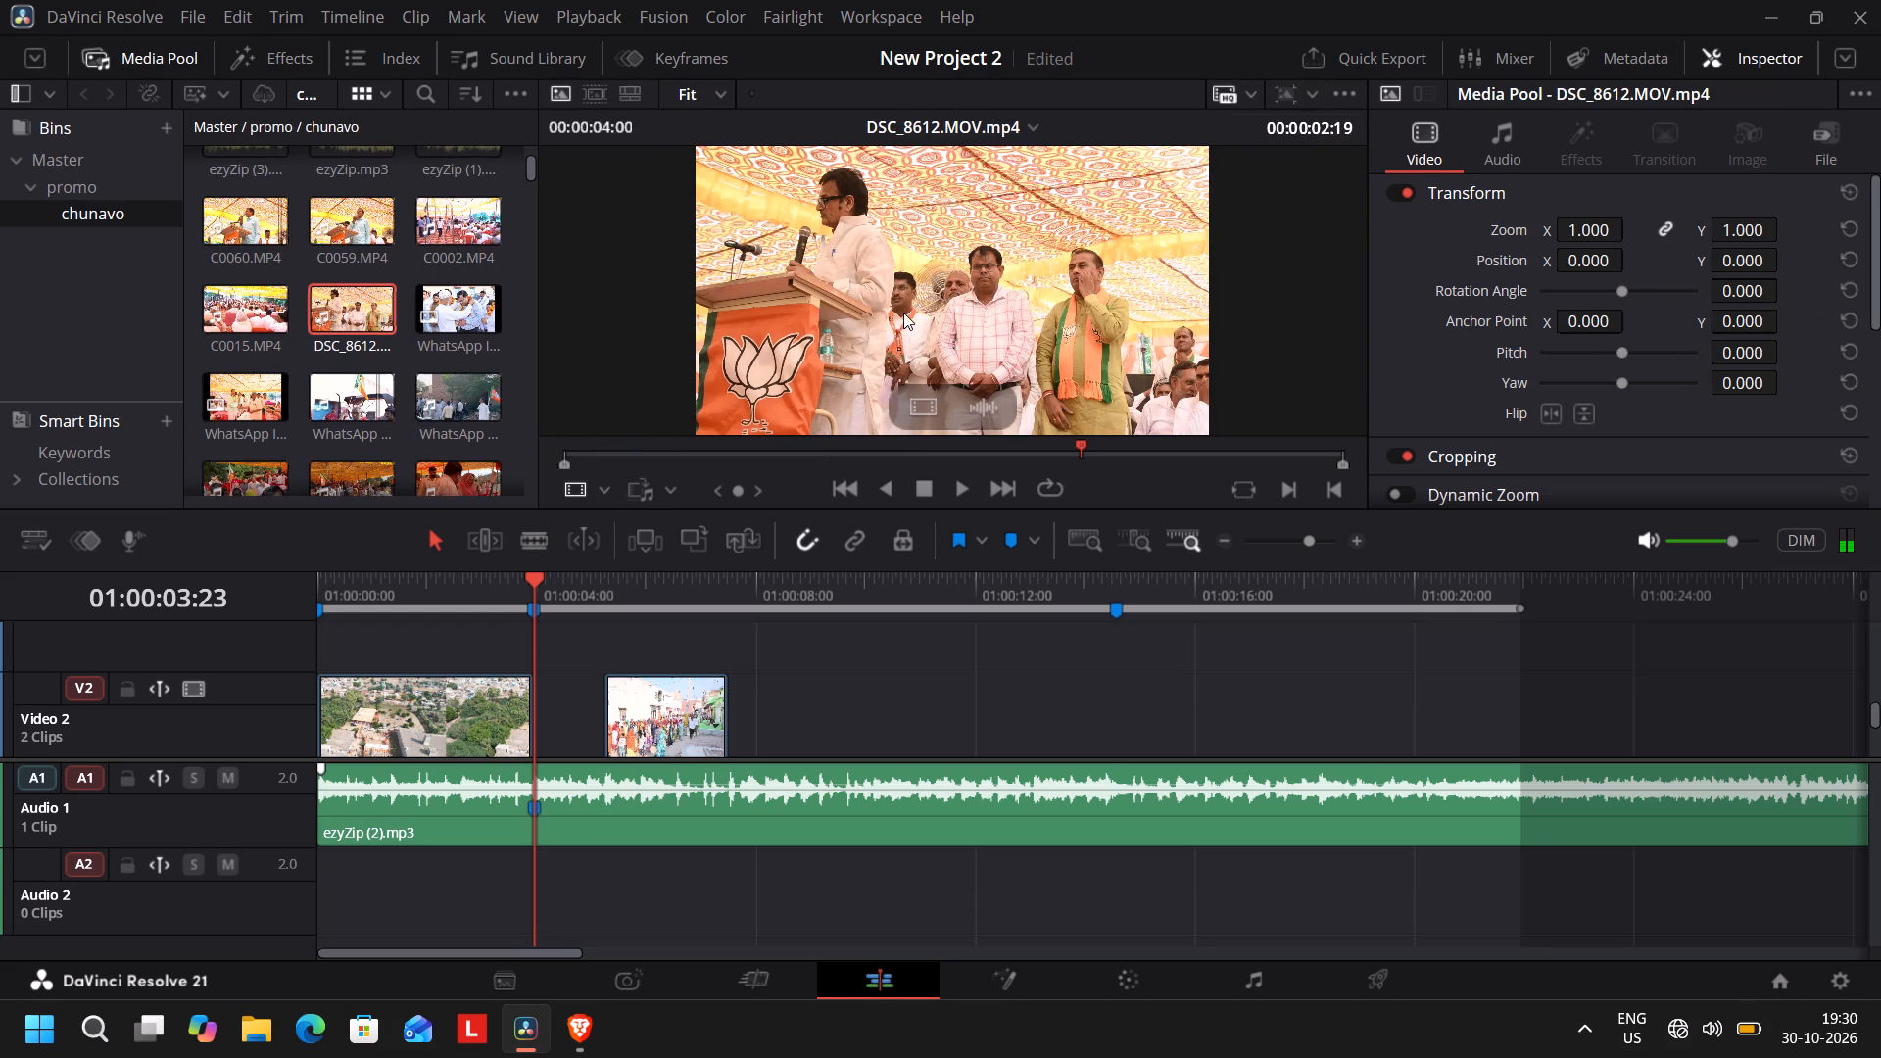
{"action": "left_click_drag", "start_coordinate": [904, 394], "coordinate": [1025, 710]}
{"action": "left_click_drag", "start_coordinate": [1098, 730], "coordinate": [1075, 725]}
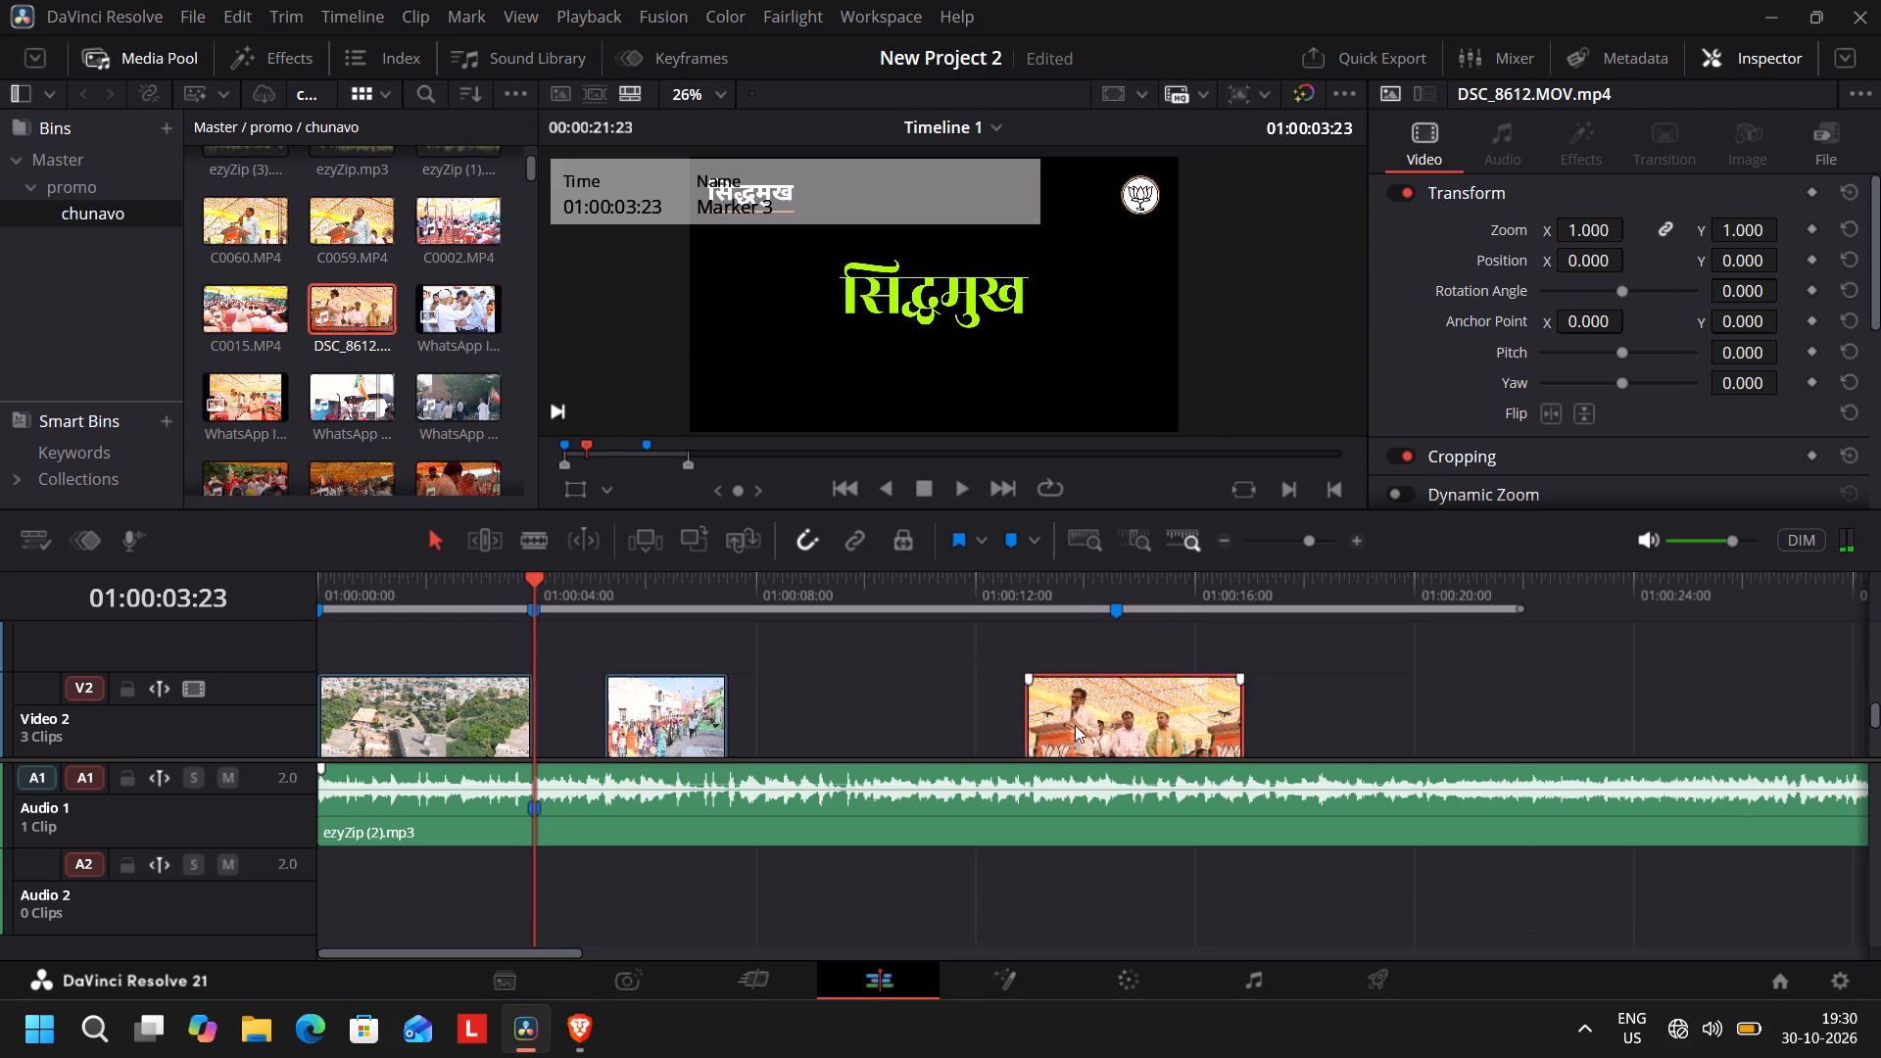
{"action": "left_click_drag", "start_coordinate": [1075, 725], "coordinate": [598, 651]}
Play across the change from the aerial clip to DSC_8612 to find the beat for the cut.
{"action": "key", "text": "space"}
{"action": "key", "text": "space"}
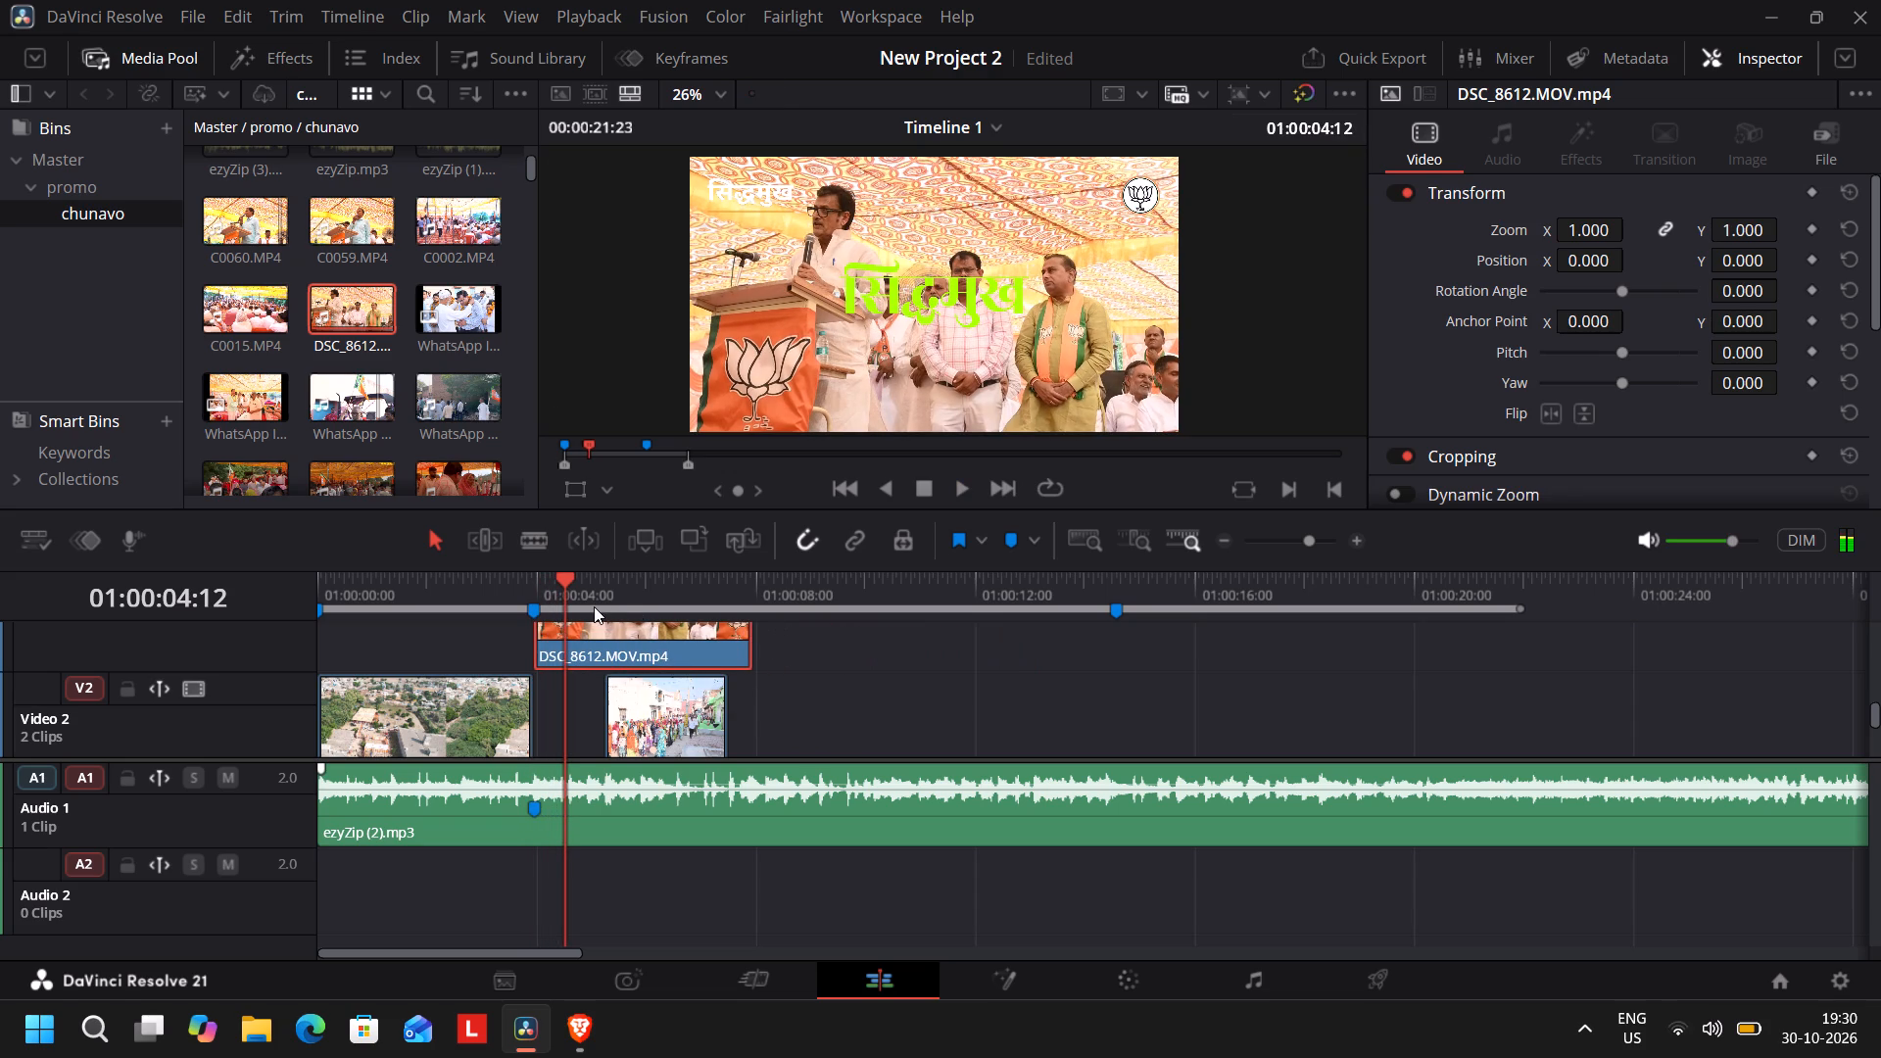
{"action": "left_click_drag", "start_coordinate": [566, 591], "coordinate": [533, 591]}
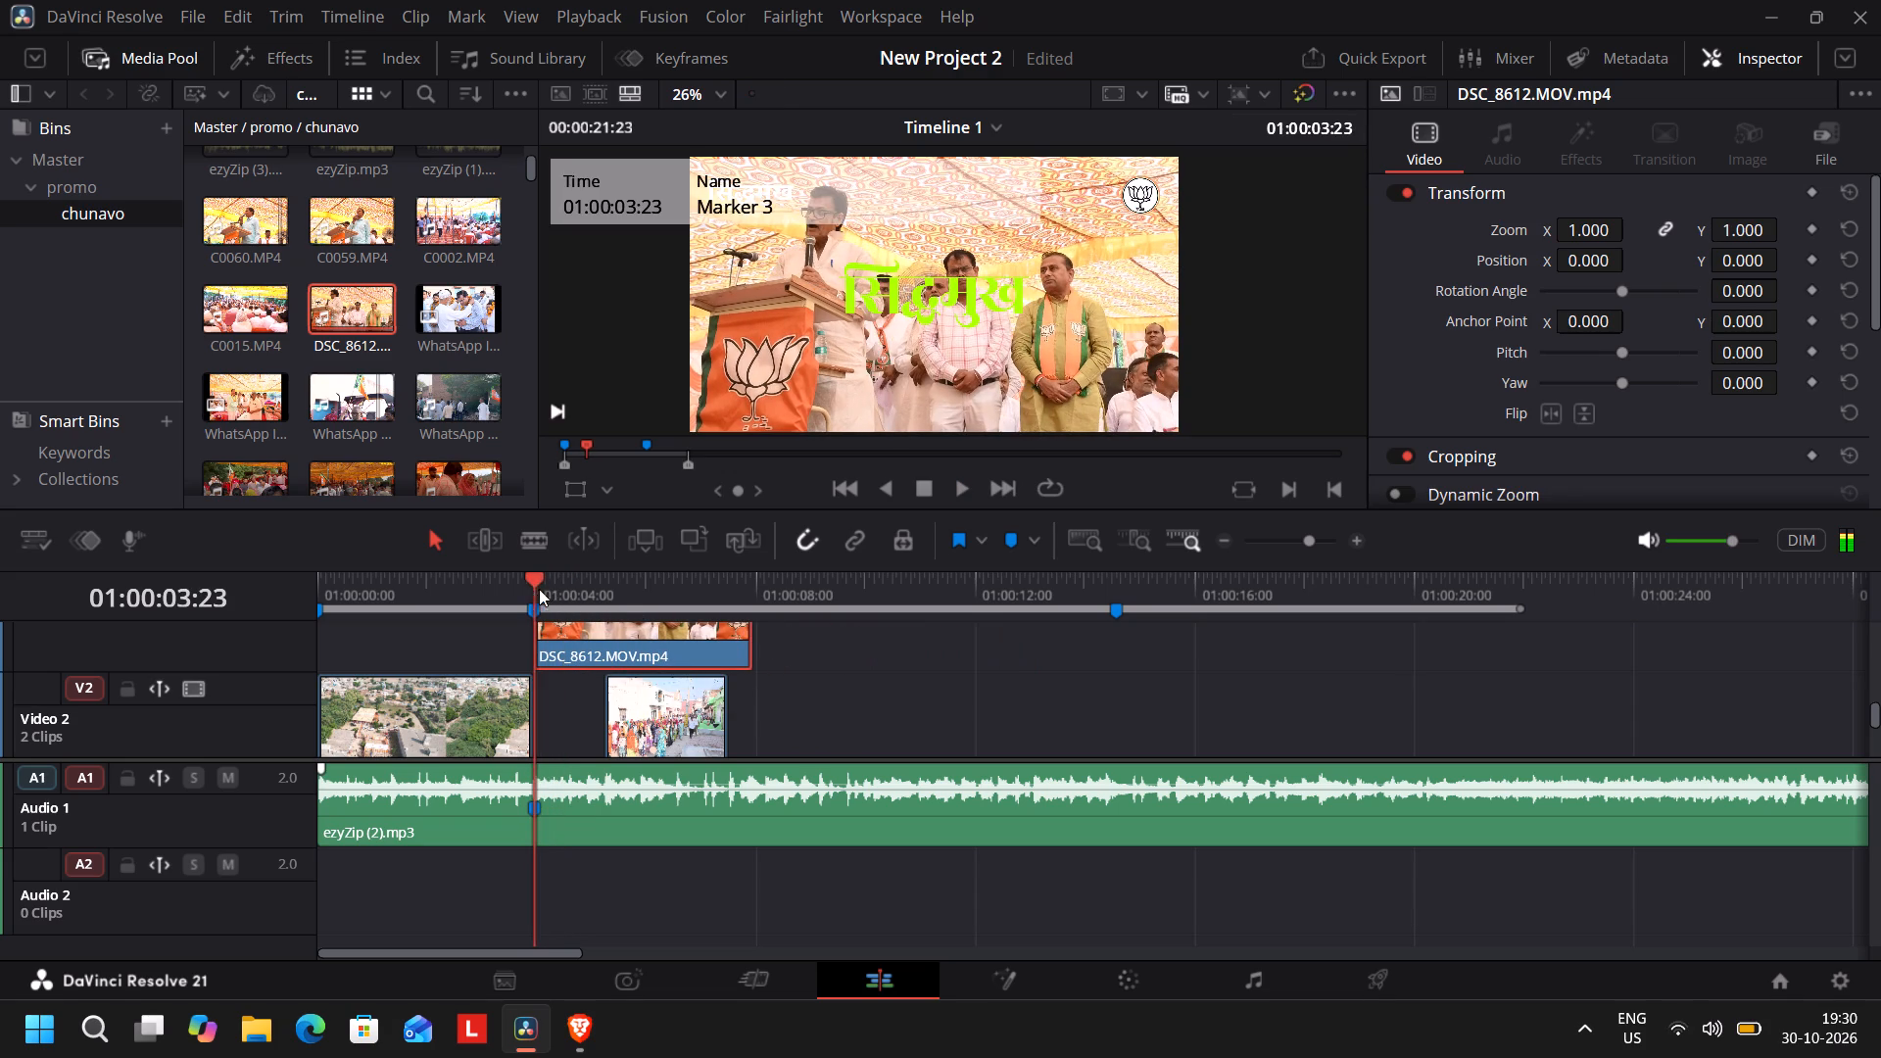
{"action": "key", "text": "space"}
{"action": "key", "text": "space"}
{"action": "left_click_drag", "start_coordinate": [566, 586], "coordinate": [486, 591]}
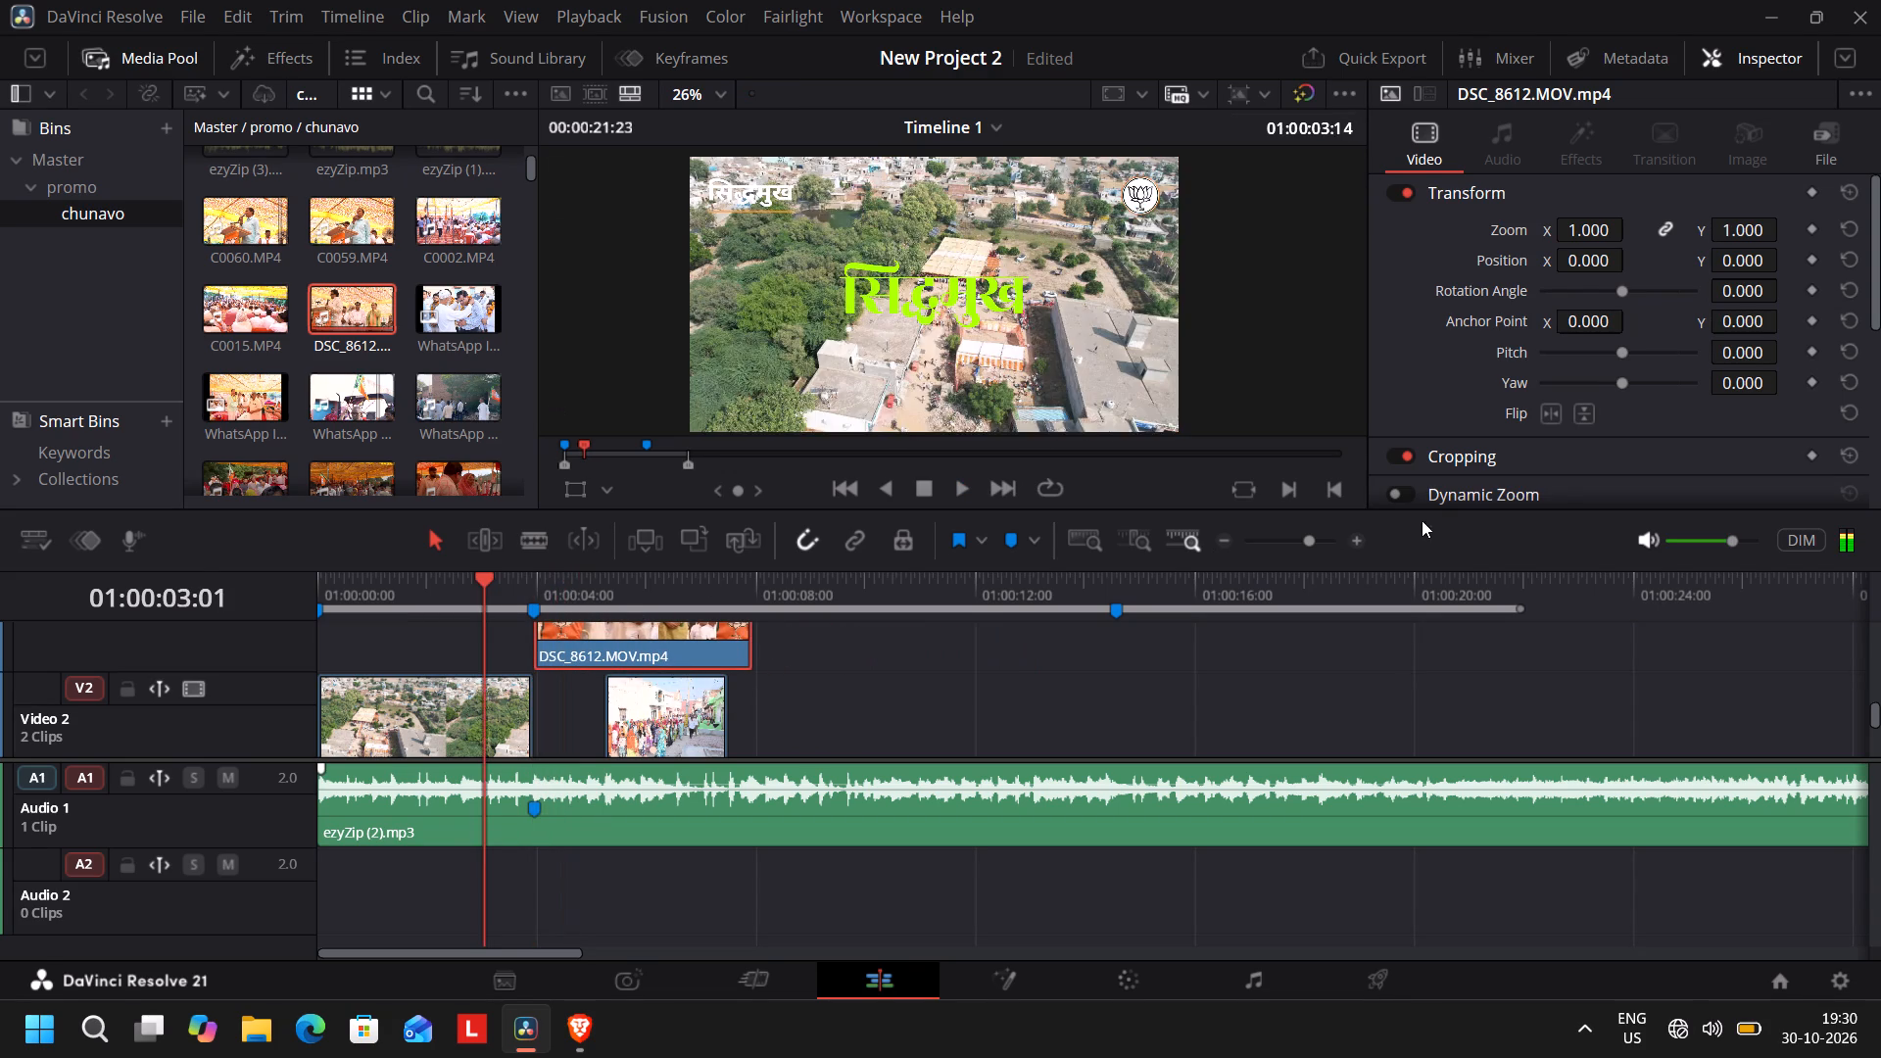
{"action": "left_click_drag", "start_coordinate": [1304, 532], "coordinate": [1315, 537]}
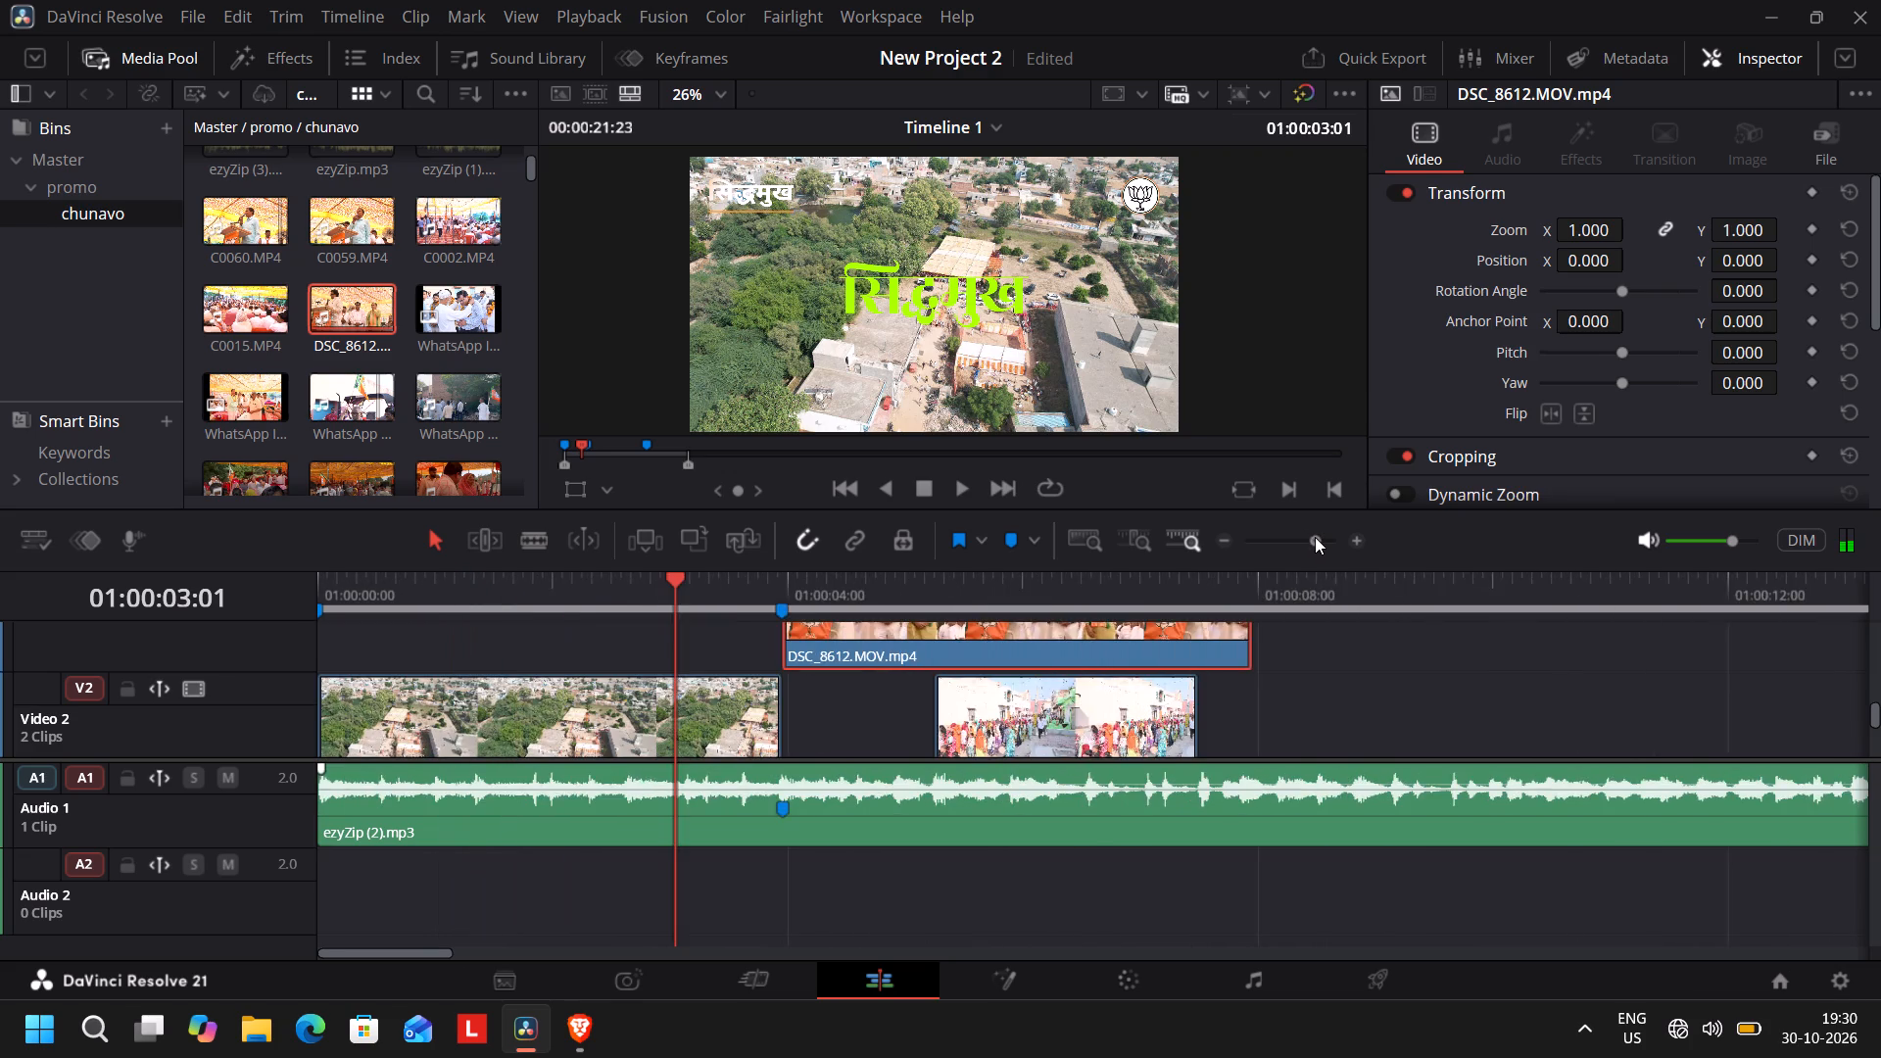
{"action": "left_click_drag", "start_coordinate": [1315, 537], "coordinate": [1322, 537]}
{"action": "left_click_drag", "start_coordinate": [1101, 575], "coordinate": [1351, 588]}
{"action": "key", "text": "space"}
{"action": "key", "text": "space"}
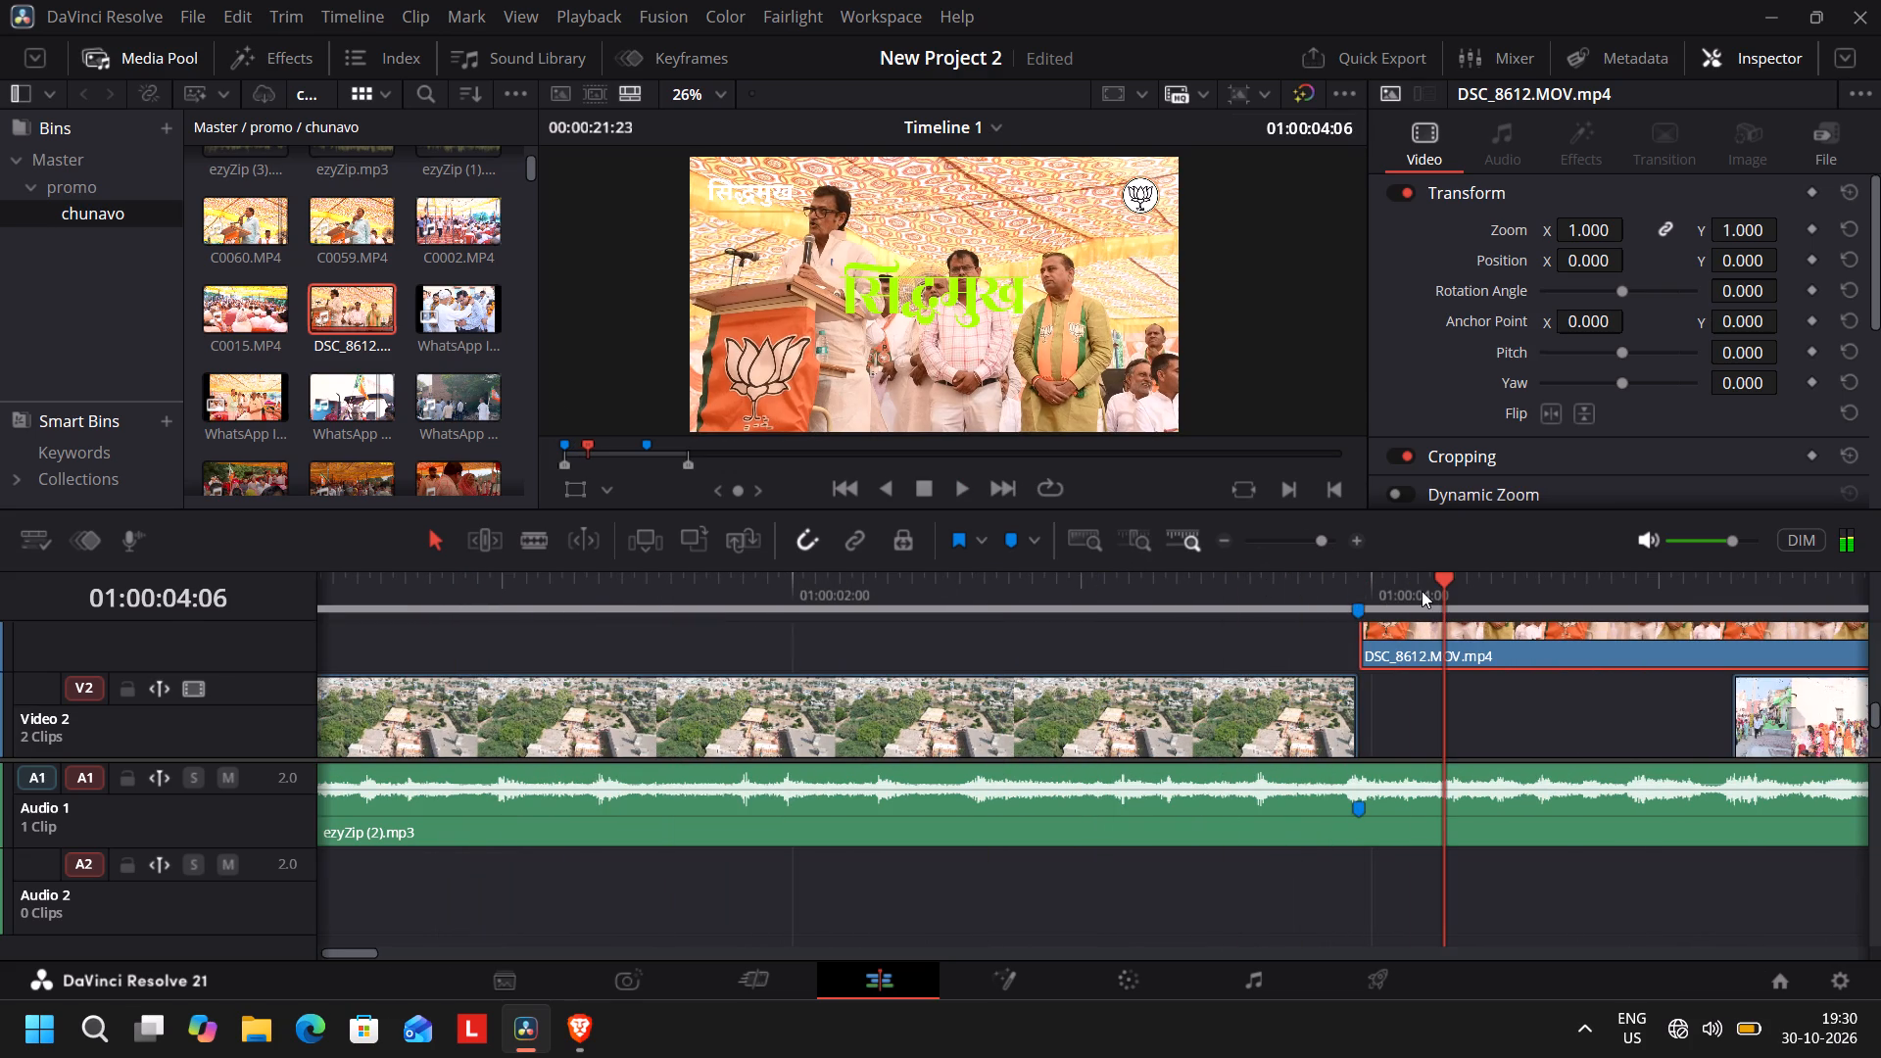
Split the DSC_8612 clip at 01:00:04:04 and delete the part after the cut.
{"action": "left_click", "coordinate": [1443, 642]}
{"action": "left_click_drag", "start_coordinate": [1443, 594], "coordinate": [1355, 593]}
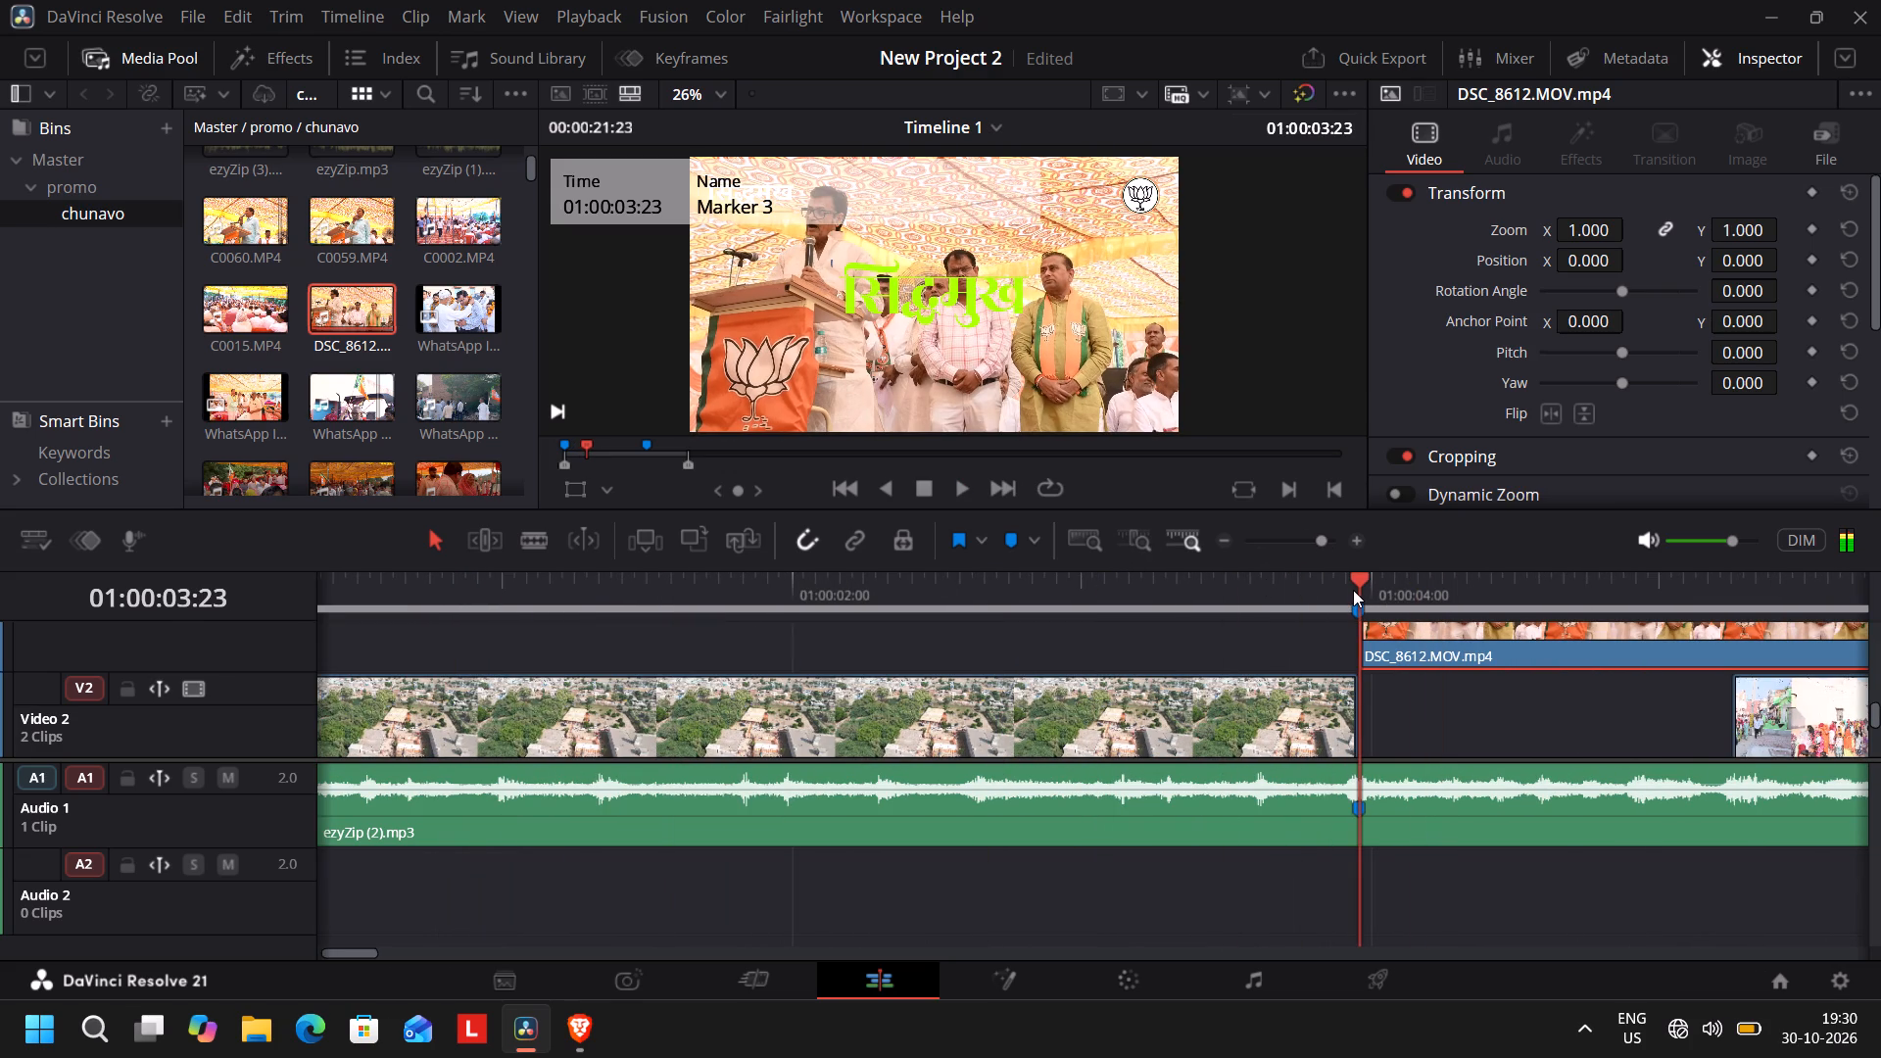
{"action": "key", "text": "Right"}
{"action": "key", "text": "Right"}
{"action": "key", "text": "Right"}
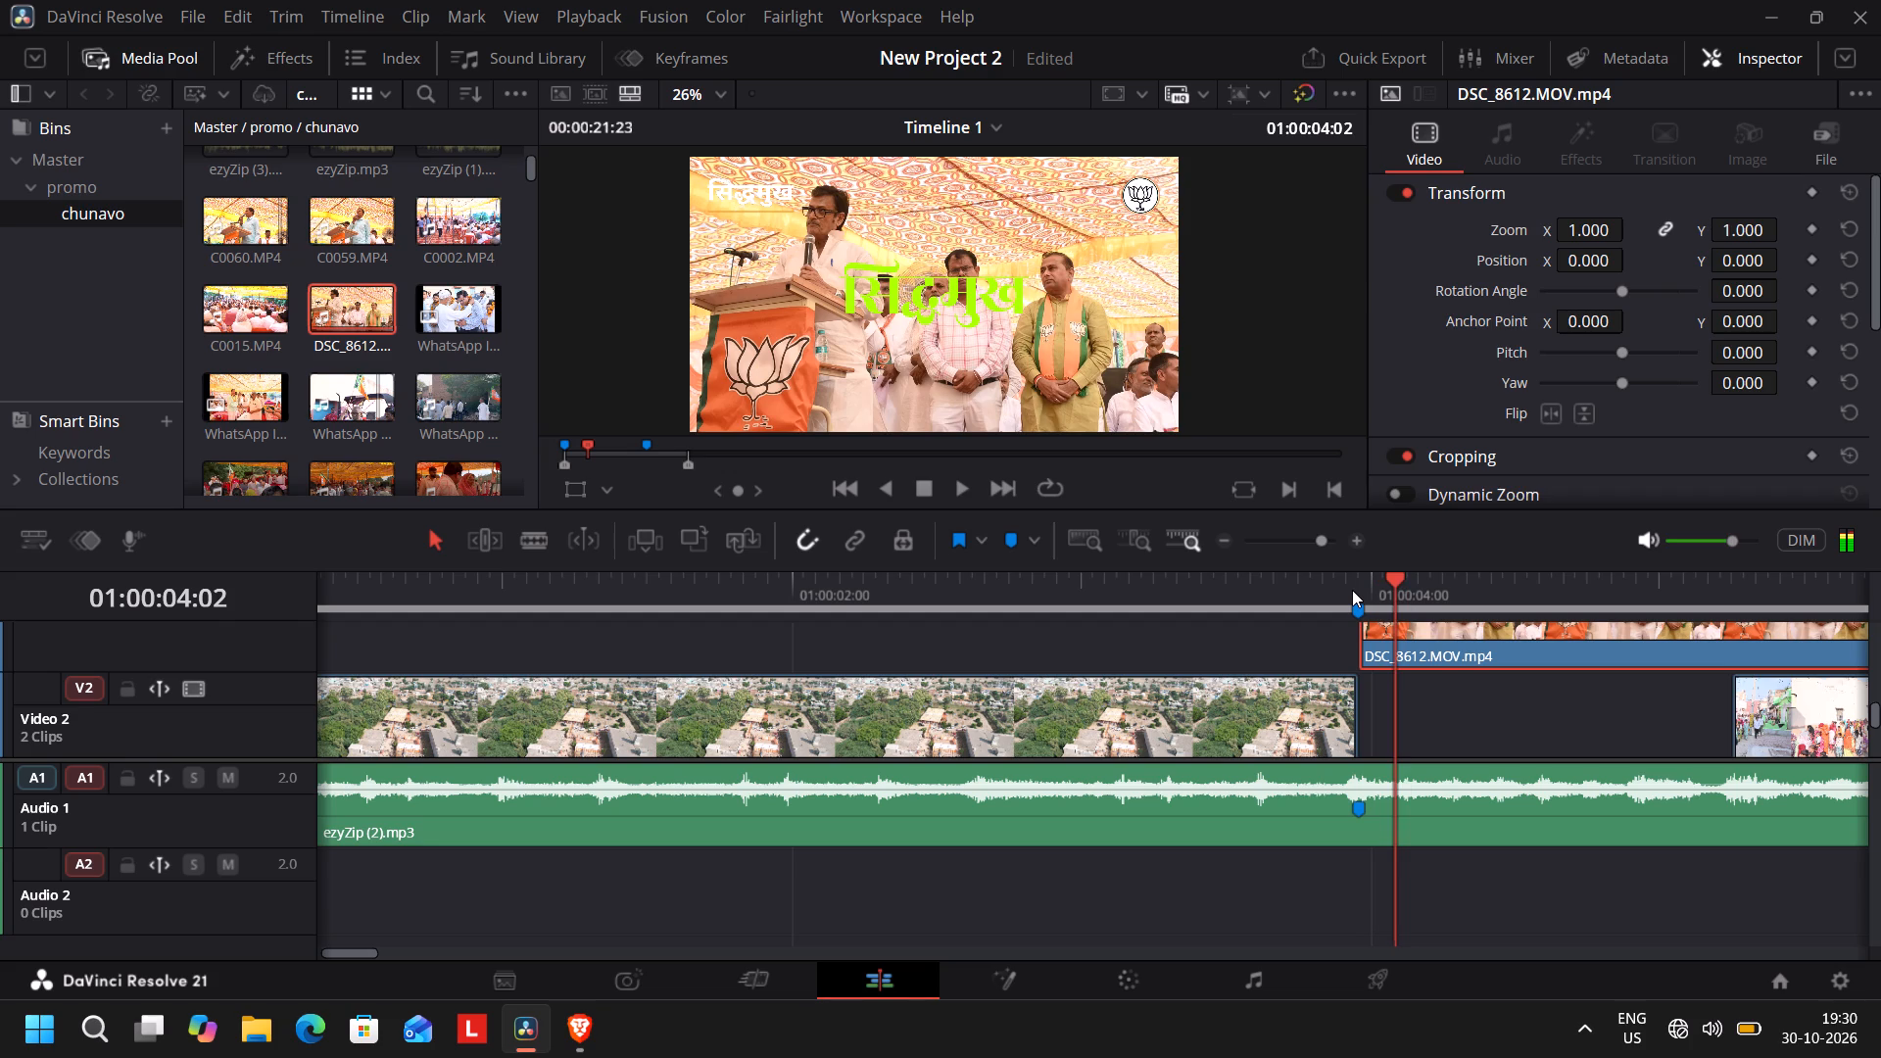
{"action": "key", "text": "Right"}
{"action": "key", "text": "Right"}
{"action": "left_click", "coordinate": [1497, 642]}
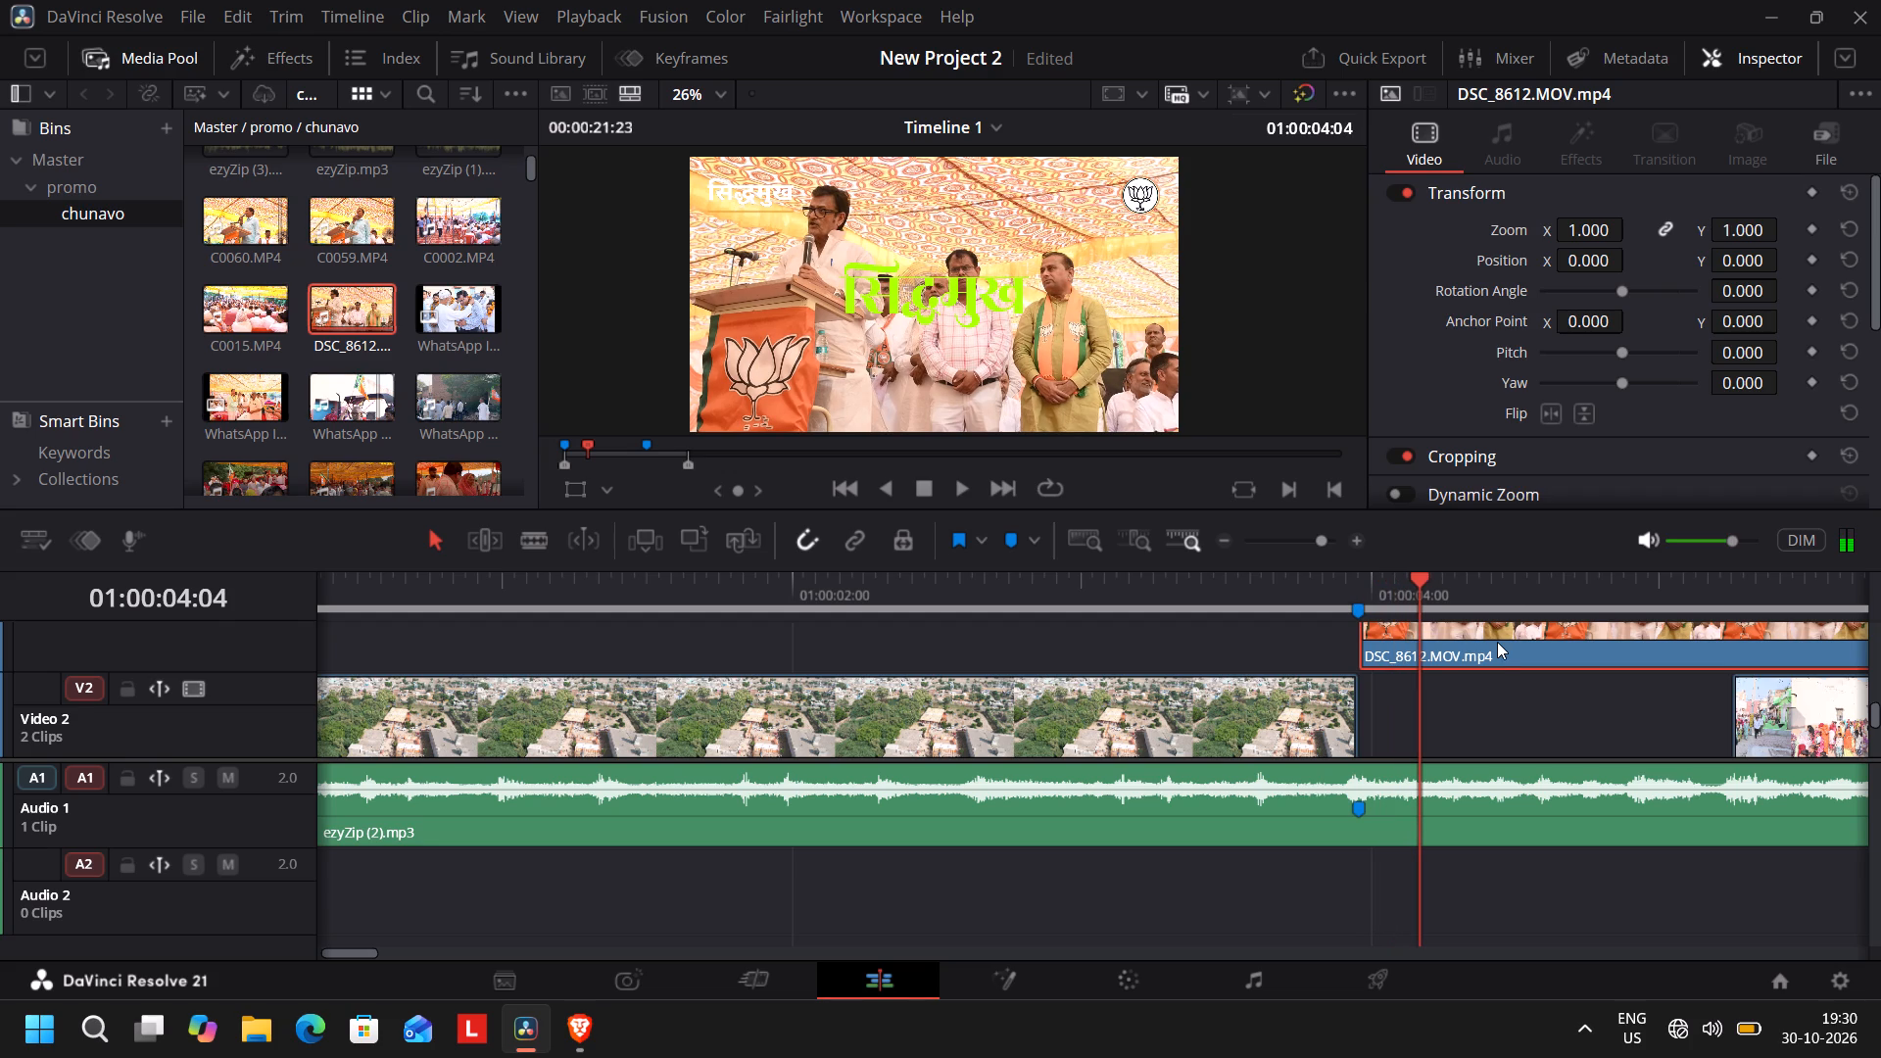
{"action": "key", "text": "ctrl+b"}
{"action": "left_click", "coordinate": [1529, 649]}
{"action": "key", "text": "BackSpace"}
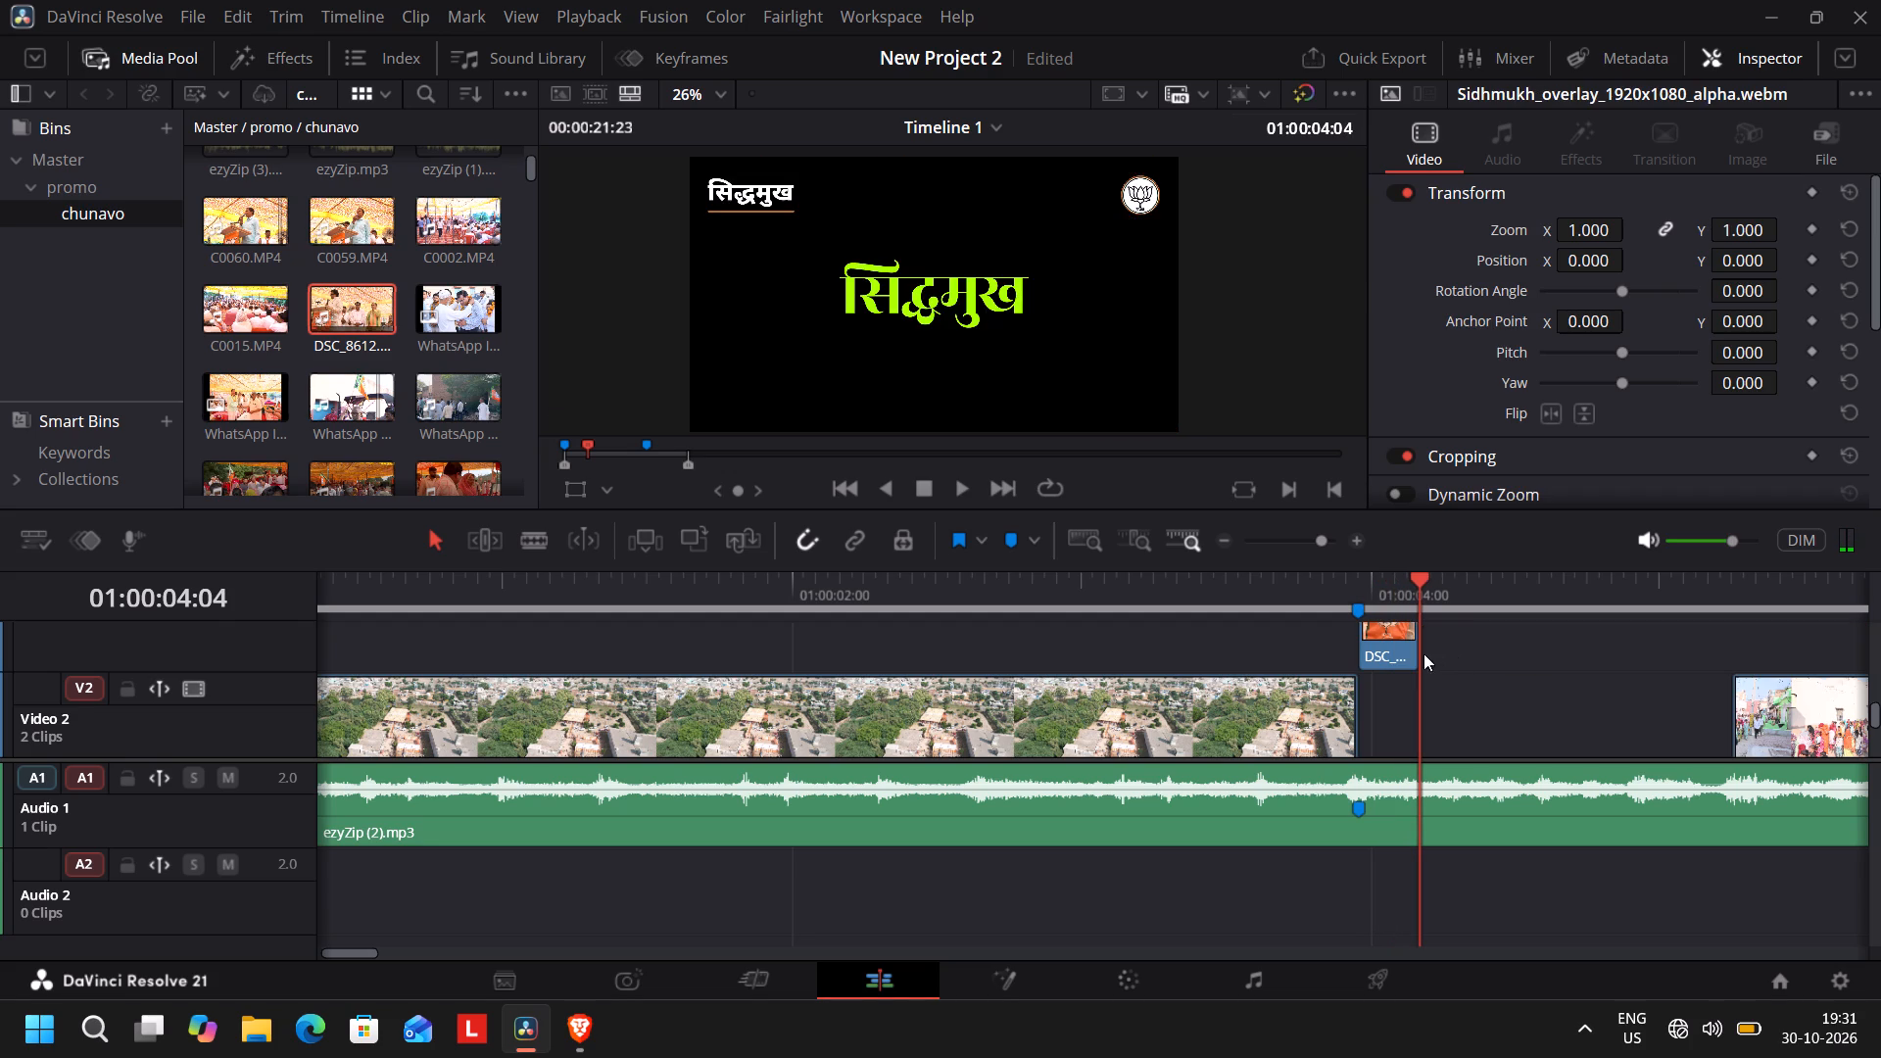
Move the short DSC_8612 piece down to Video 2, directly after the aerial clip.
{"action": "left_click_drag", "start_coordinate": [1402, 649], "coordinate": [1401, 697]}
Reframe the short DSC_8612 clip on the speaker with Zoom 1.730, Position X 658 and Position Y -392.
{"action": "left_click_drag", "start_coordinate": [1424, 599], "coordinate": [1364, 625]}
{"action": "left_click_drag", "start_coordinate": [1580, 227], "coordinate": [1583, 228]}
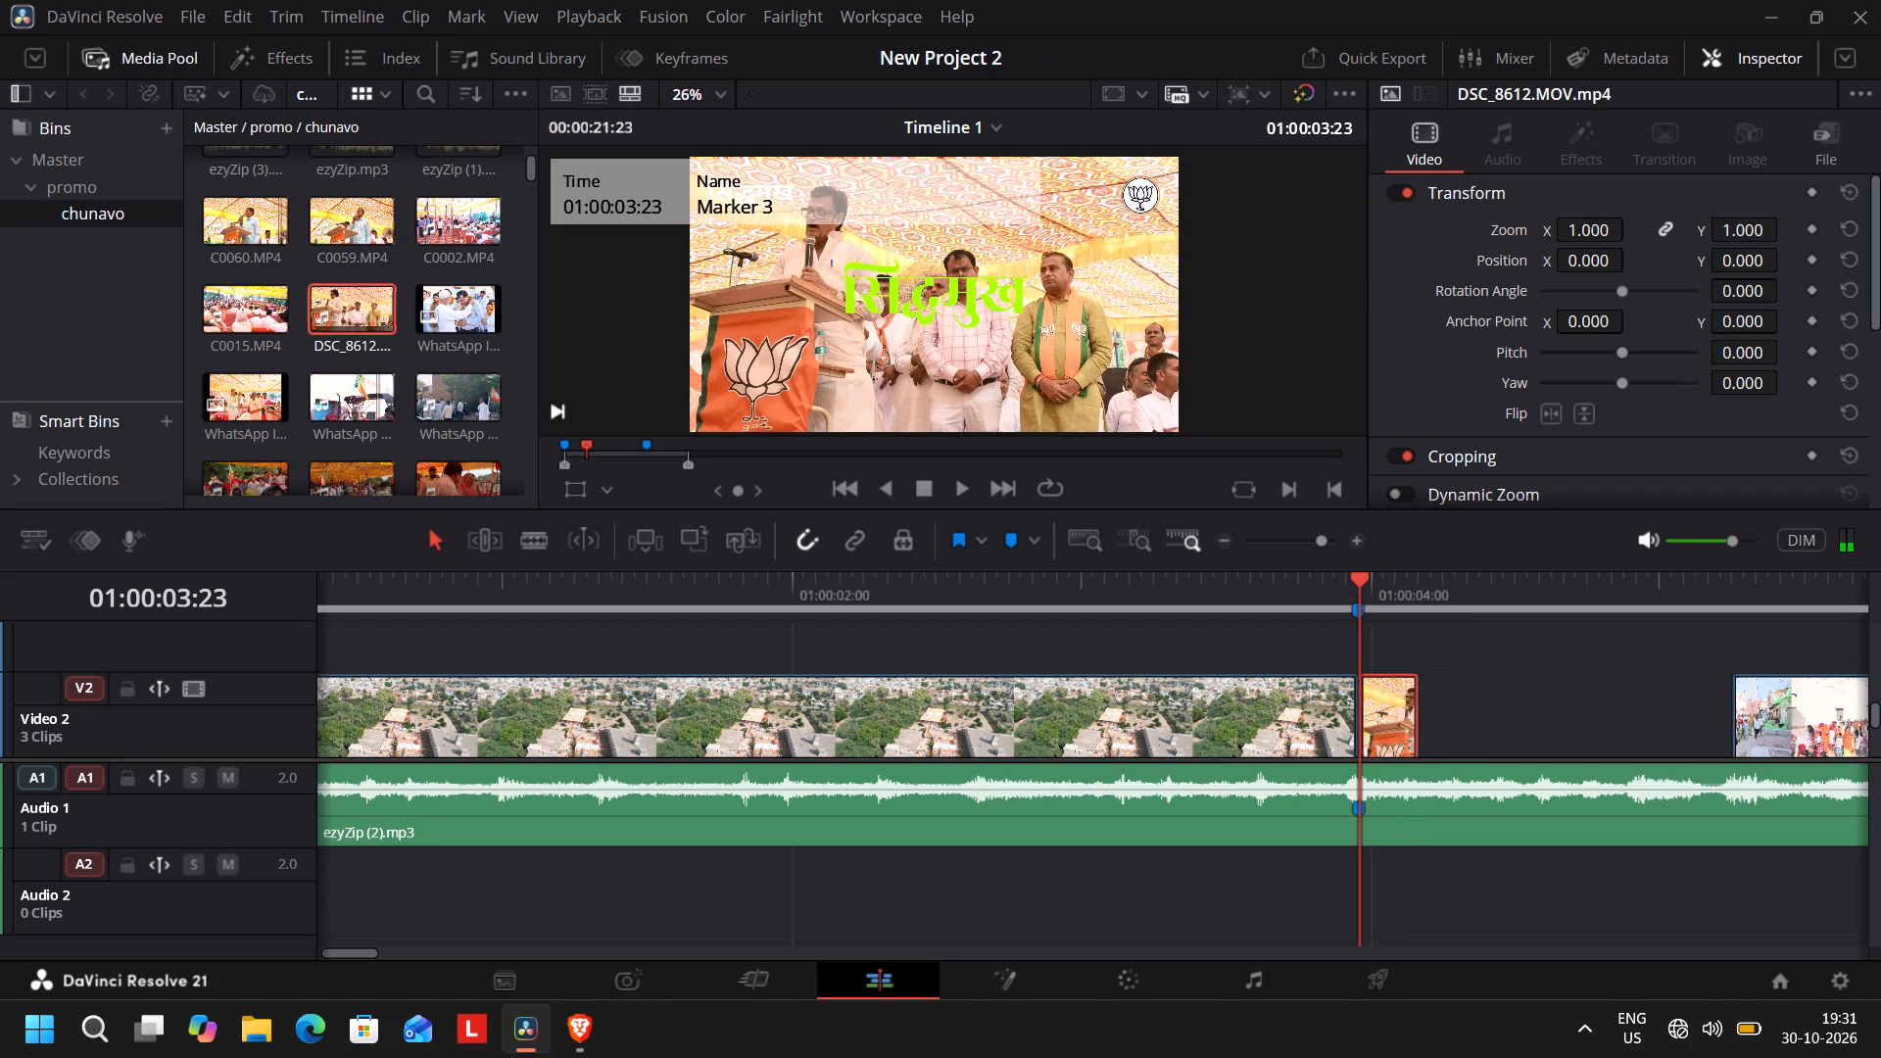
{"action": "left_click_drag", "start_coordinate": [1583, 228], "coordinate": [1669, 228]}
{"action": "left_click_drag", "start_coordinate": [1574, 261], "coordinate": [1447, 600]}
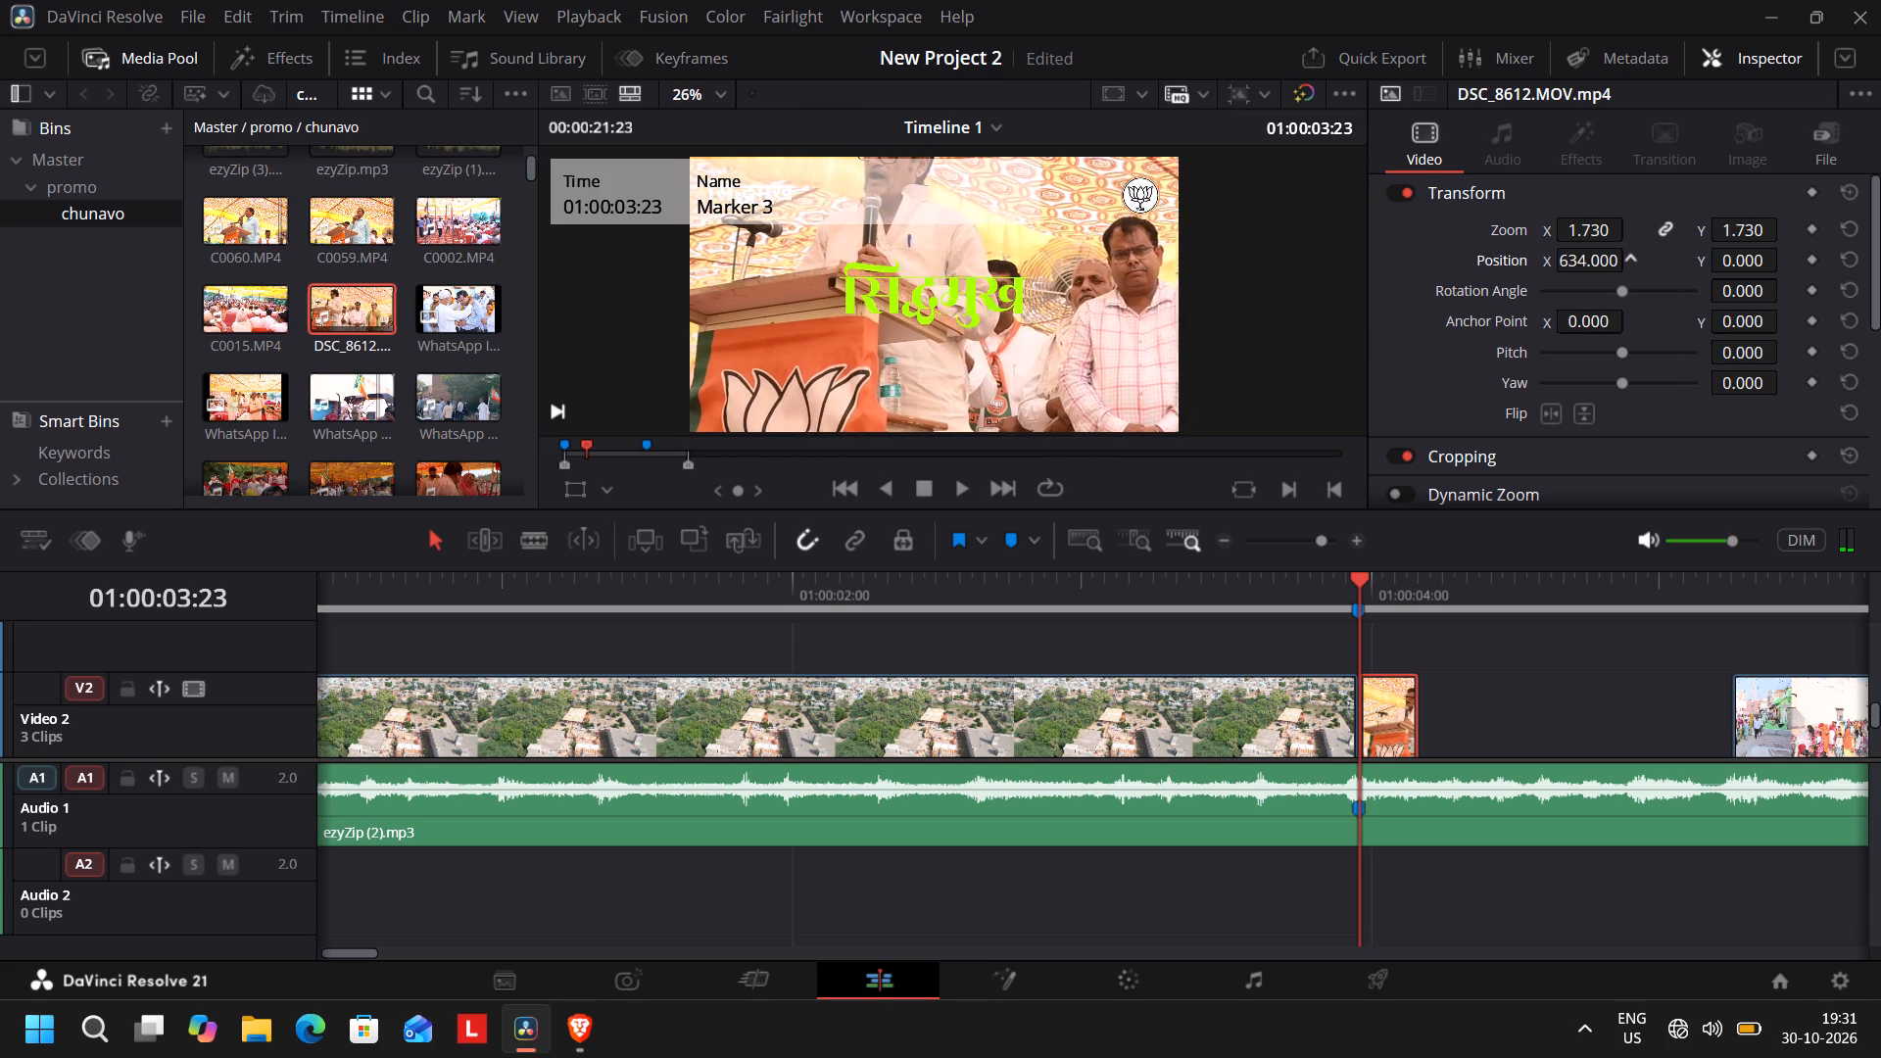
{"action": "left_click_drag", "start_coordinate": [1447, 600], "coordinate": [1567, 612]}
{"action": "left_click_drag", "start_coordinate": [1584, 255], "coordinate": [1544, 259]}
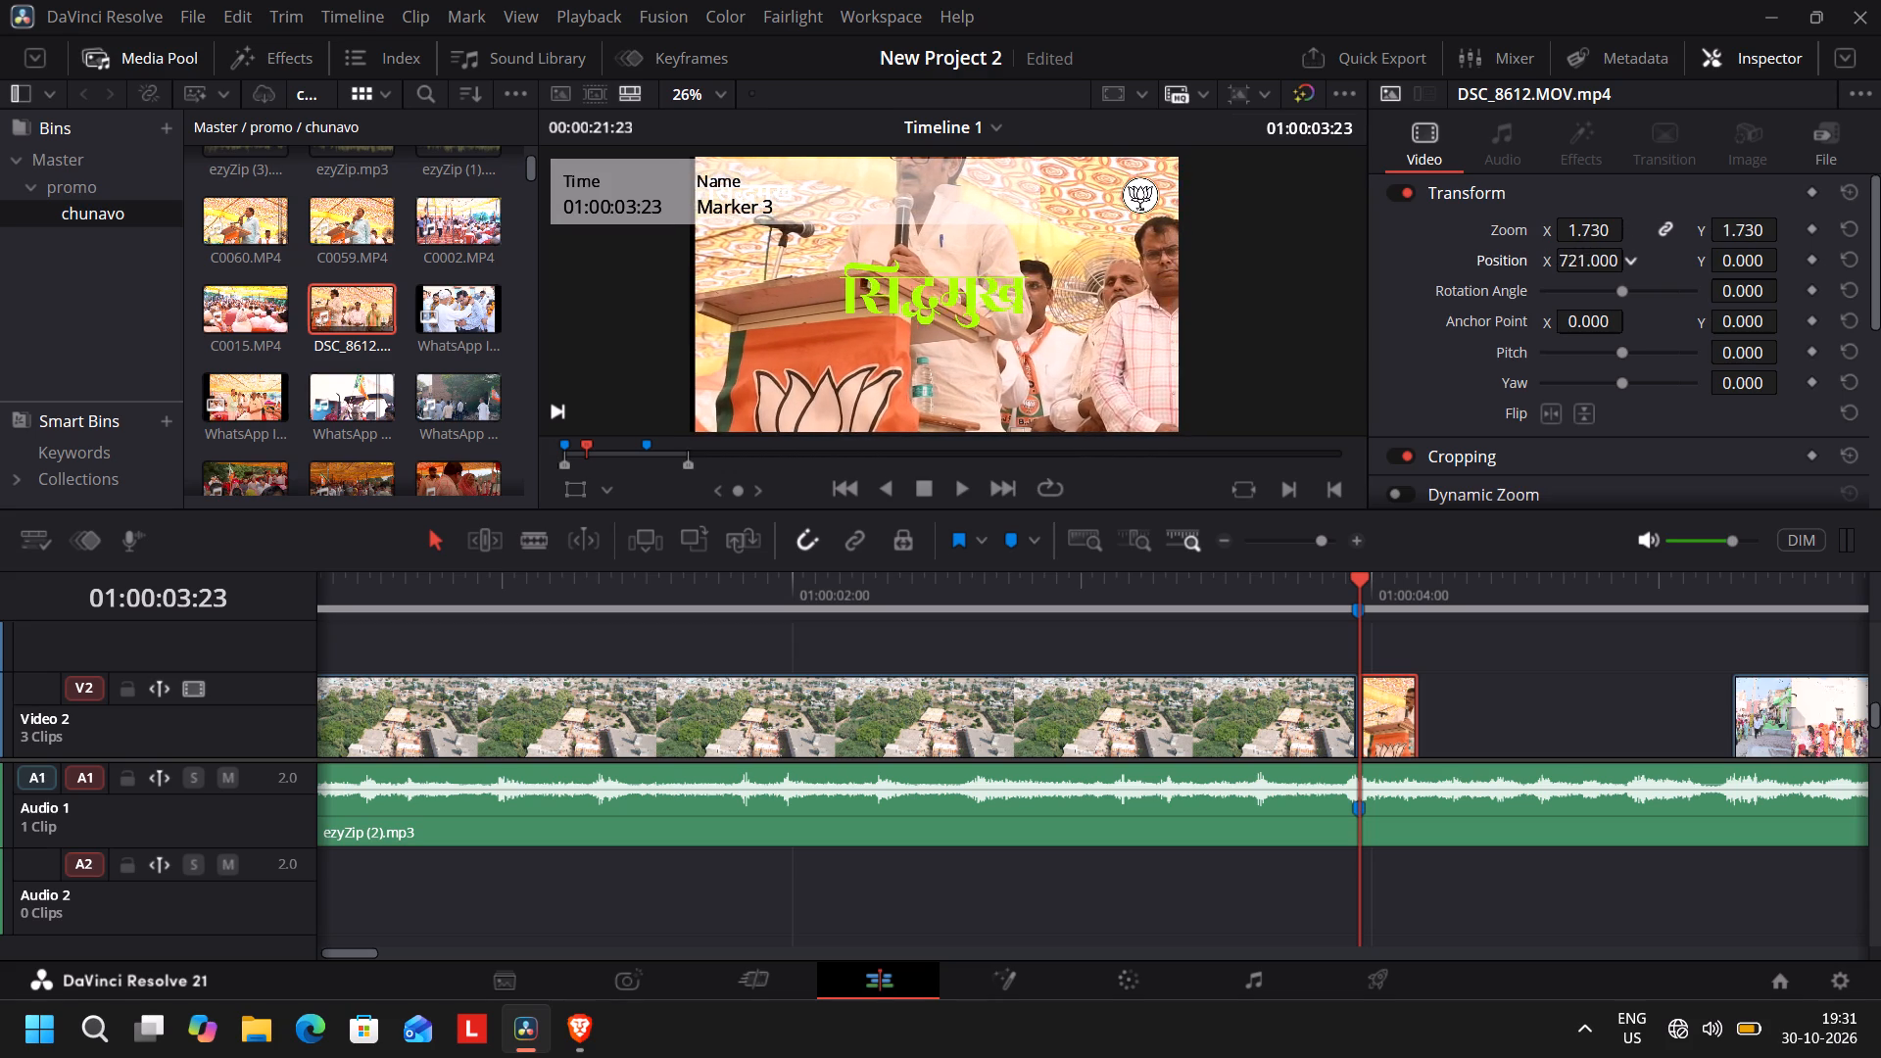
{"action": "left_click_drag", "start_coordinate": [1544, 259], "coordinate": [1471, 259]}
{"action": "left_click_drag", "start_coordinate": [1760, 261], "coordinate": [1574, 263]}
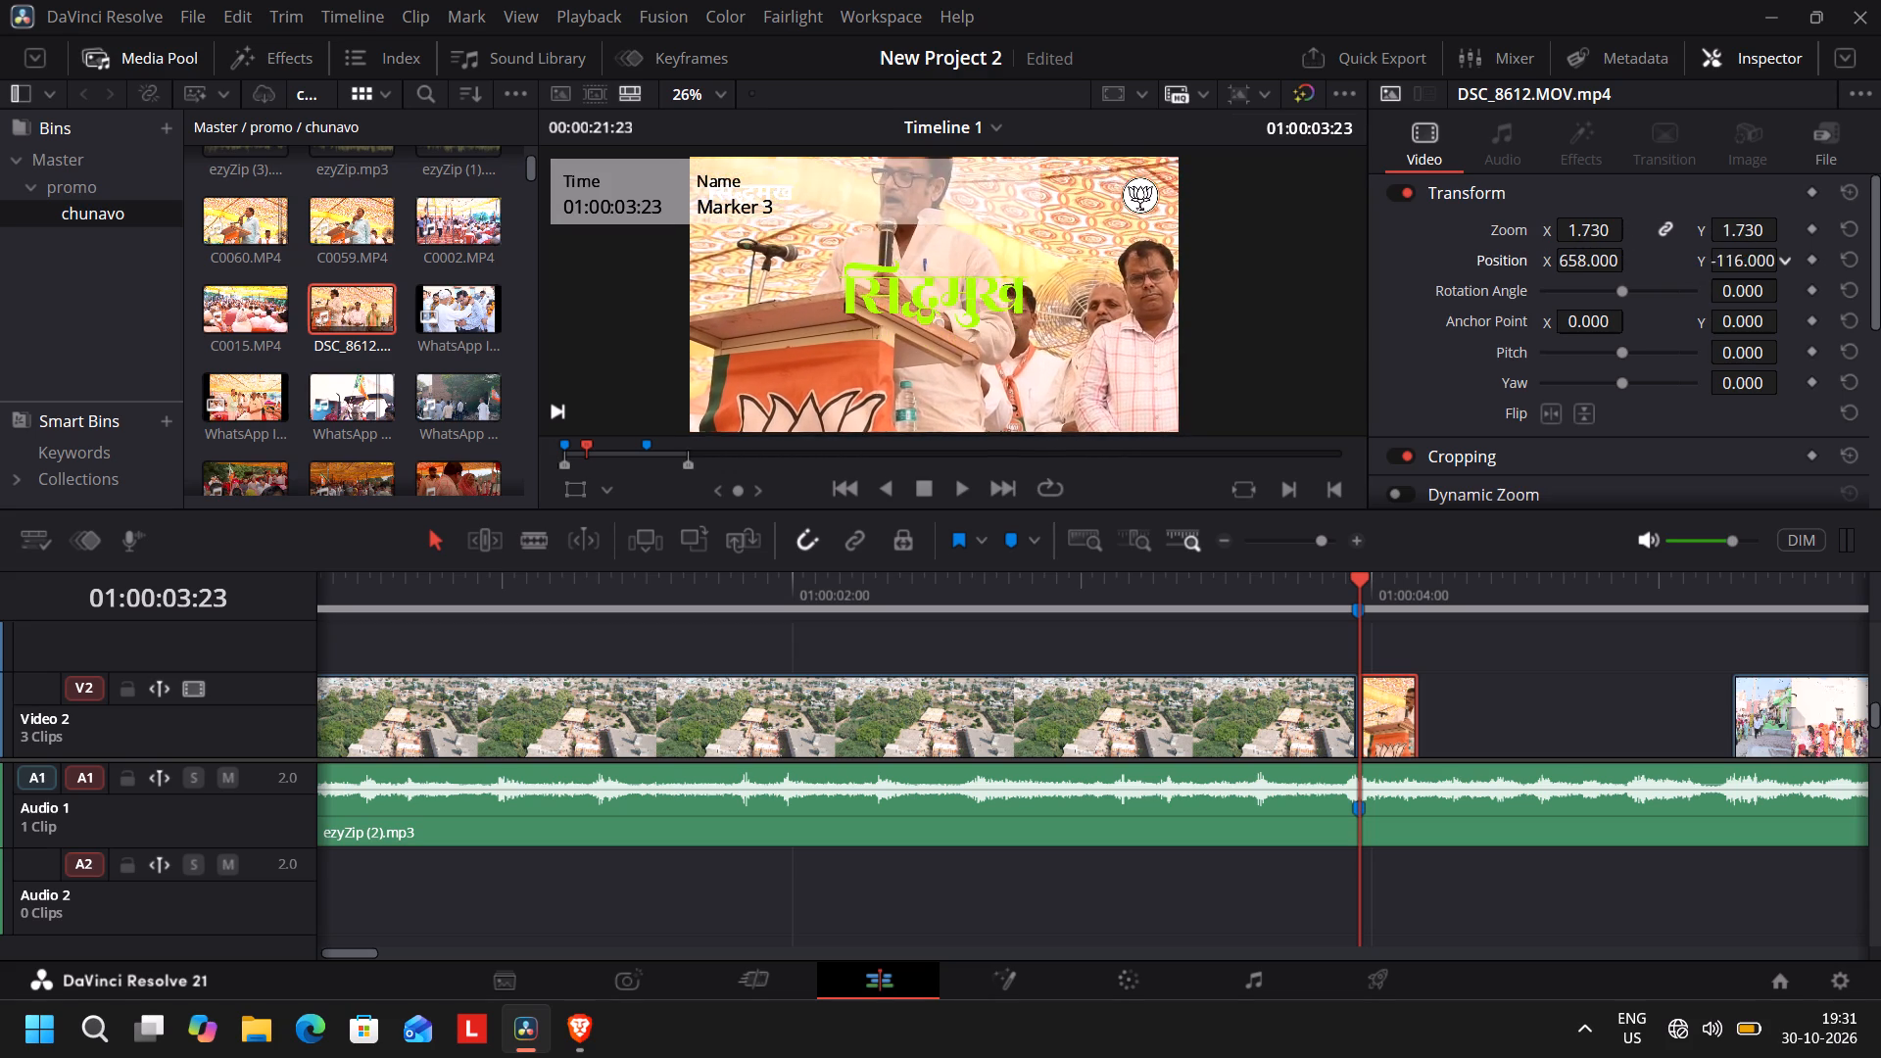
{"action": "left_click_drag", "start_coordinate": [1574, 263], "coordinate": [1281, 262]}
Tighten the DSC_8612 framing on the speaker's face with Zoom 2.080, Position X 1008 and Position Y -725.
{"action": "left_click_drag", "start_coordinate": [1606, 235], "coordinate": [1689, 233]}
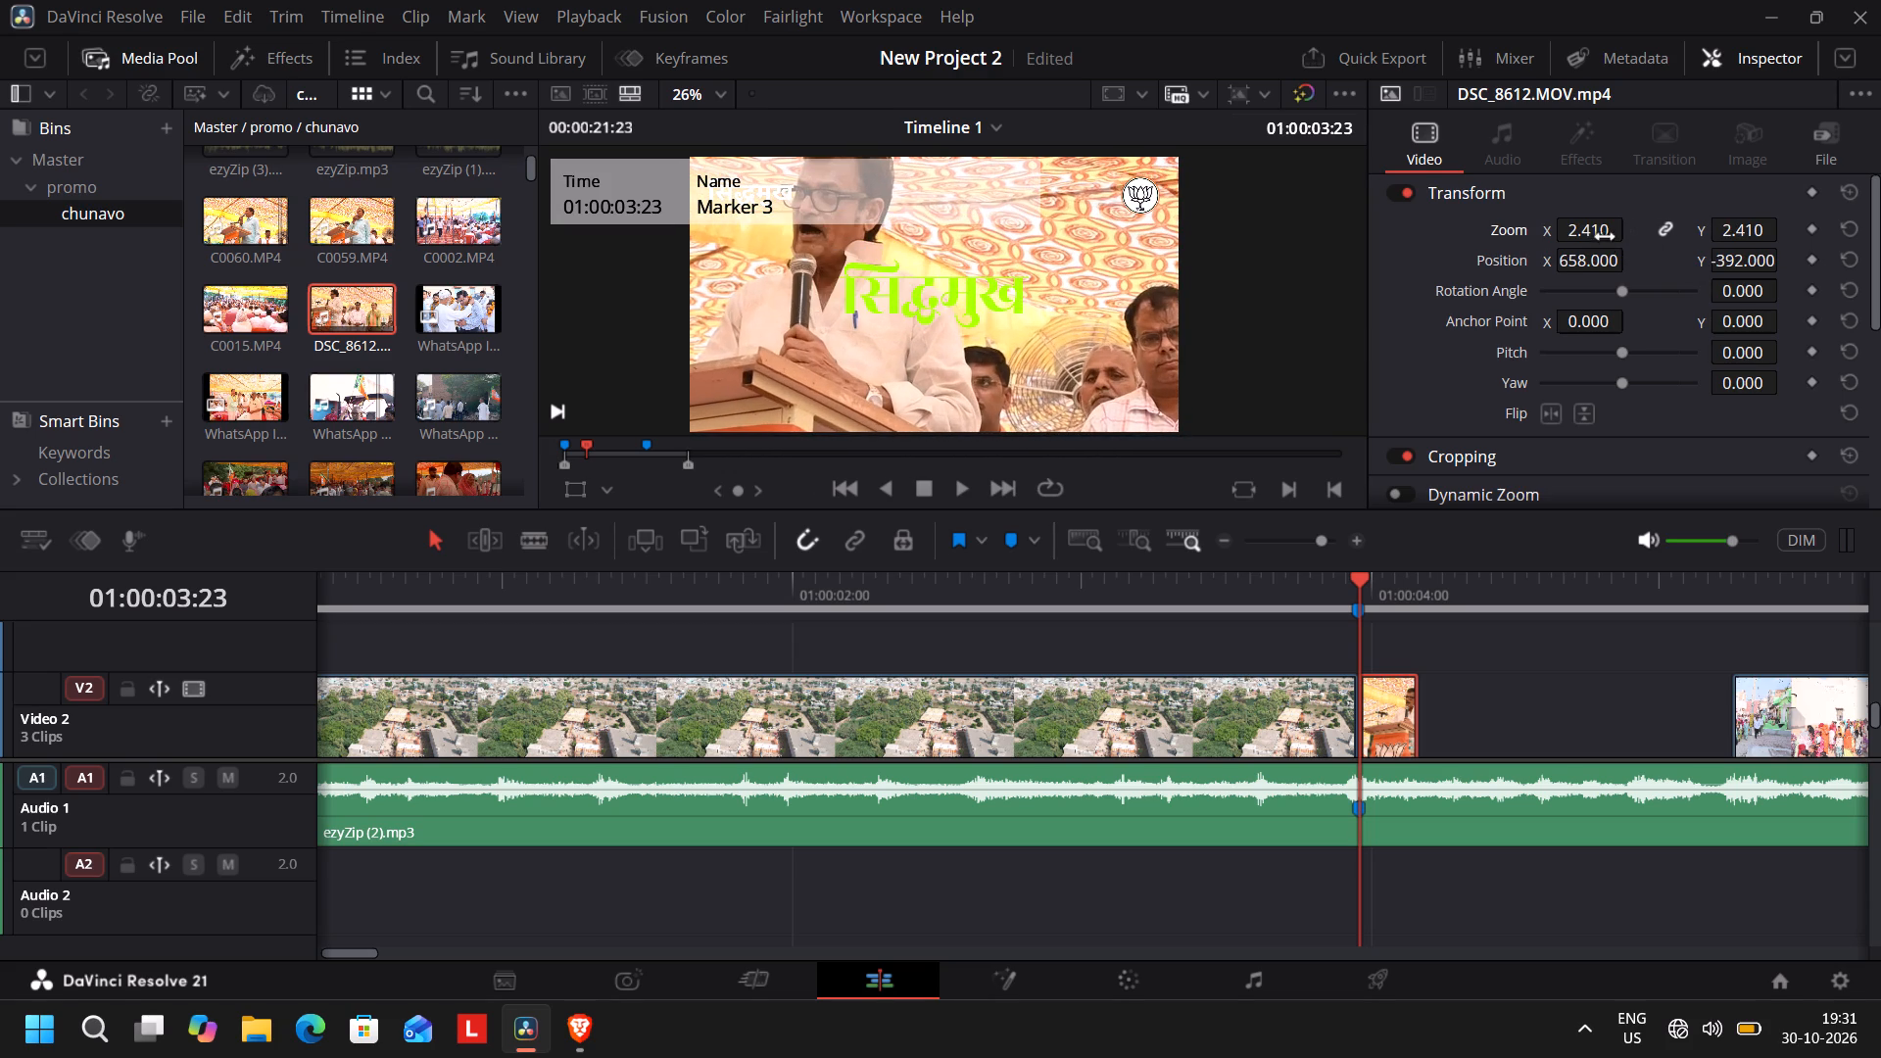
{"action": "left_click_drag", "start_coordinate": [1580, 262], "coordinate": [1342, 600]}
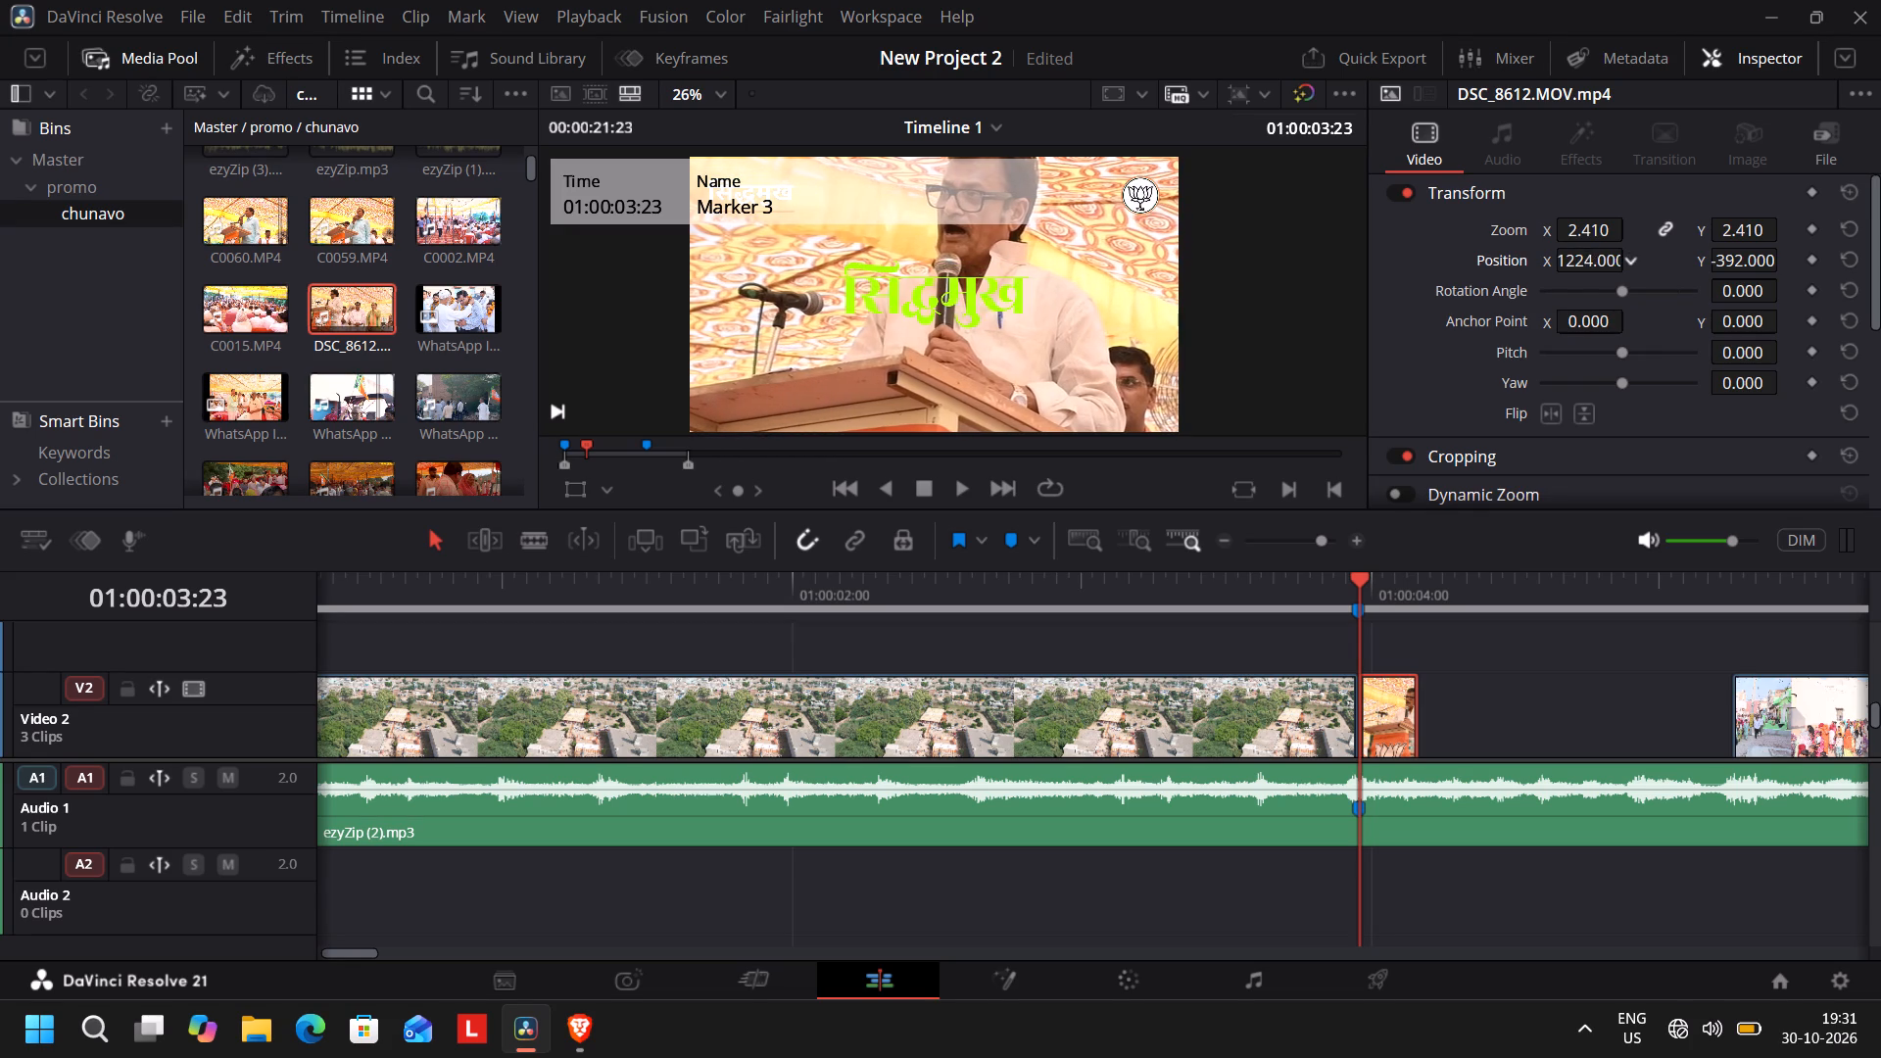
{"action": "left_click_drag", "start_coordinate": [1342, 600], "coordinate": [1329, 600]}
{"action": "left_click_drag", "start_coordinate": [1738, 257], "coordinate": [1295, 232]}
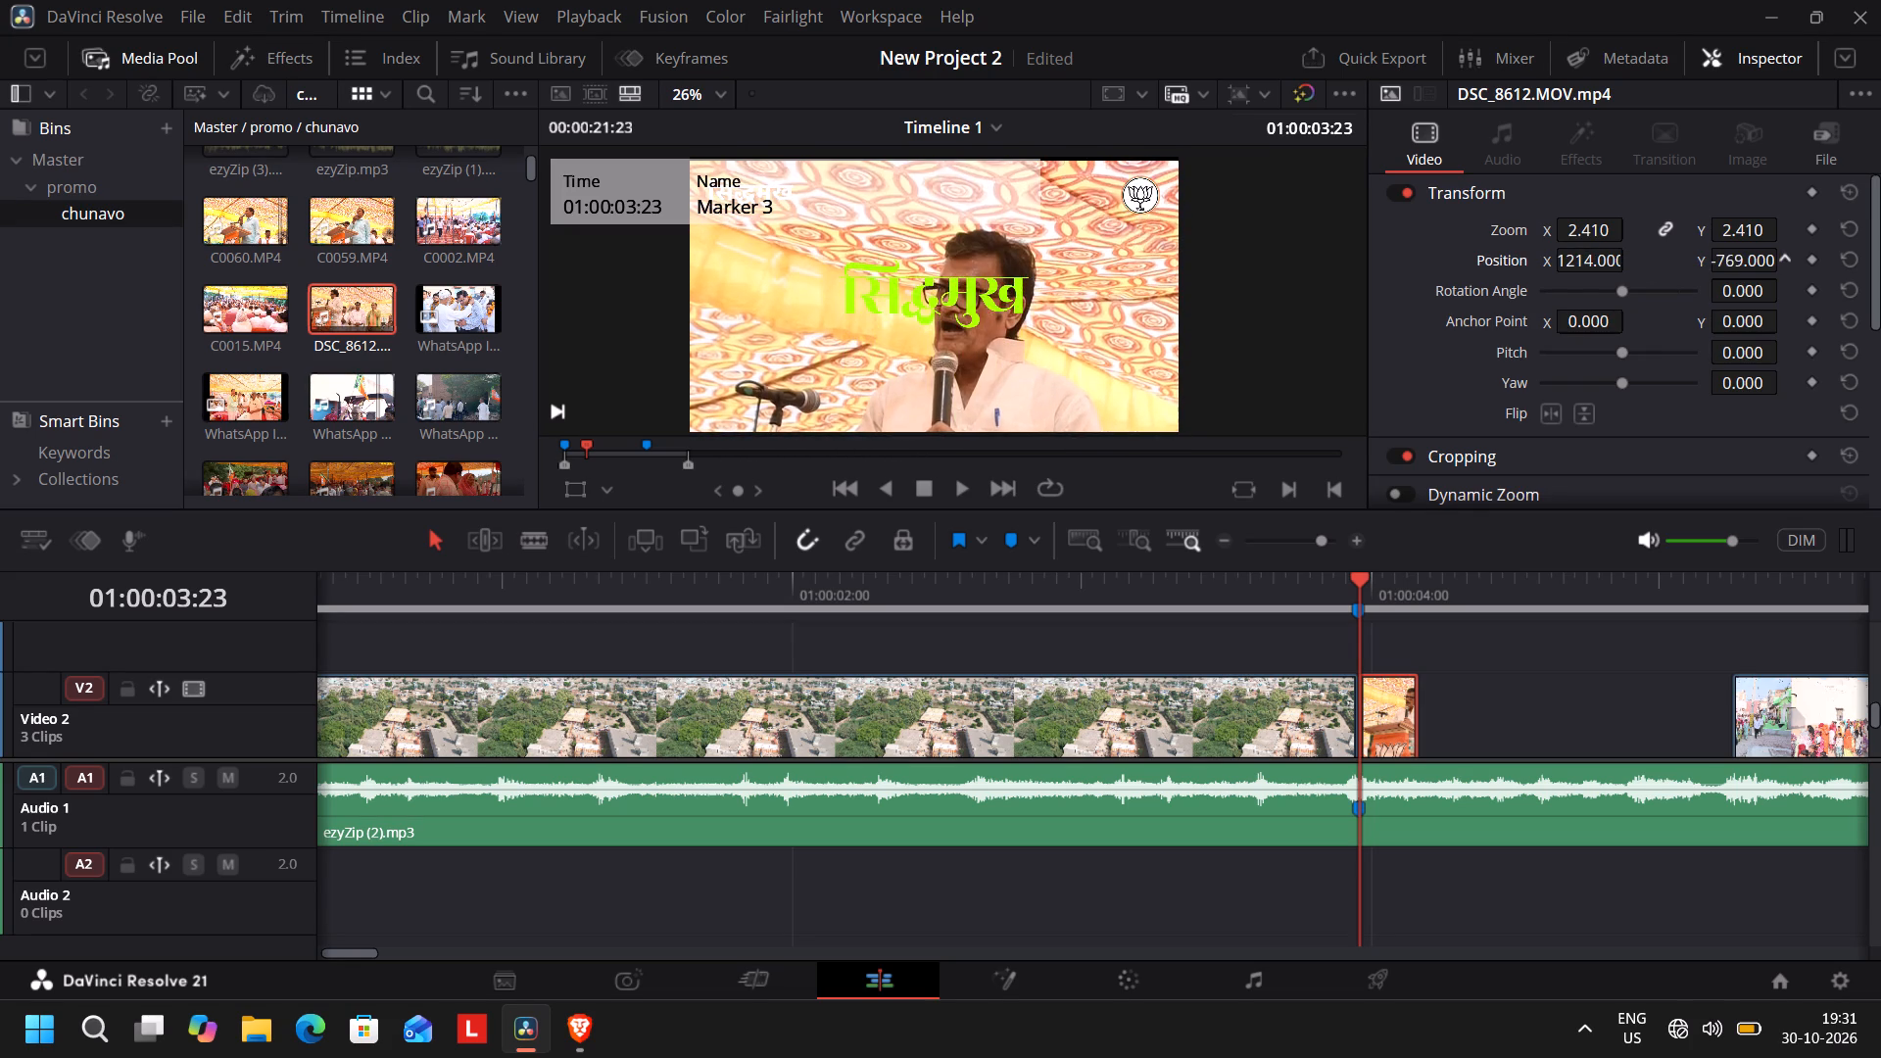
{"action": "left_click_drag", "start_coordinate": [1295, 232], "coordinate": [1329, 235]}
{"action": "left_click_drag", "start_coordinate": [1586, 225], "coordinate": [1546, 226]}
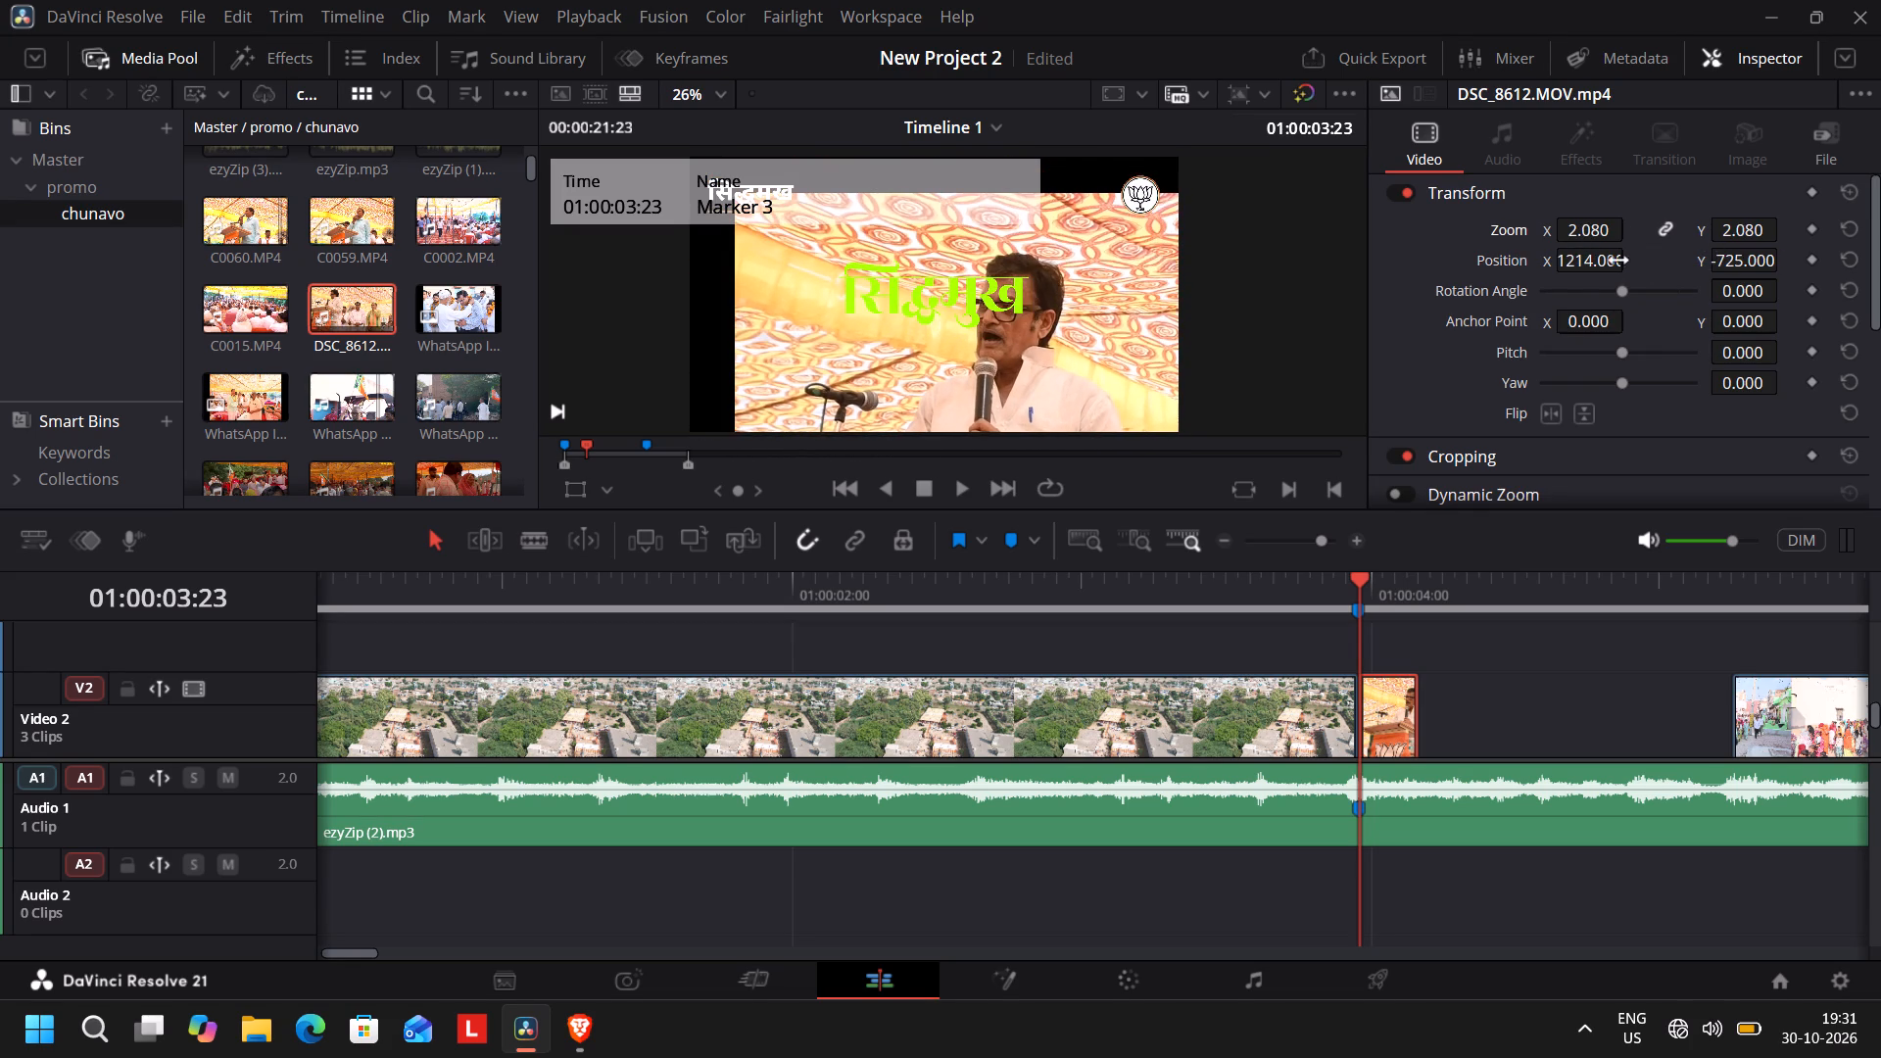
{"action": "left_click_drag", "start_coordinate": [1616, 266], "coordinate": [1364, 265]}
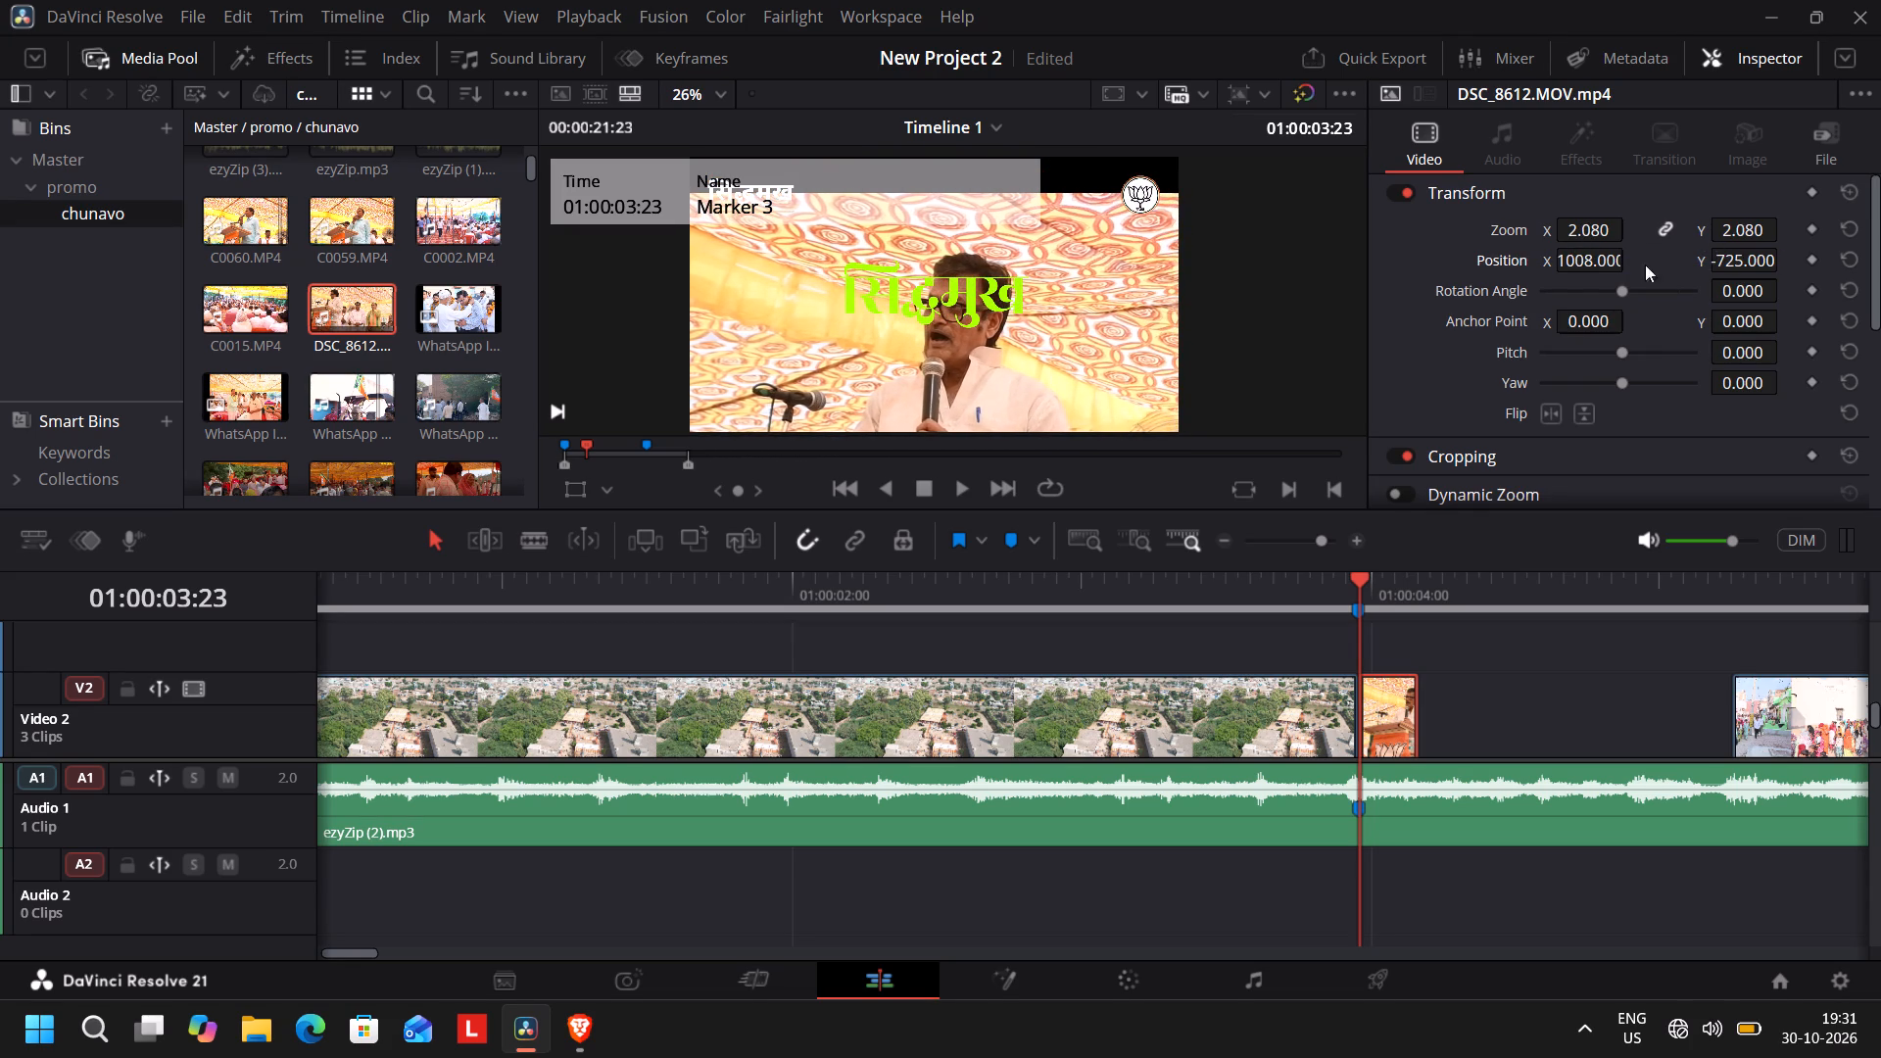
Reposition the short DSC_8612 clip so the speaker's head is fully in frame, with Position X 958 and Position Y -433.
{"action": "left_click_drag", "start_coordinate": [1742, 265], "coordinate": [1098, 558]}
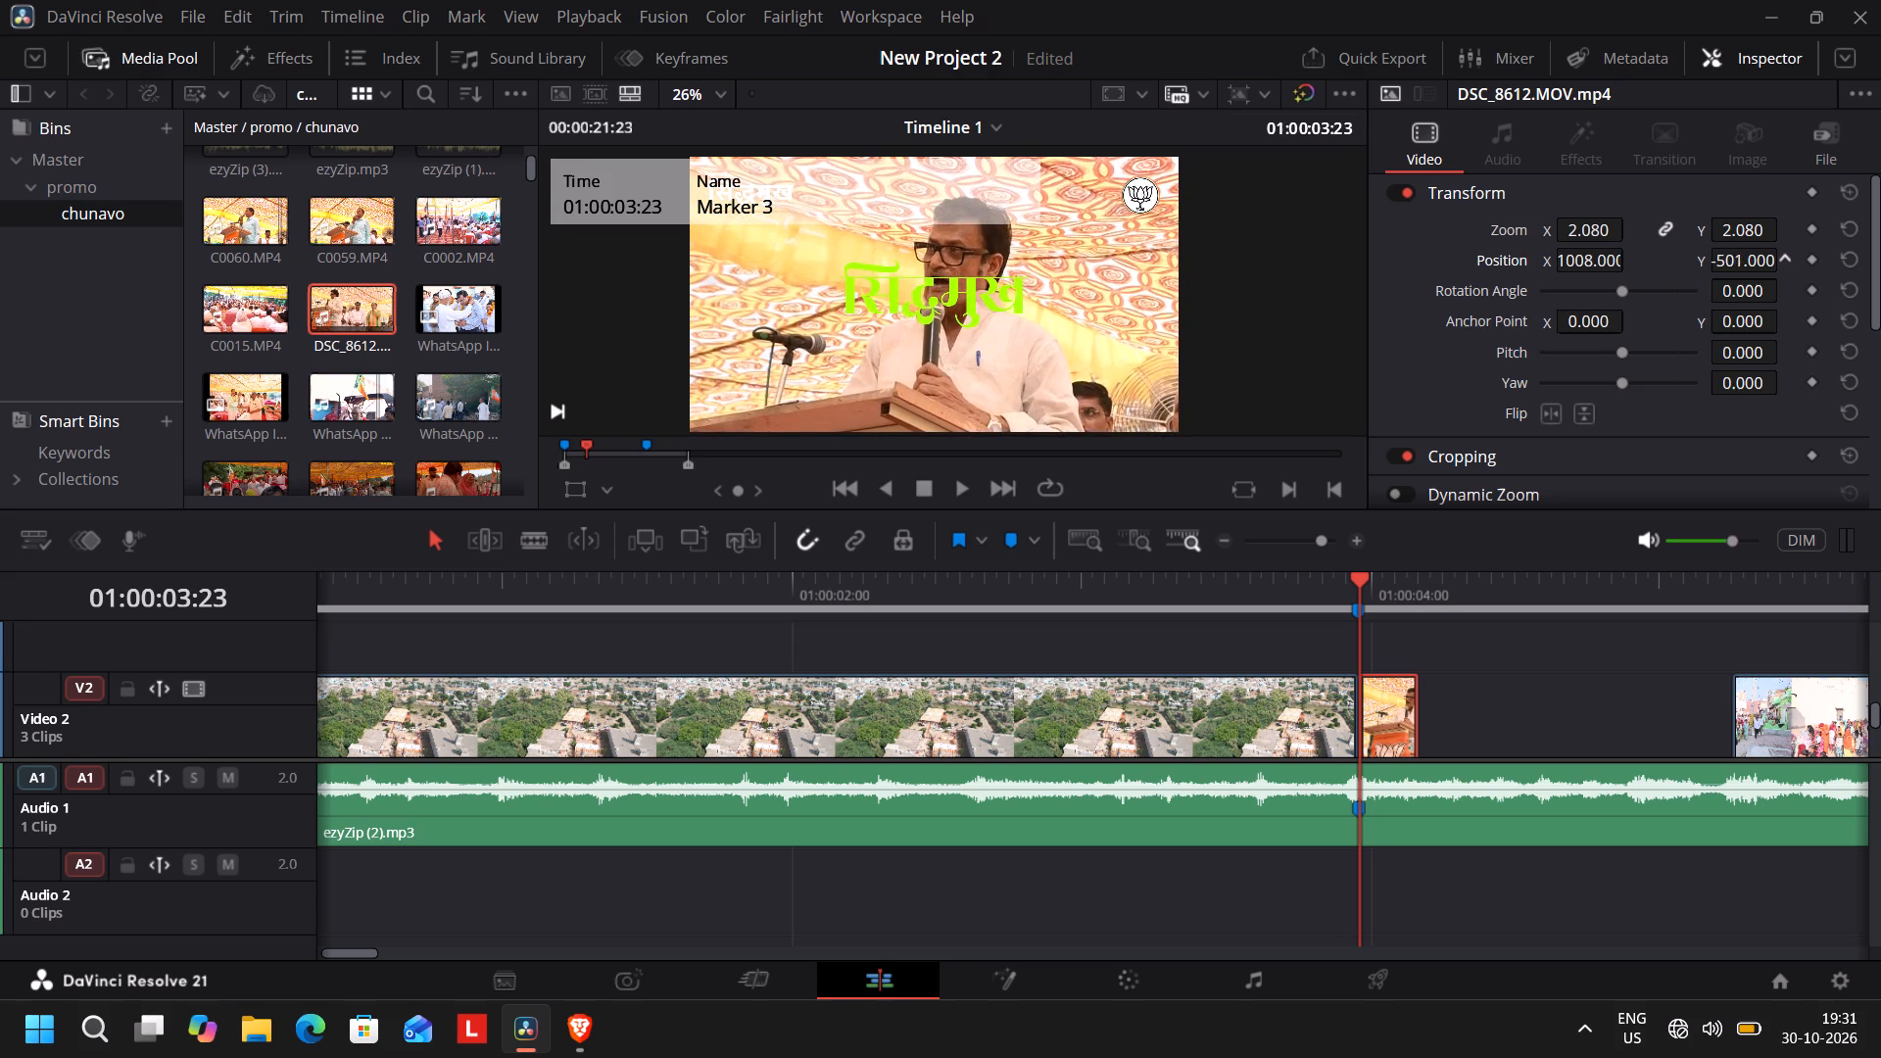
{"action": "left_click_drag", "start_coordinate": [1098, 558], "coordinate": [1230, 565]}
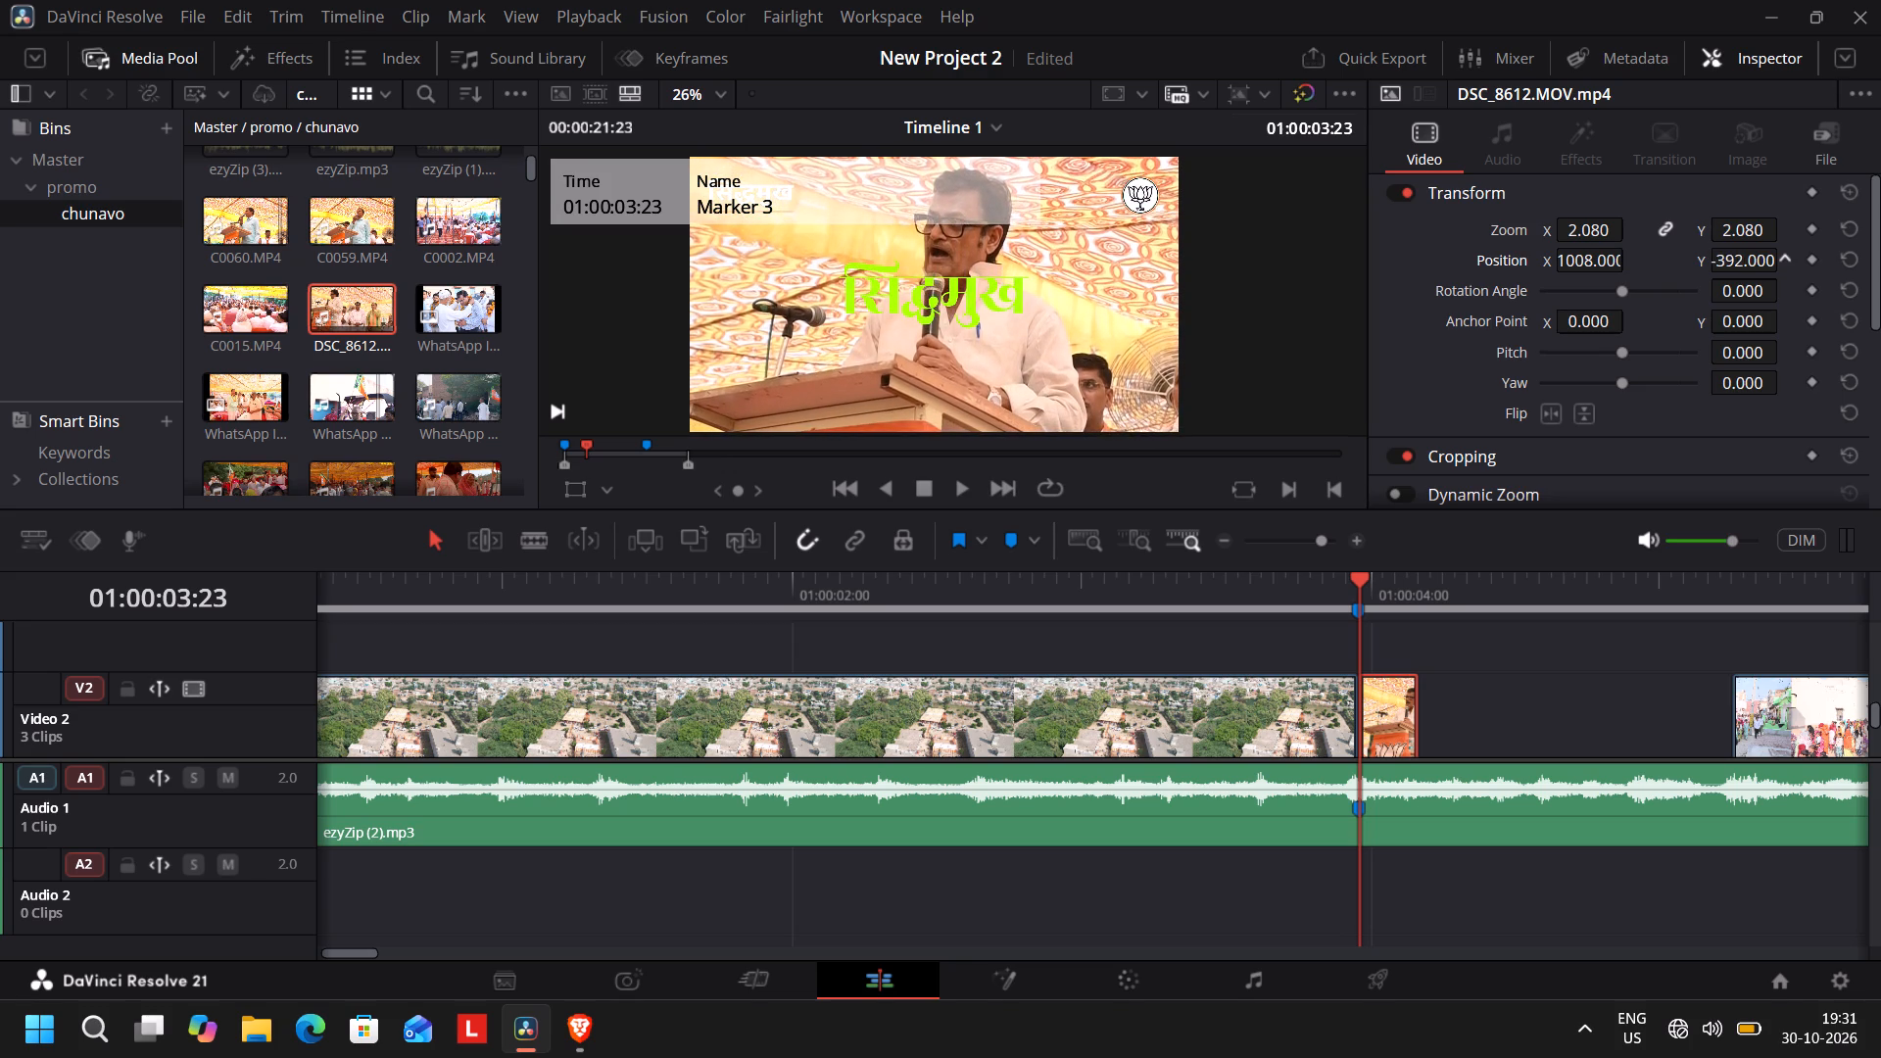
{"action": "left_click_drag", "start_coordinate": [1230, 565], "coordinate": [1180, 562]}
{"action": "left_click_drag", "start_coordinate": [1594, 265], "coordinate": [1533, 261]}
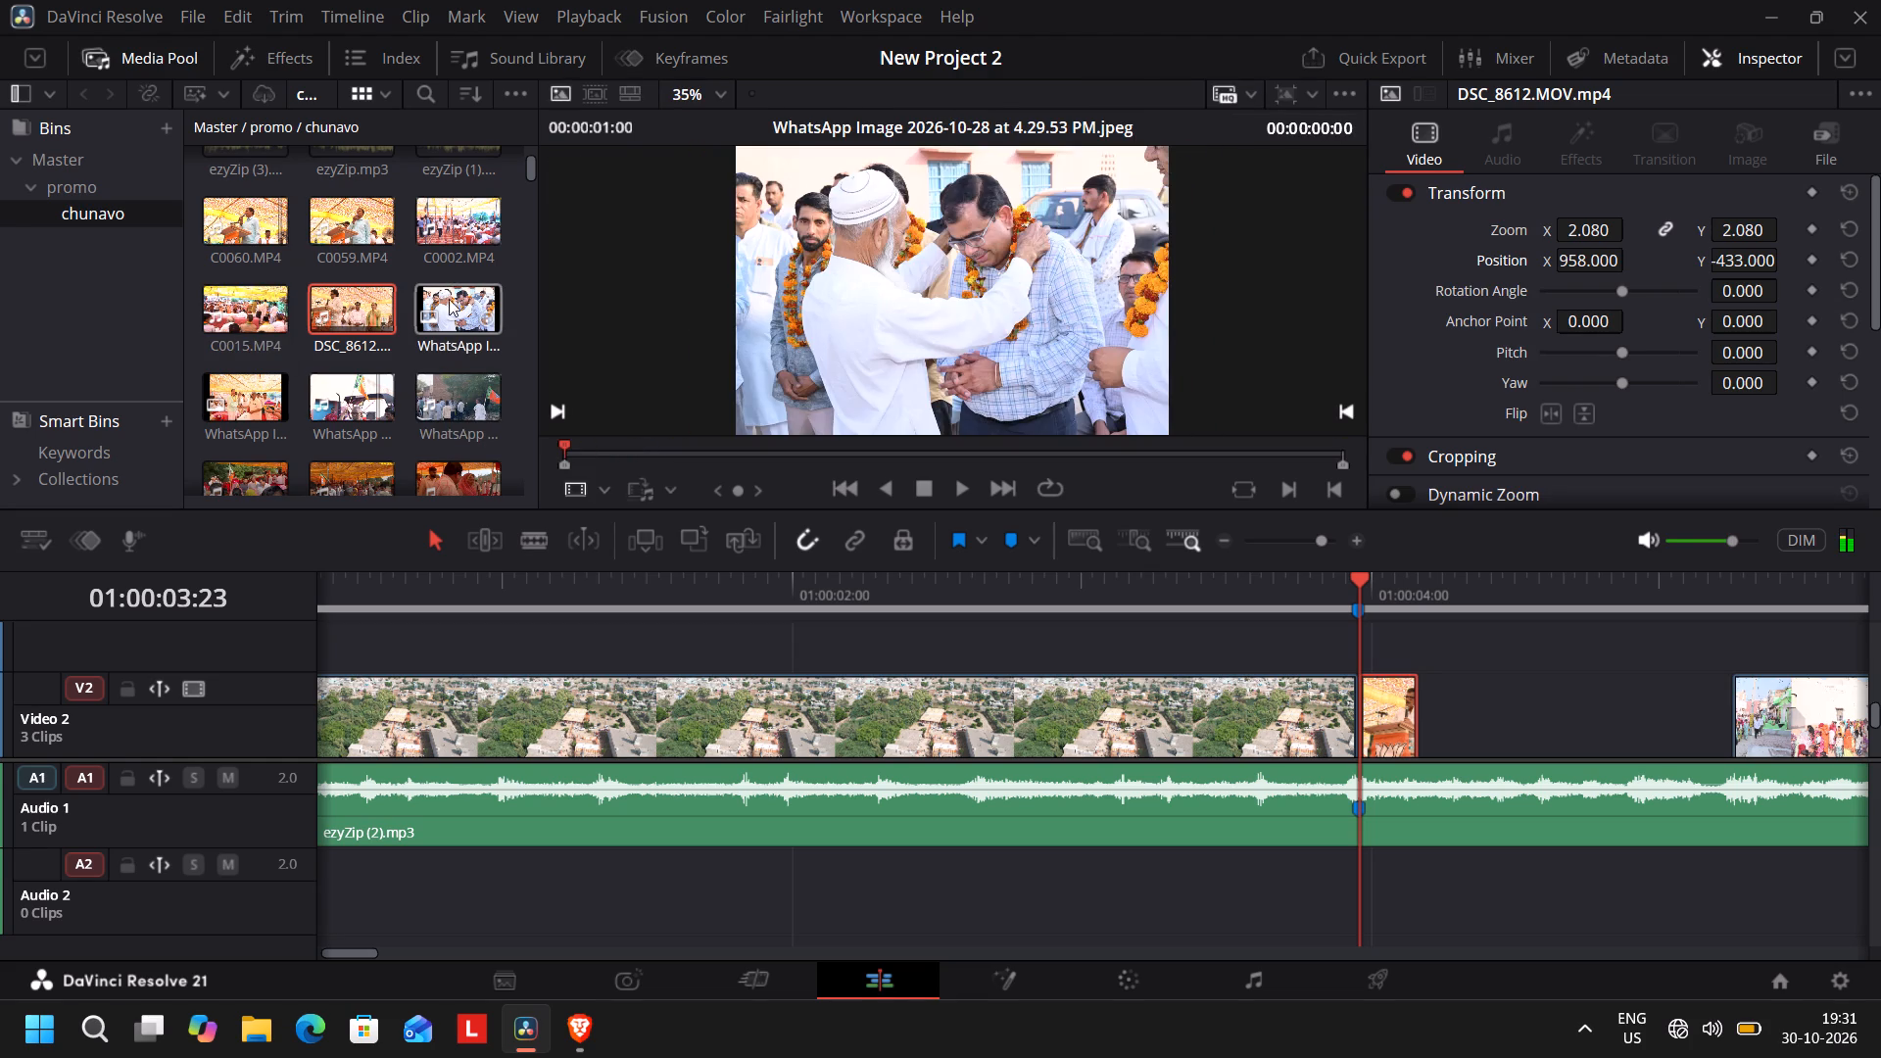
Browse the images and WhatsApp clips in the chunavo bin for footage to follow the short DSC_8612 clip.
{"action": "scroll", "coordinate": [415, 374], "scroll_direction": "down", "scroll_amount": 1}
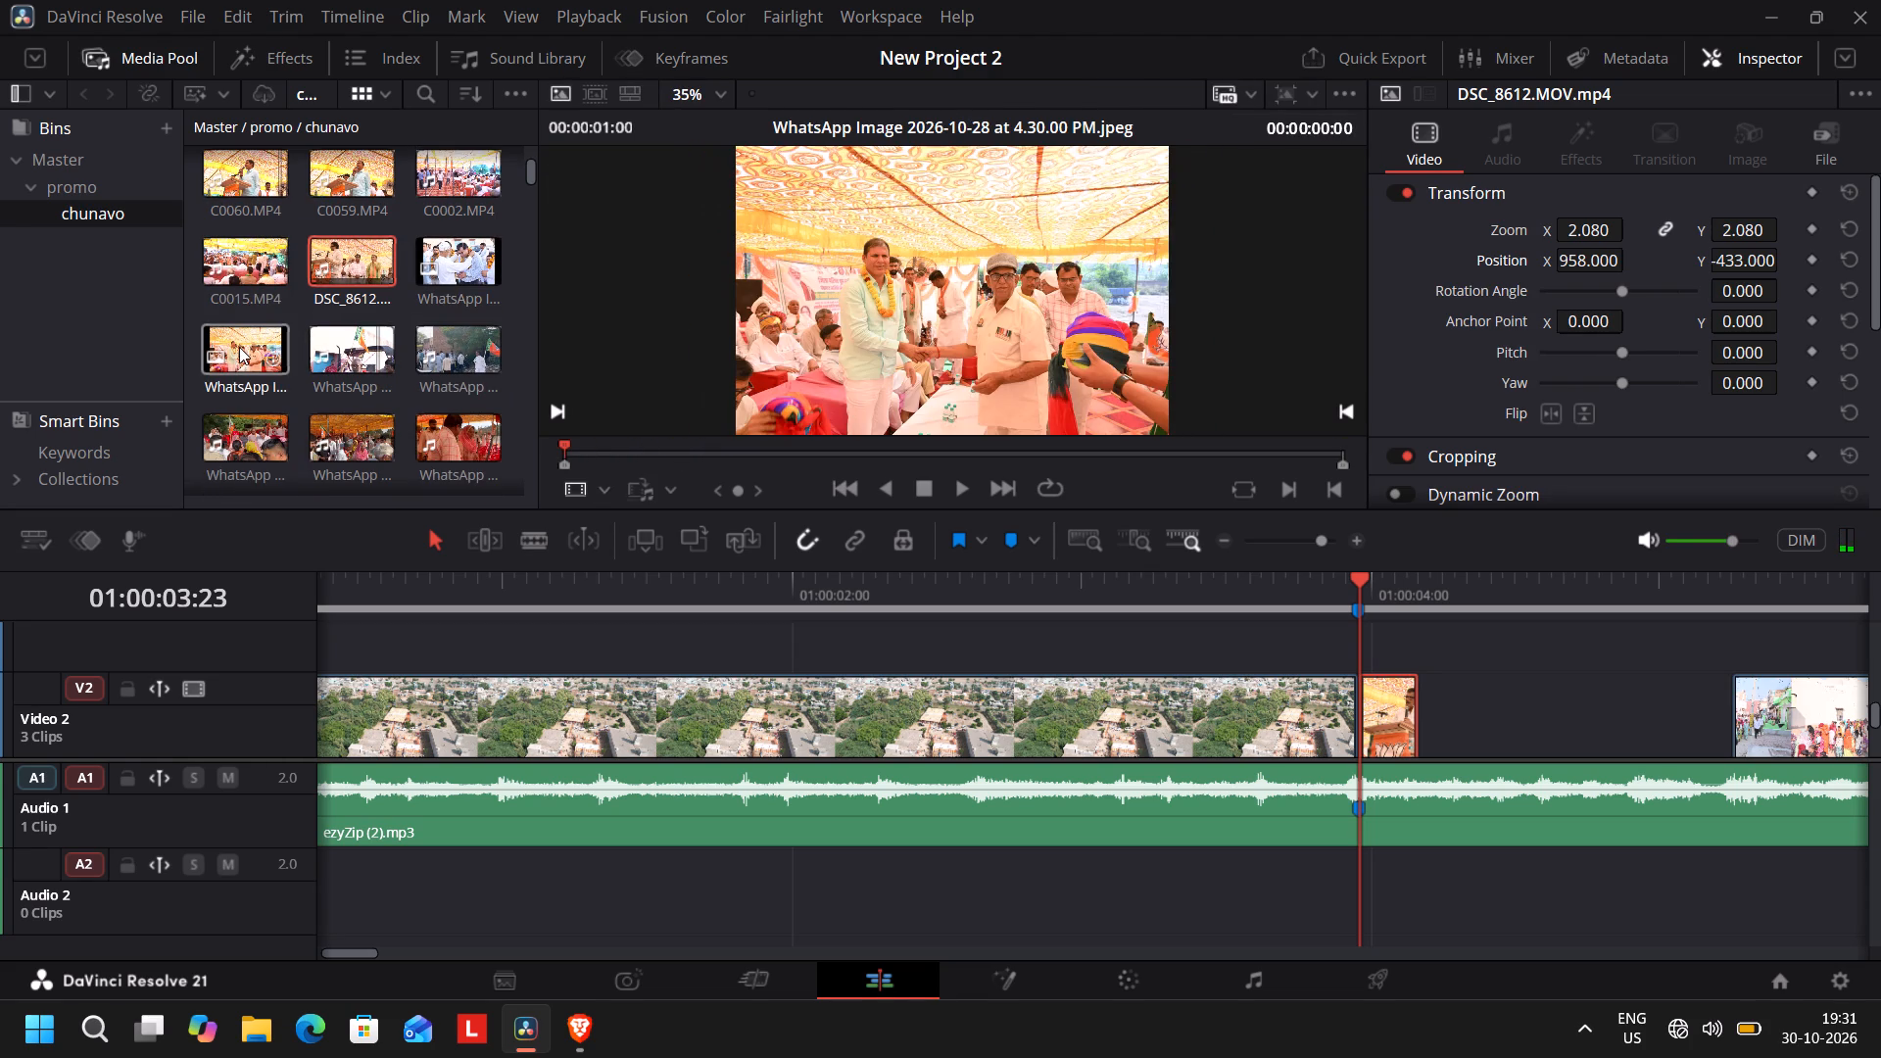
{"action": "scroll", "coordinate": [336, 400], "scroll_direction": "down", "scroll_amount": 1}
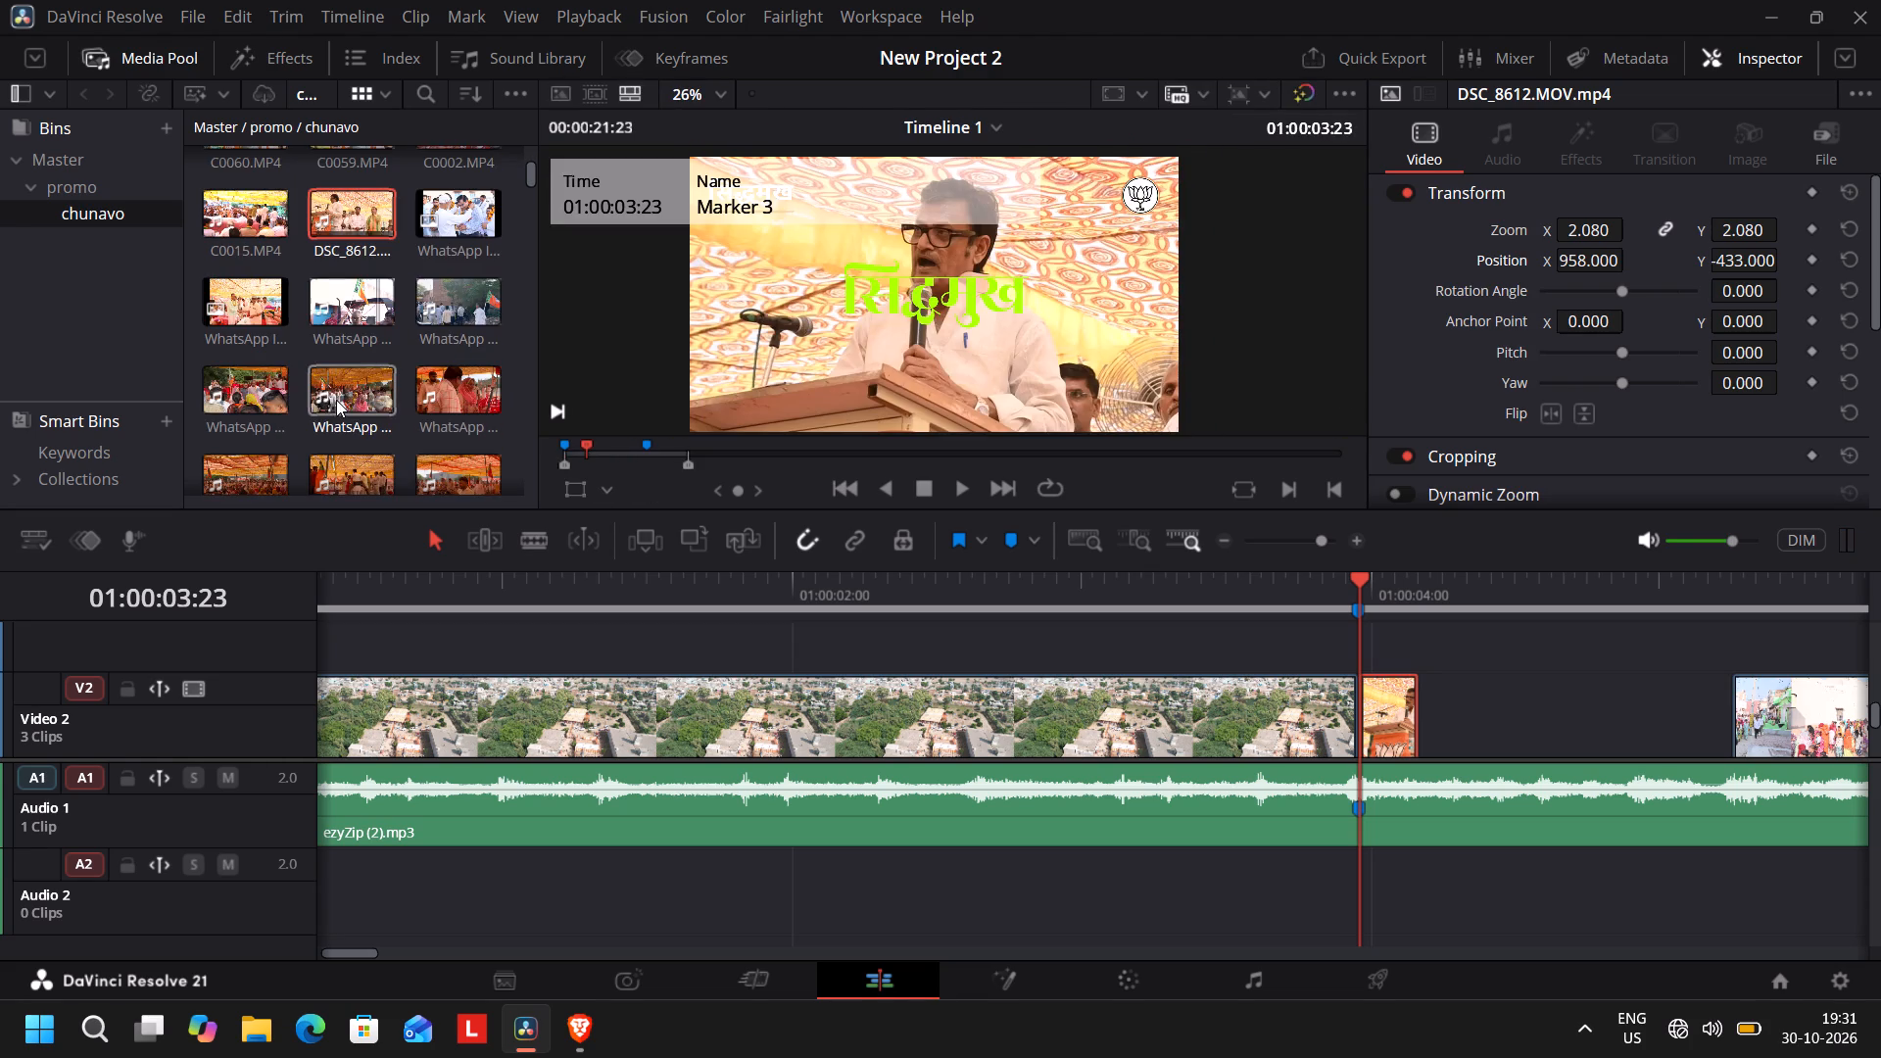
{"action": "scroll", "coordinate": [444, 379], "scroll_direction": "down", "scroll_amount": 2}
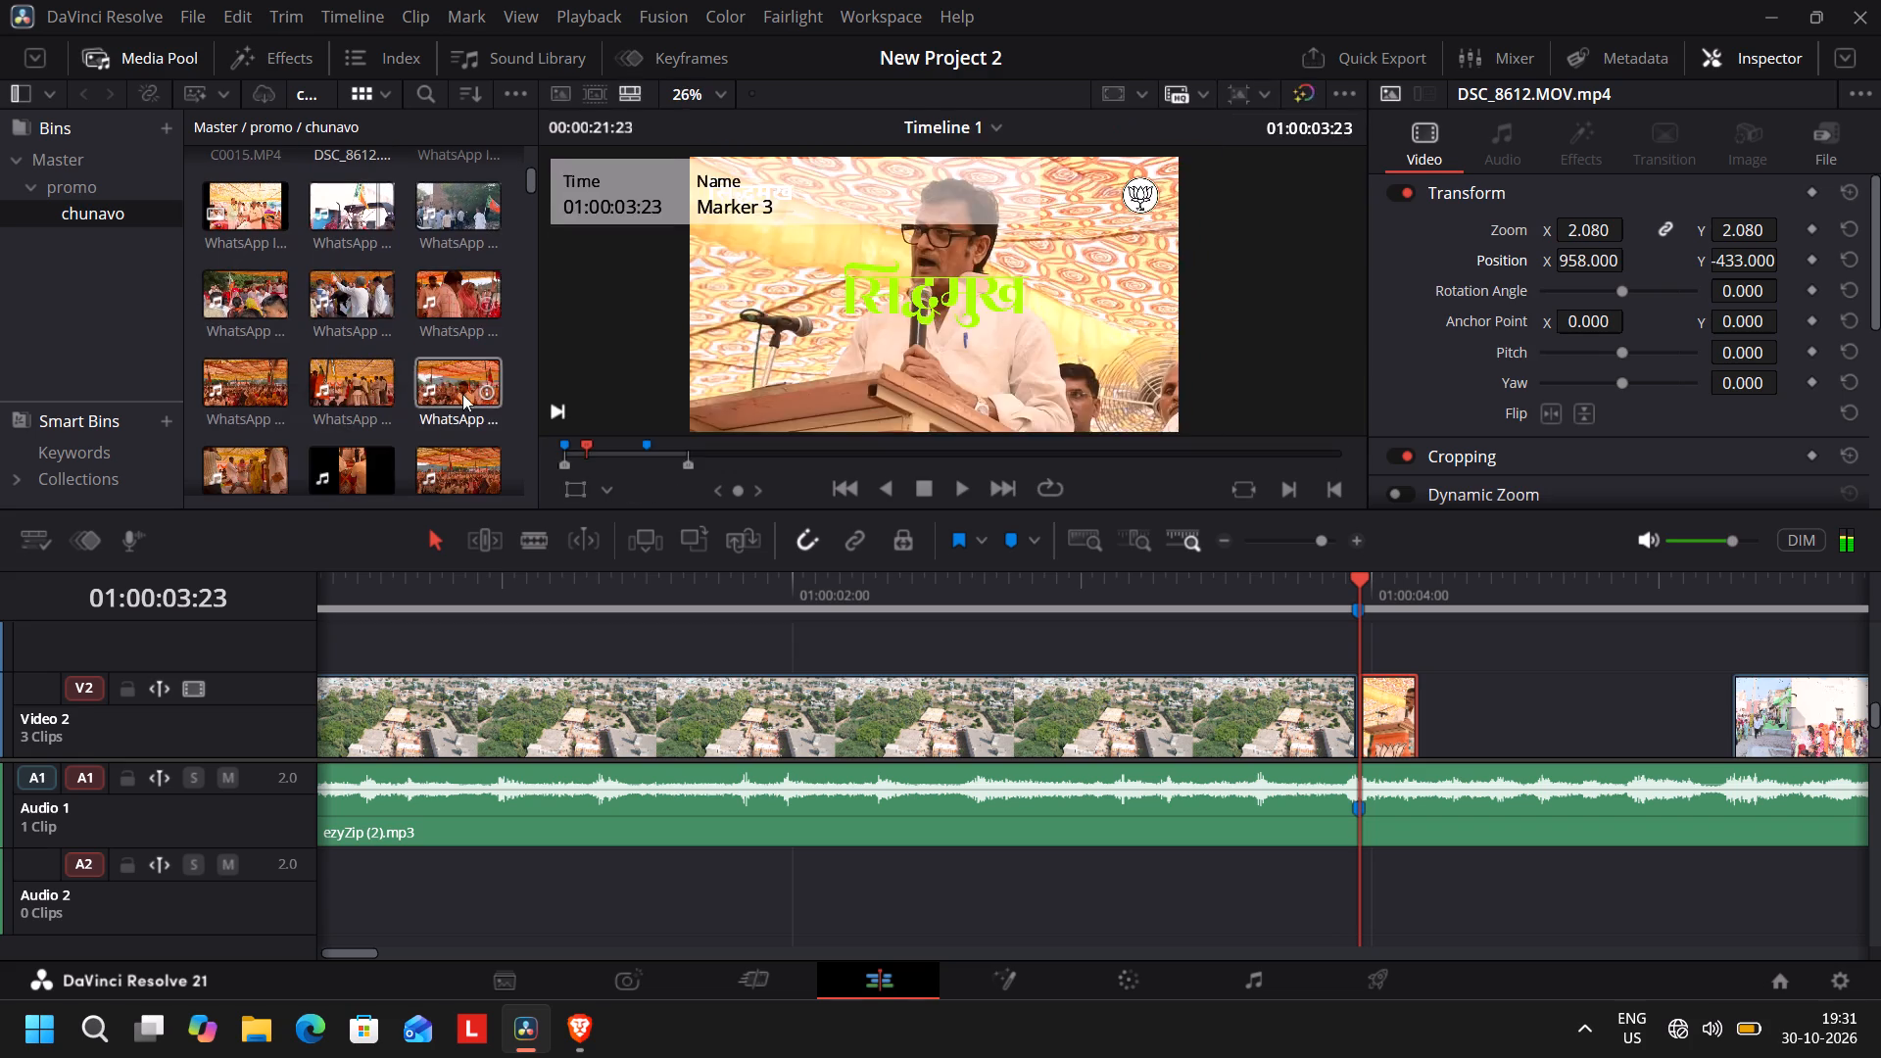
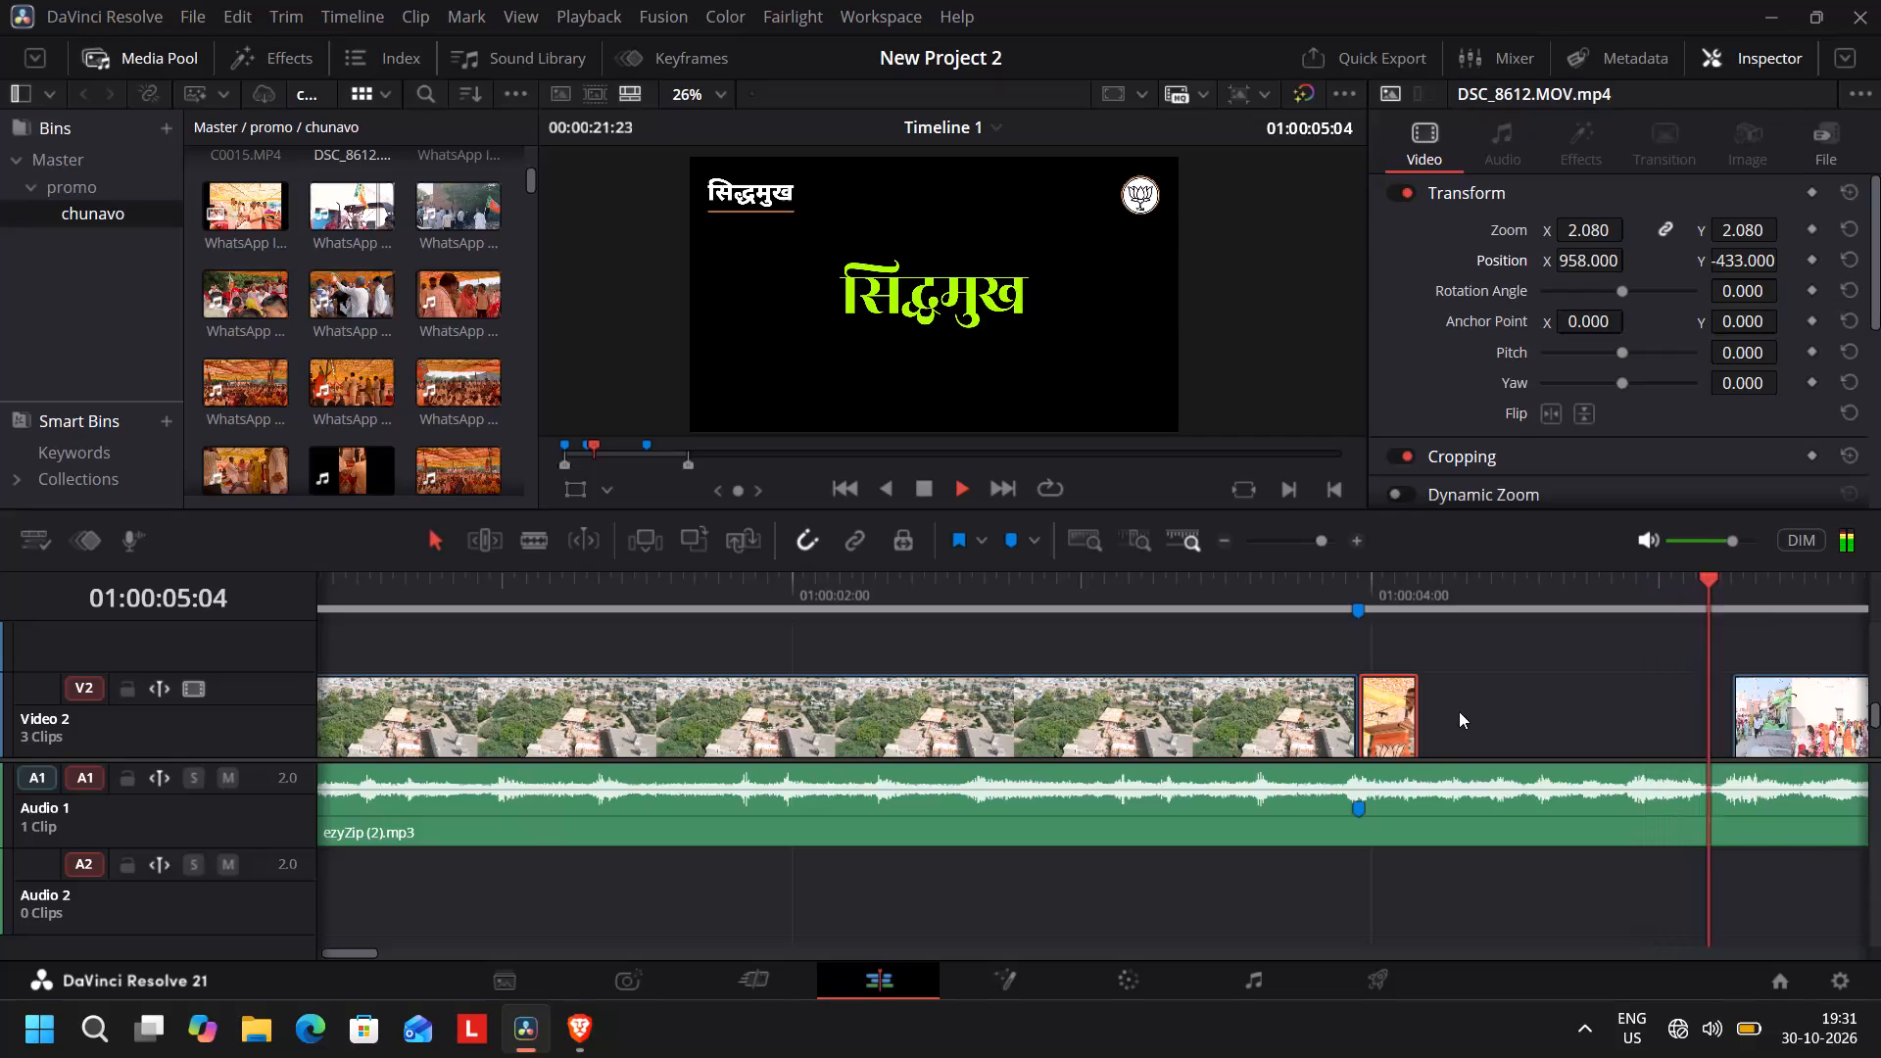
Browse the clips and photos in the chunavo bin for footage to follow the short DSC_8612 speaker clip.
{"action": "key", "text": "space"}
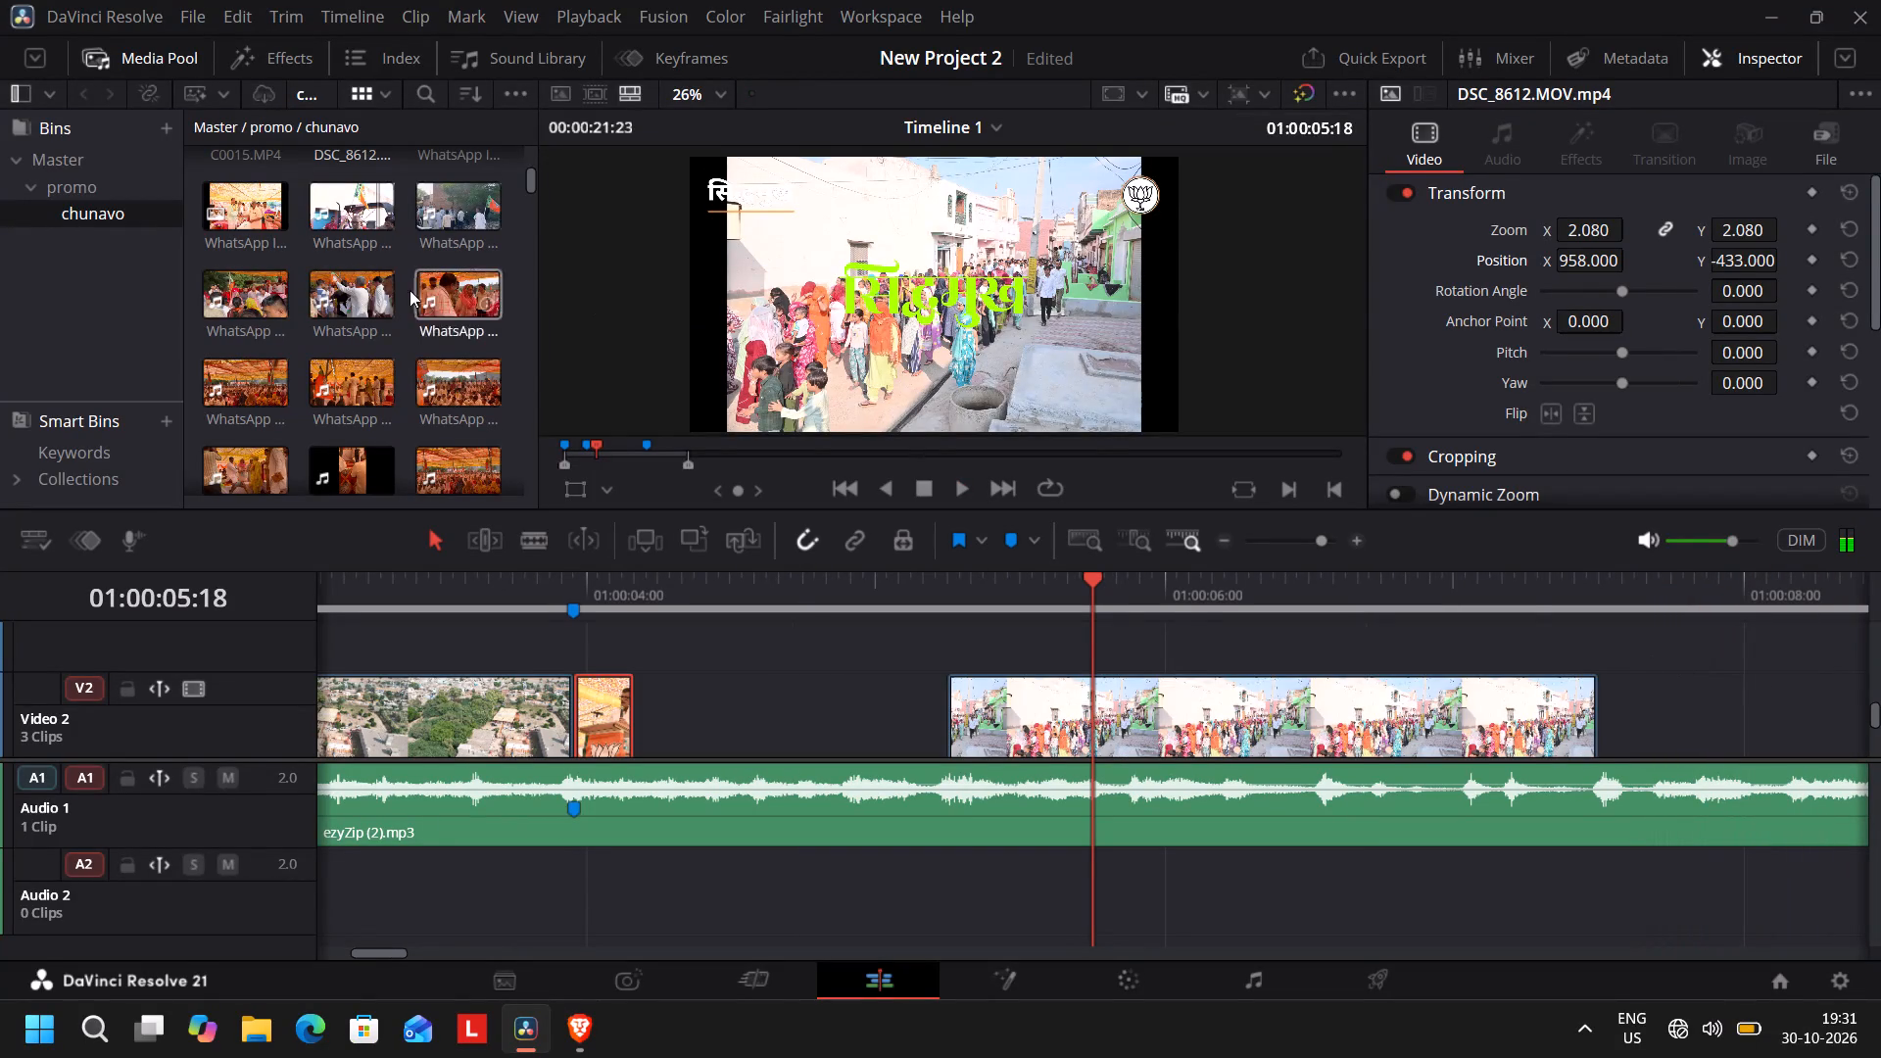
{"action": "scroll", "coordinate": [391, 407], "scroll_direction": "down", "scroll_amount": 7}
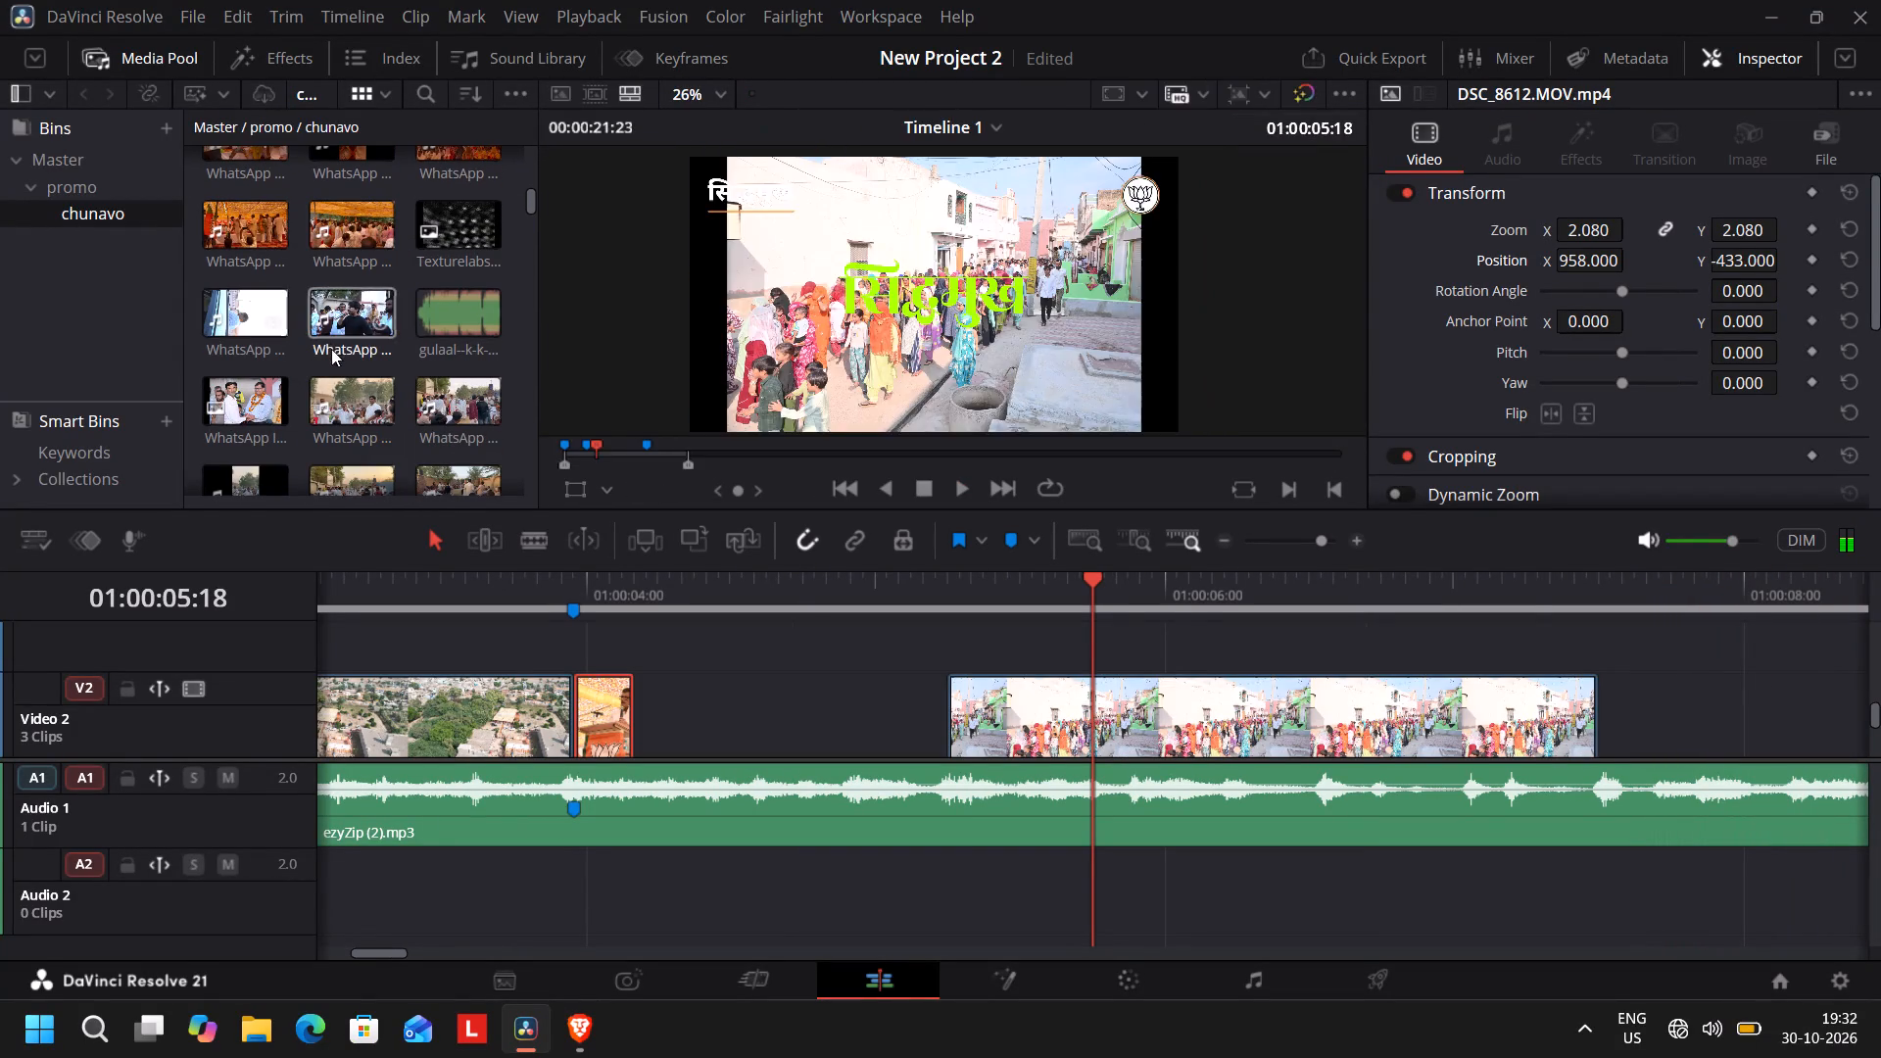
{"action": "scroll", "coordinate": [333, 358], "scroll_direction": "down", "scroll_amount": 1}
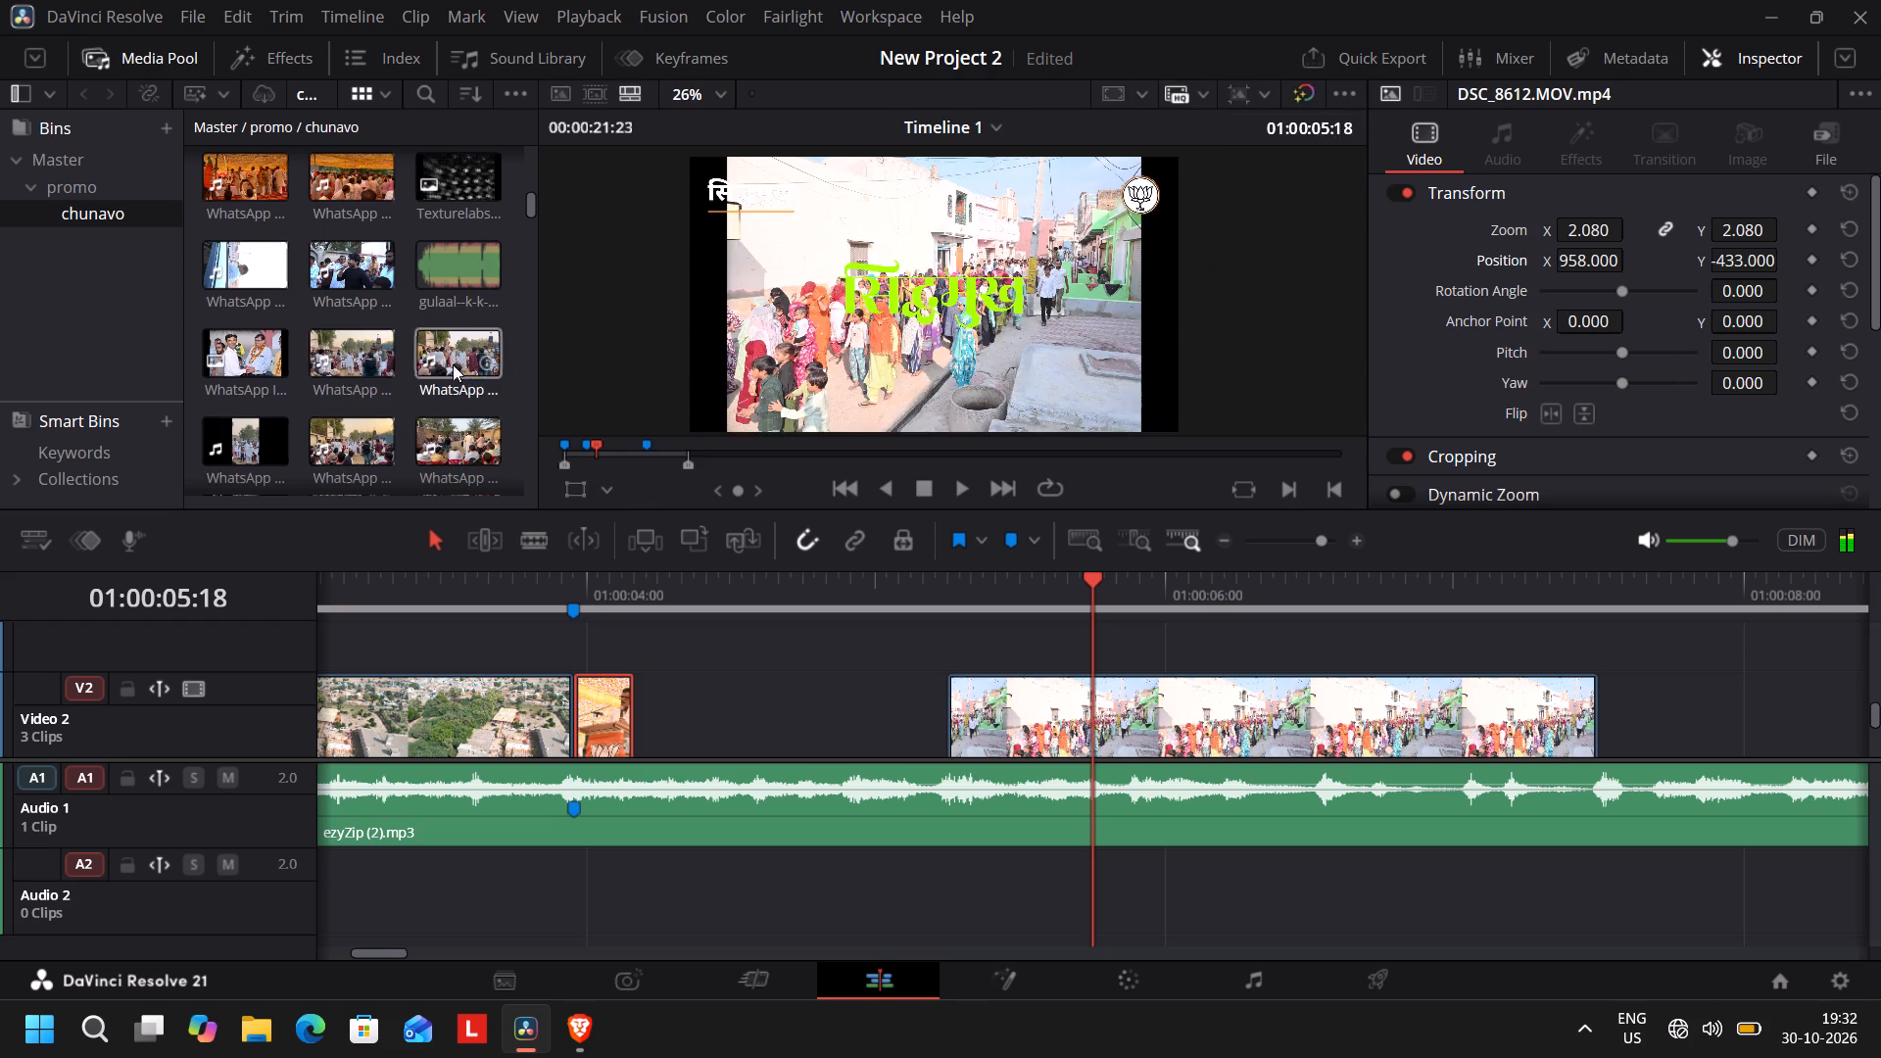
{"action": "scroll", "coordinate": [446, 365], "scroll_direction": "down", "scroll_amount": 5}
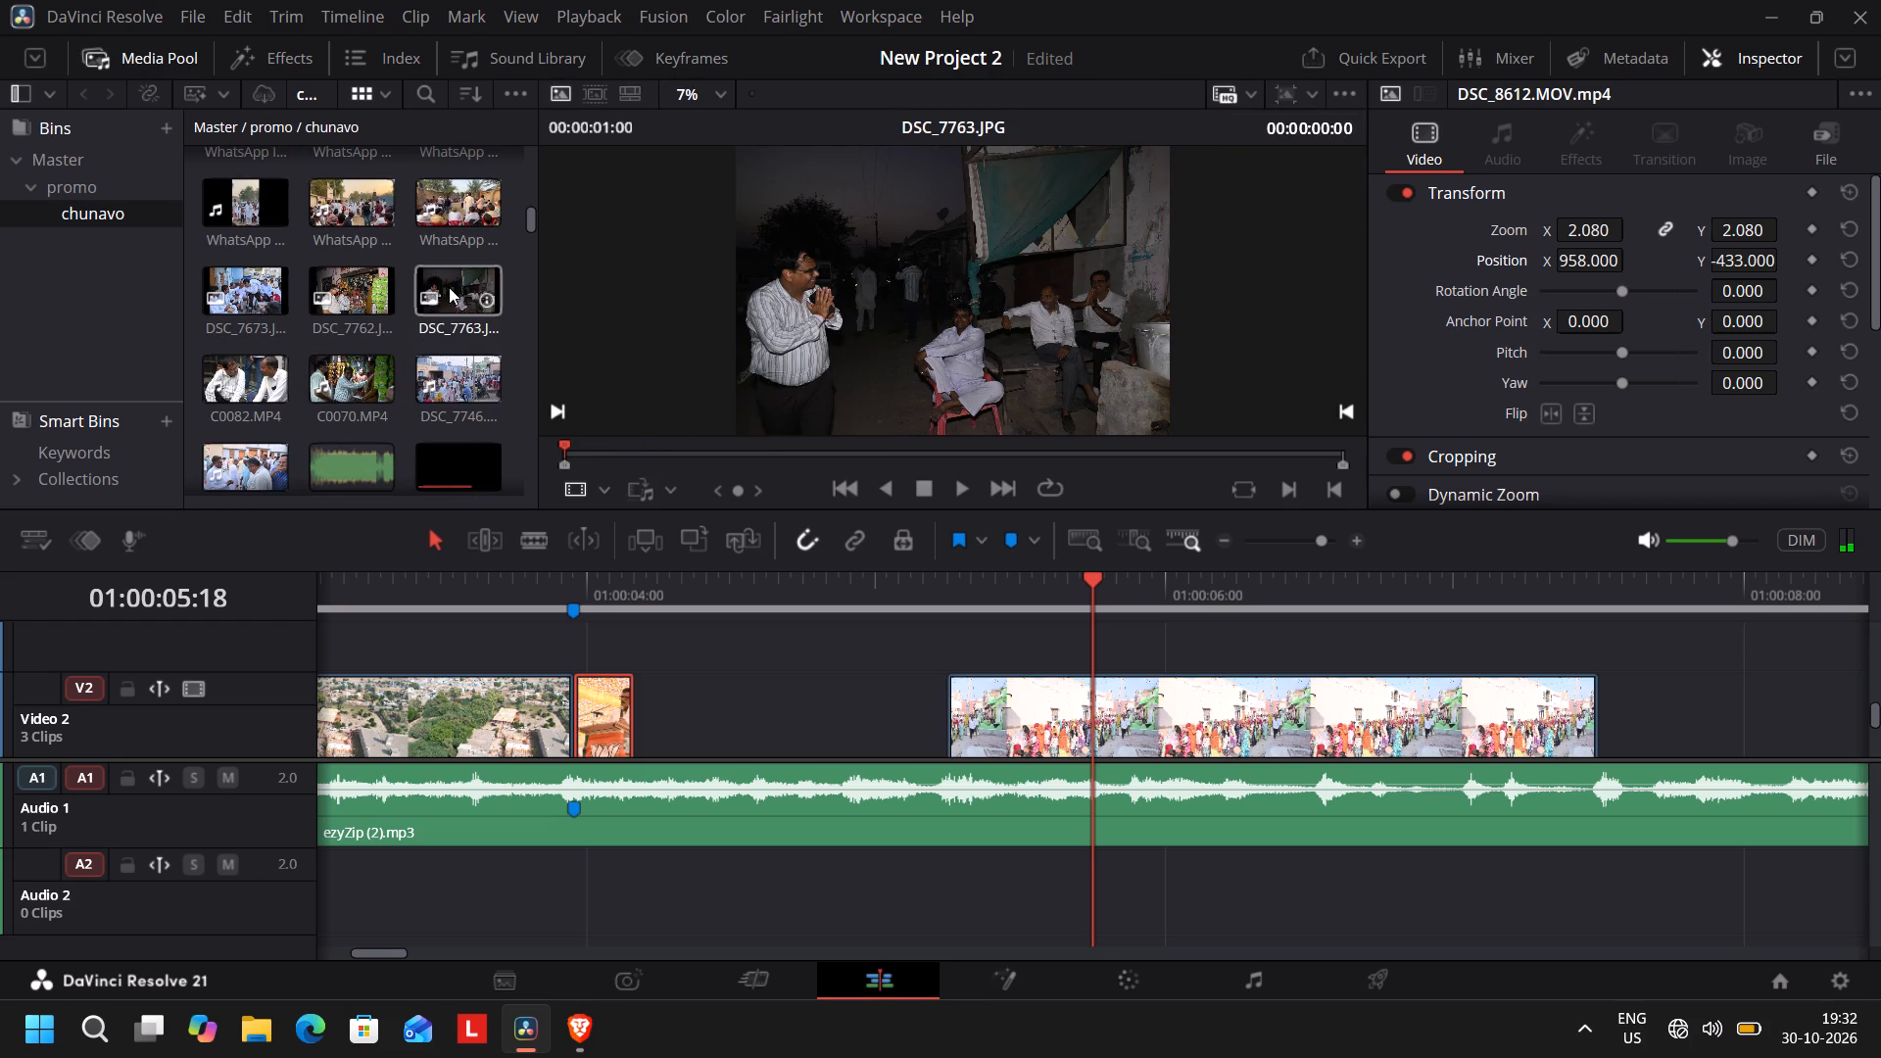
Place DSC_7763.JPG on the track above Video 2, starting at 01:00:04:04 where the short DSC_8612 piece ends.
{"action": "left_click_drag", "start_coordinate": [449, 287], "coordinate": [802, 650]}
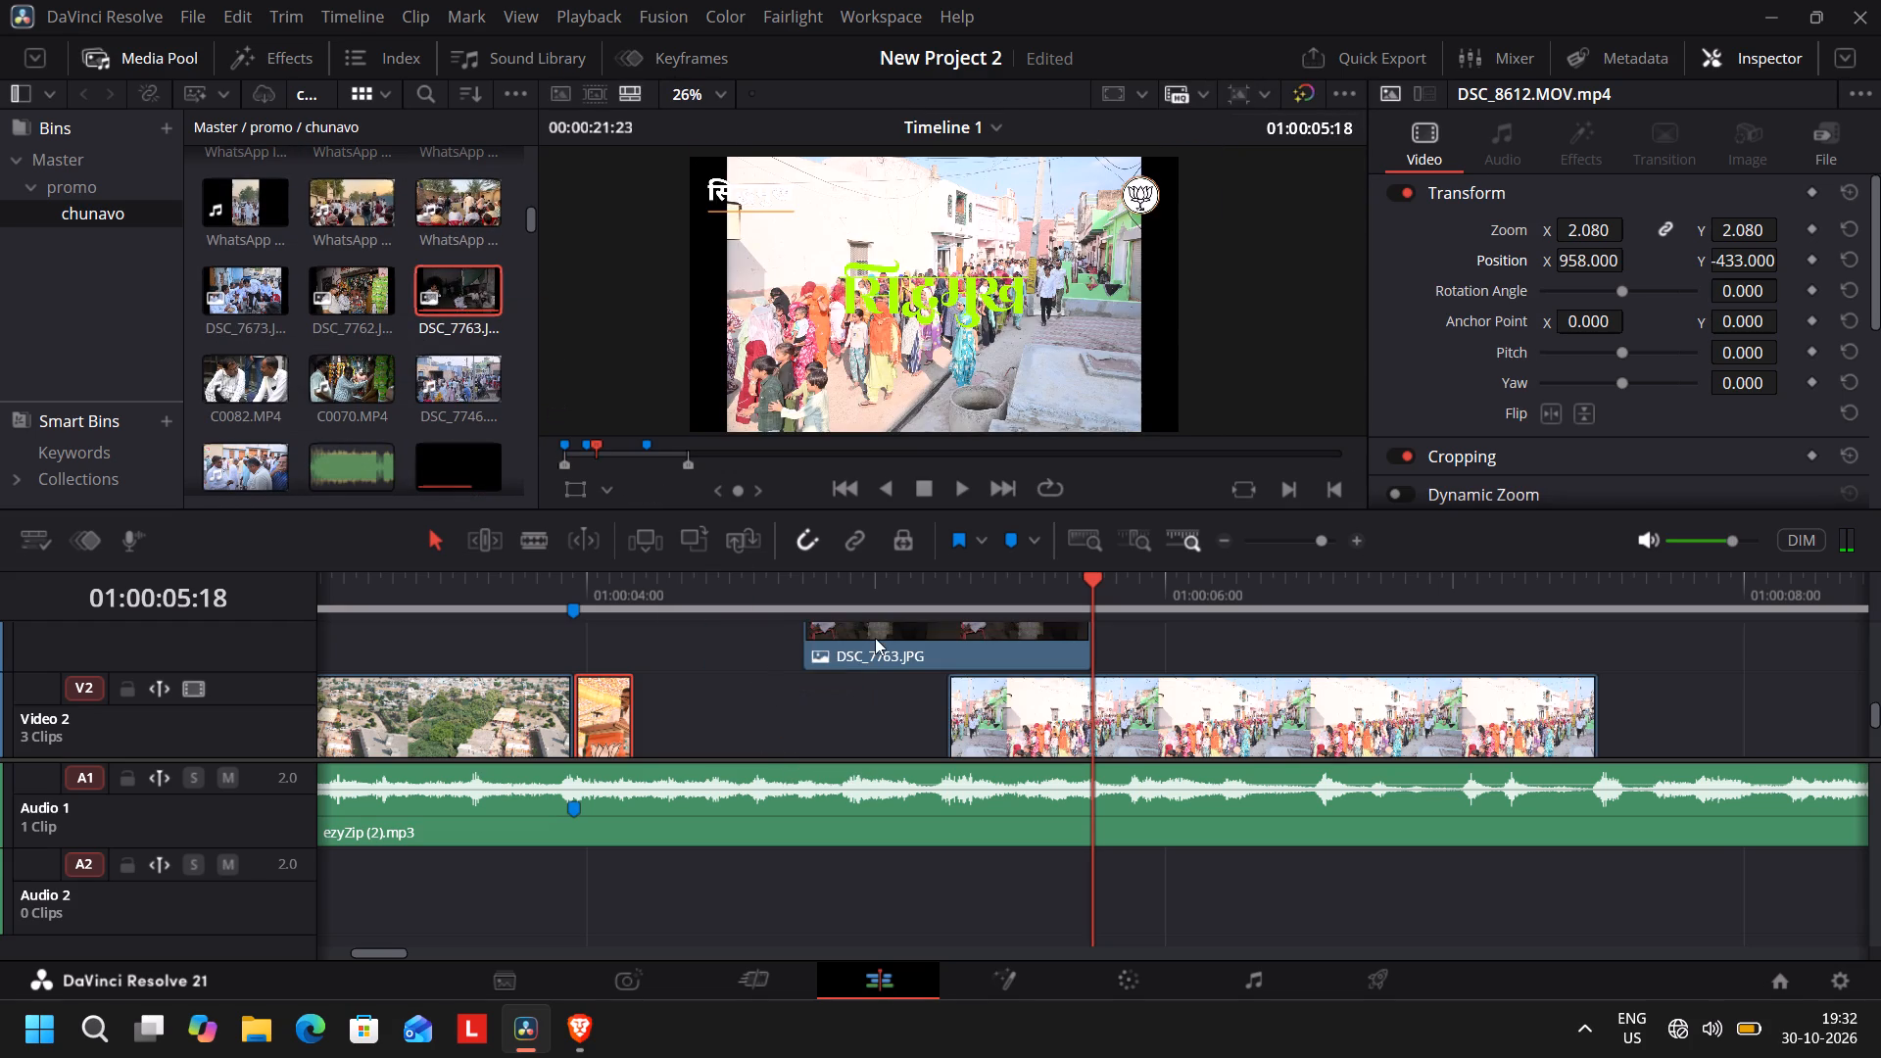
{"action": "left_click_drag", "start_coordinate": [873, 641], "coordinate": [692, 647]}
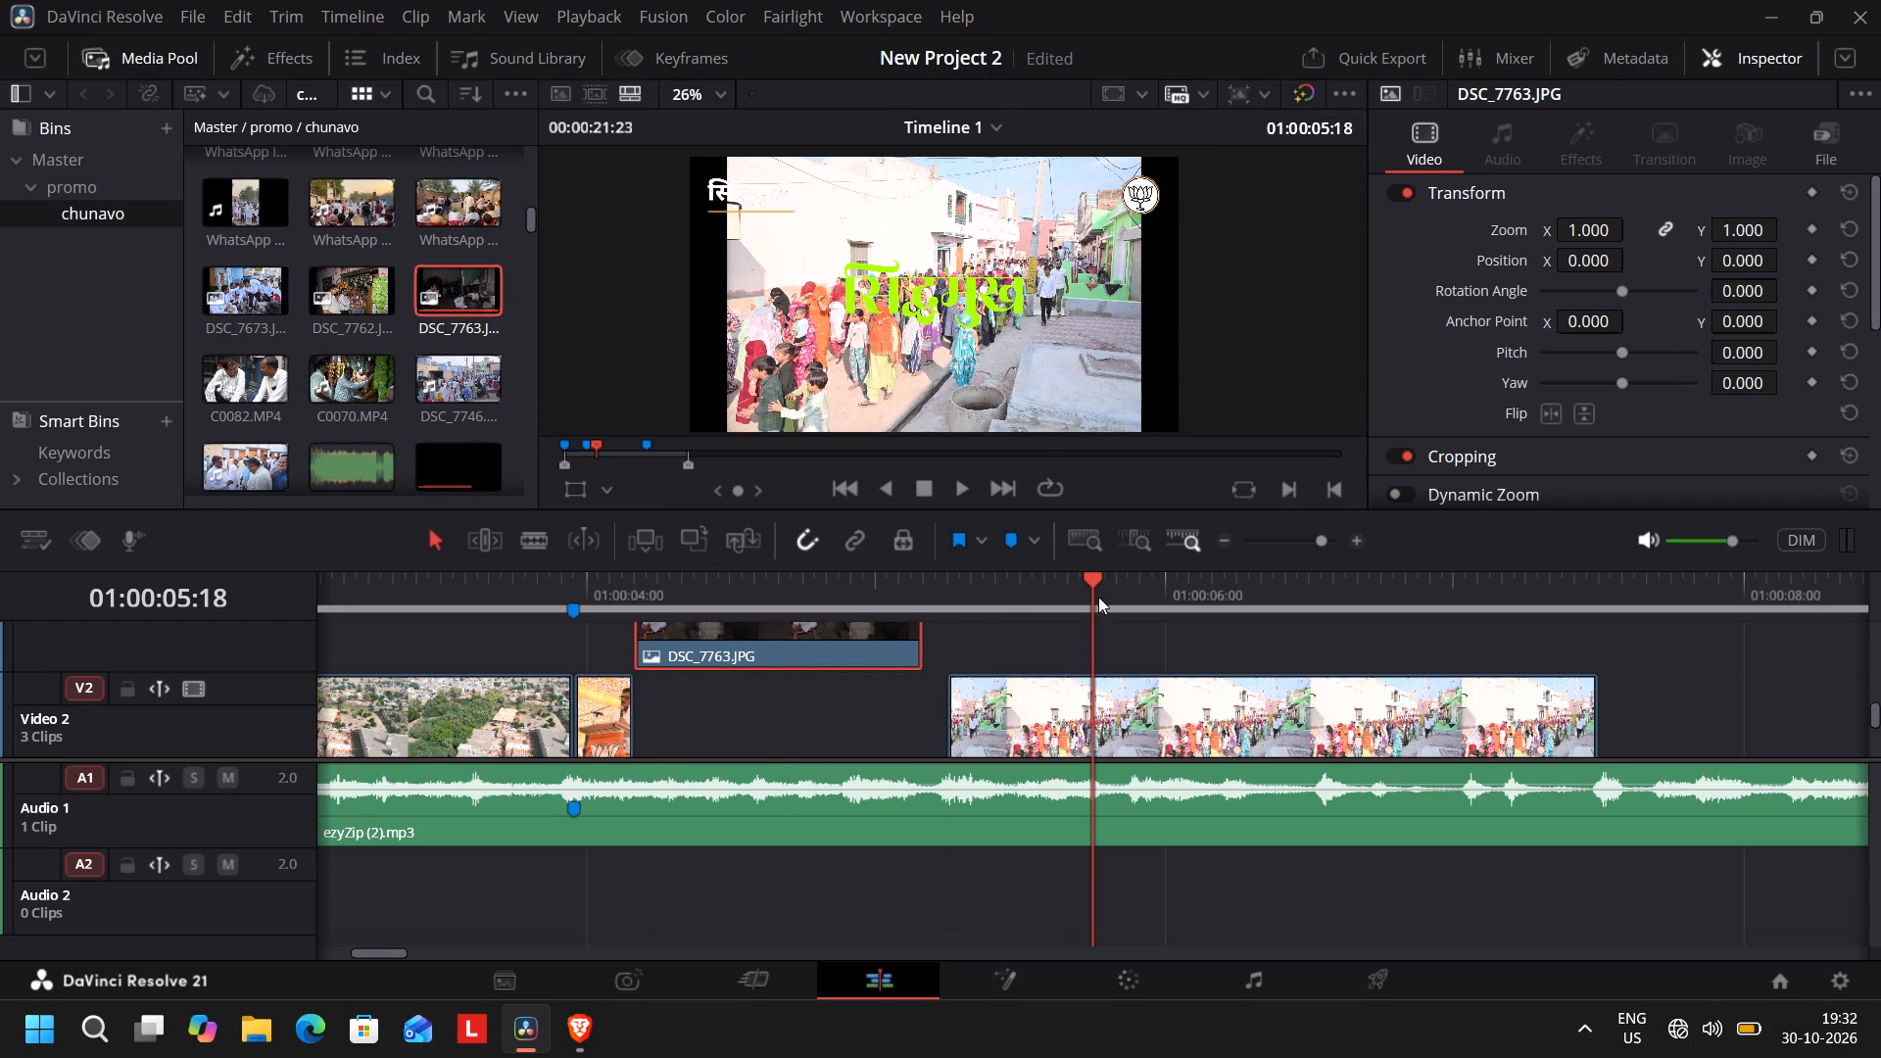
{"action": "left_click_drag", "start_coordinate": [1086, 601], "coordinate": [638, 605]}
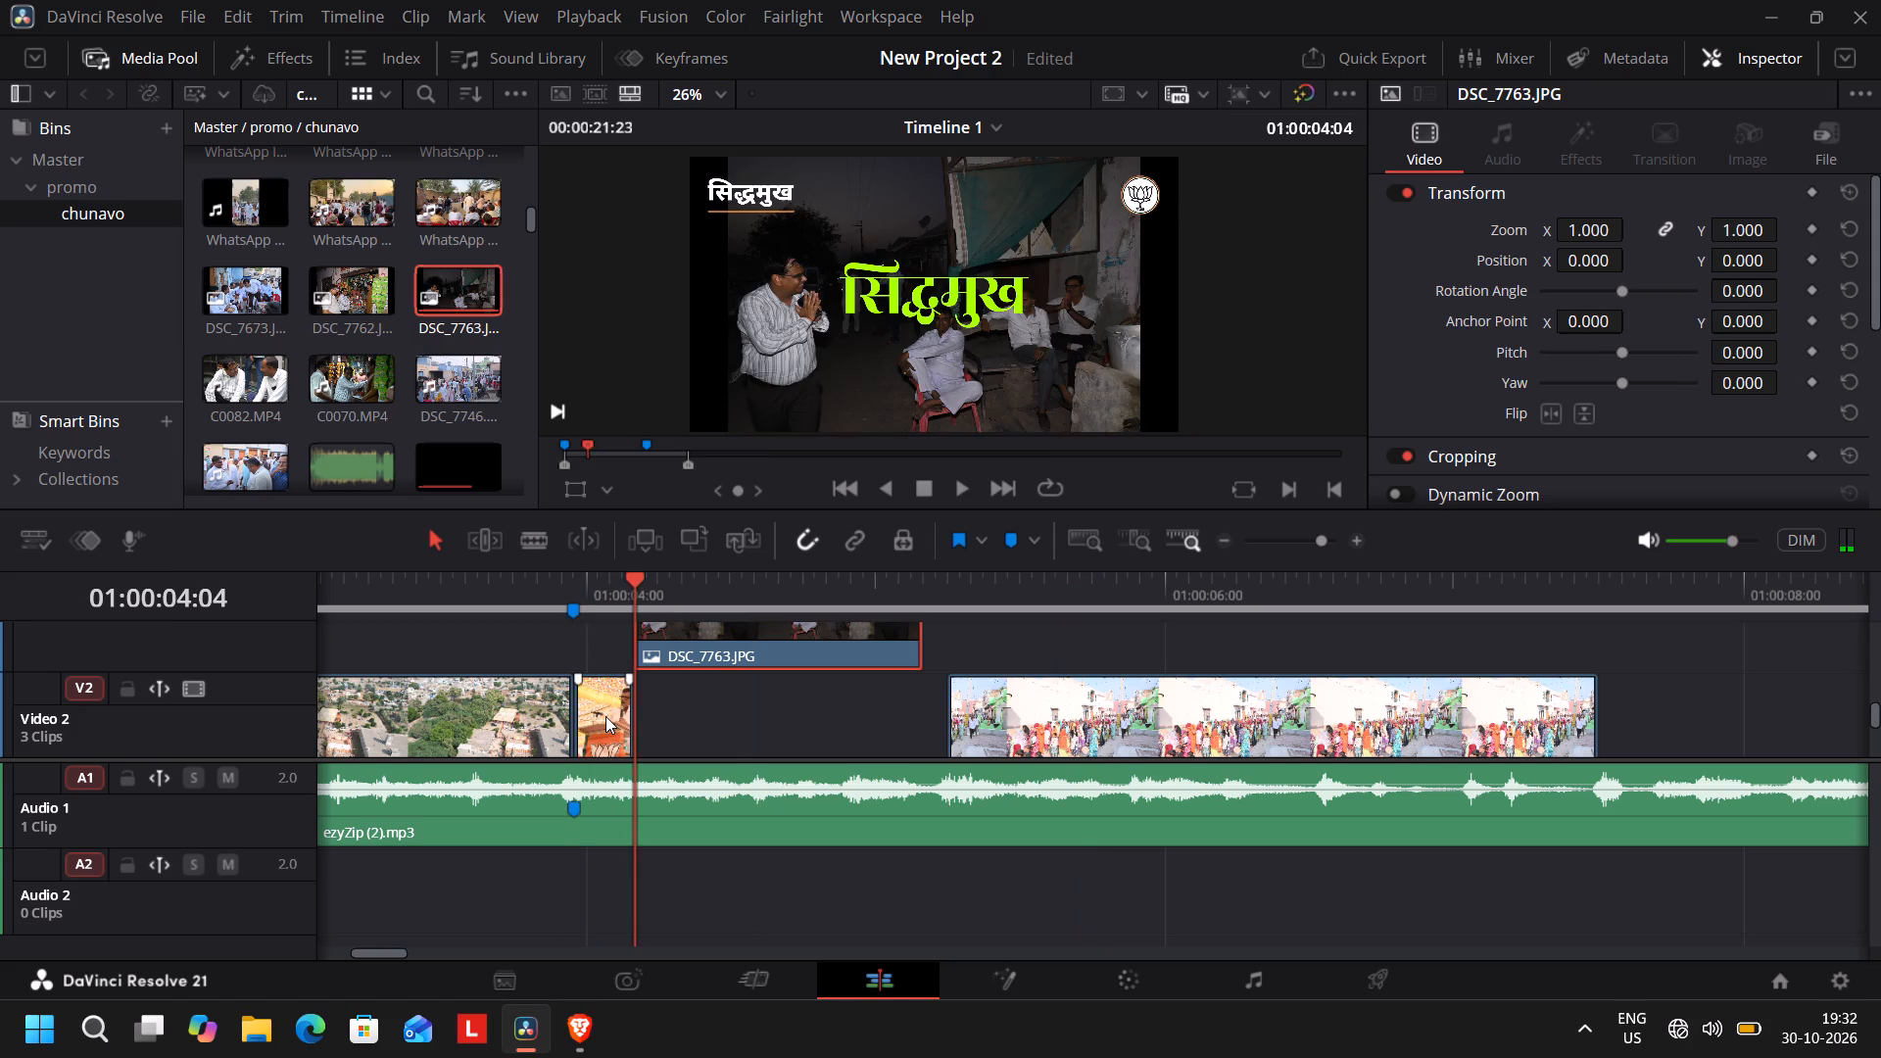
Copy the DSC_8612 piece alongside as a length guide, split DSC_7763 at 01:00:04:09, and delete the part after the cut.
{"action": "left_click_drag", "start_coordinate": [605, 716], "coordinate": [680, 715], "text": "alt"}
{"action": "left_click", "coordinate": [708, 657]}
{"action": "left_click_drag", "start_coordinate": [654, 601], "coordinate": [656, 601]}
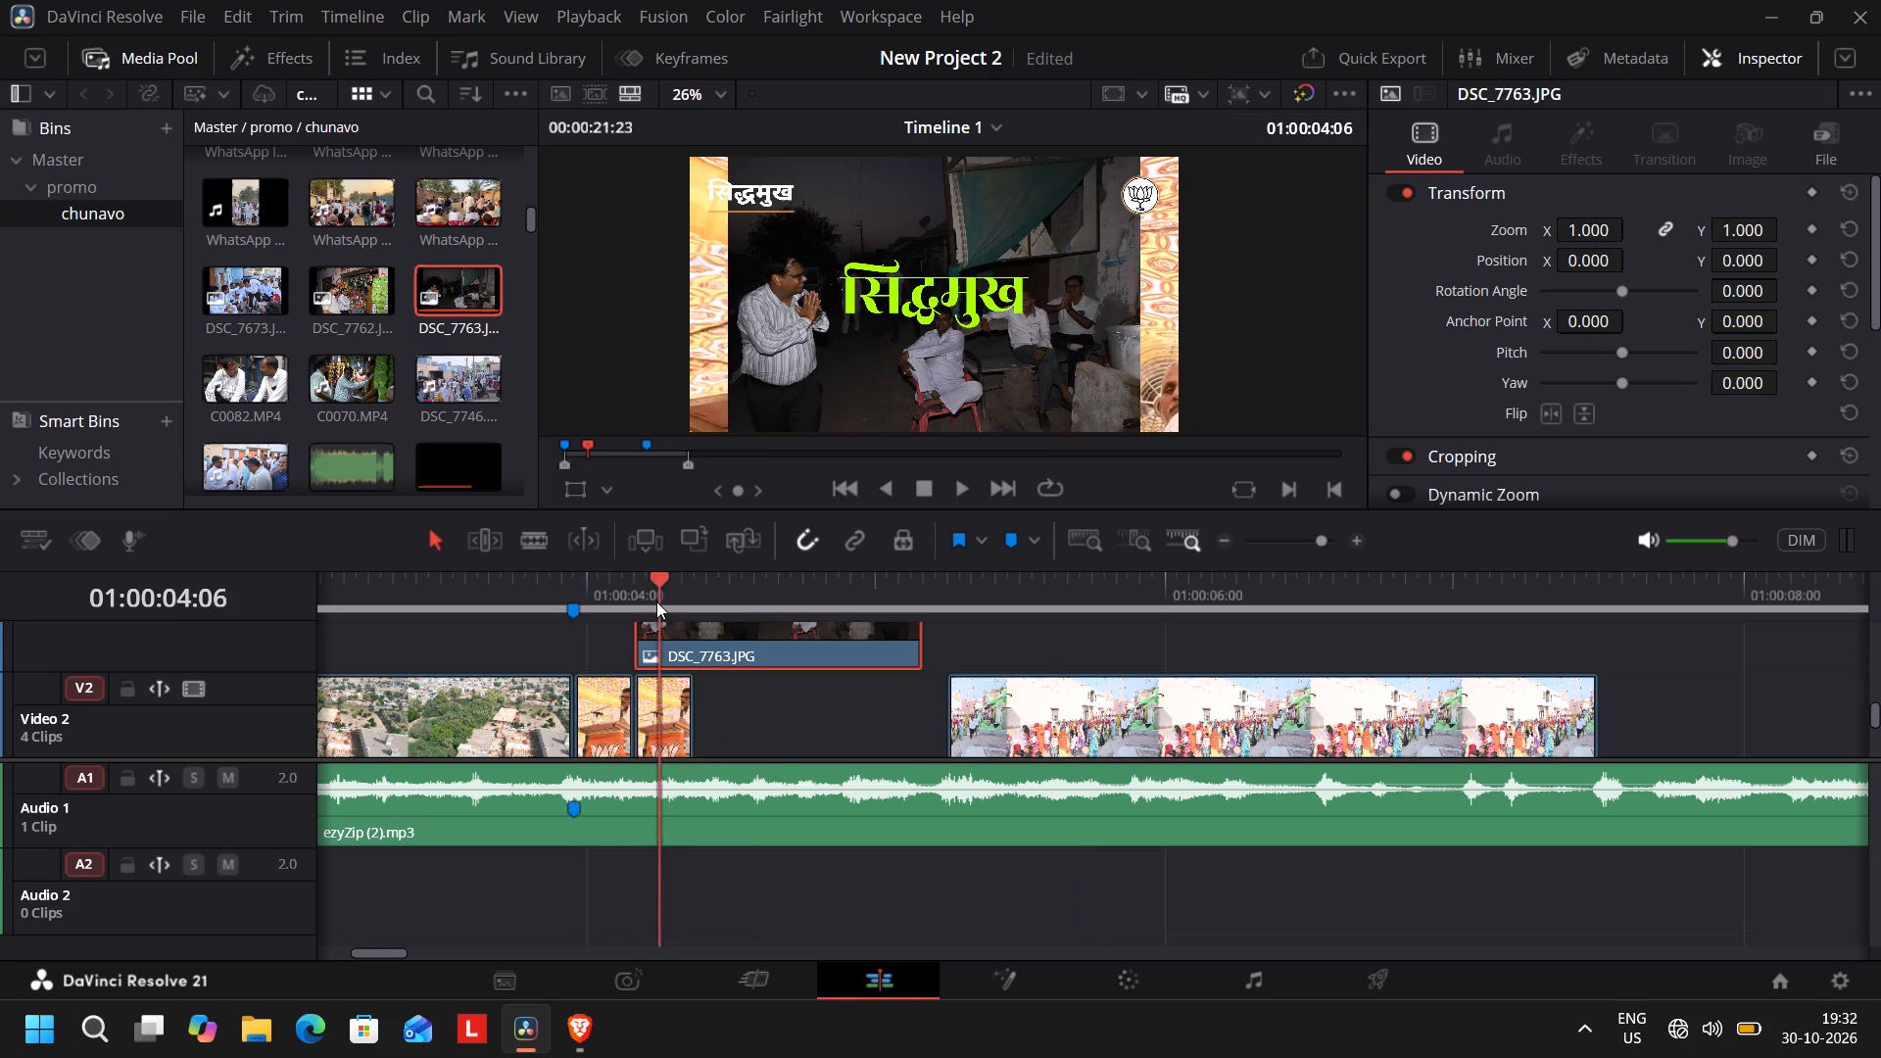
{"action": "left_click_drag", "start_coordinate": [656, 601], "coordinate": [693, 601]}
{"action": "left_click", "coordinate": [736, 651]}
{"action": "key", "text": "ctrl+b"}
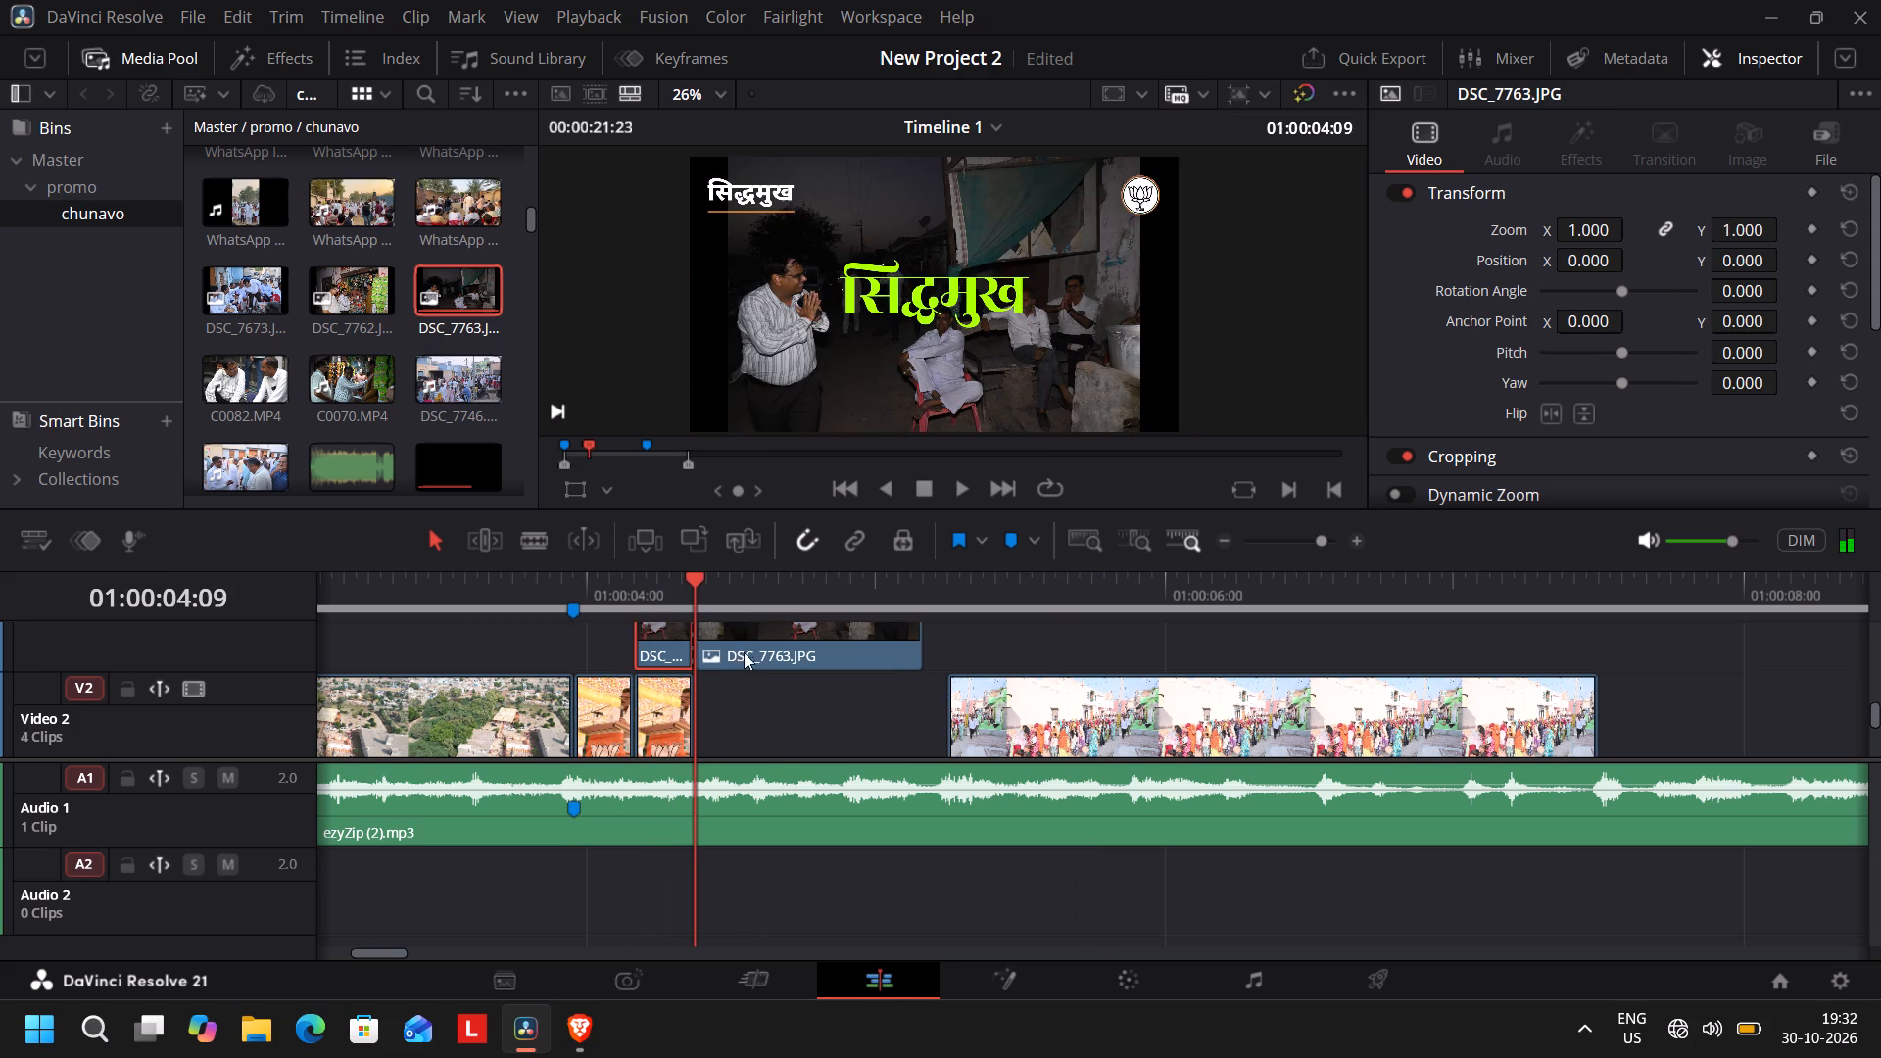
{"action": "left_click", "coordinate": [760, 651]}
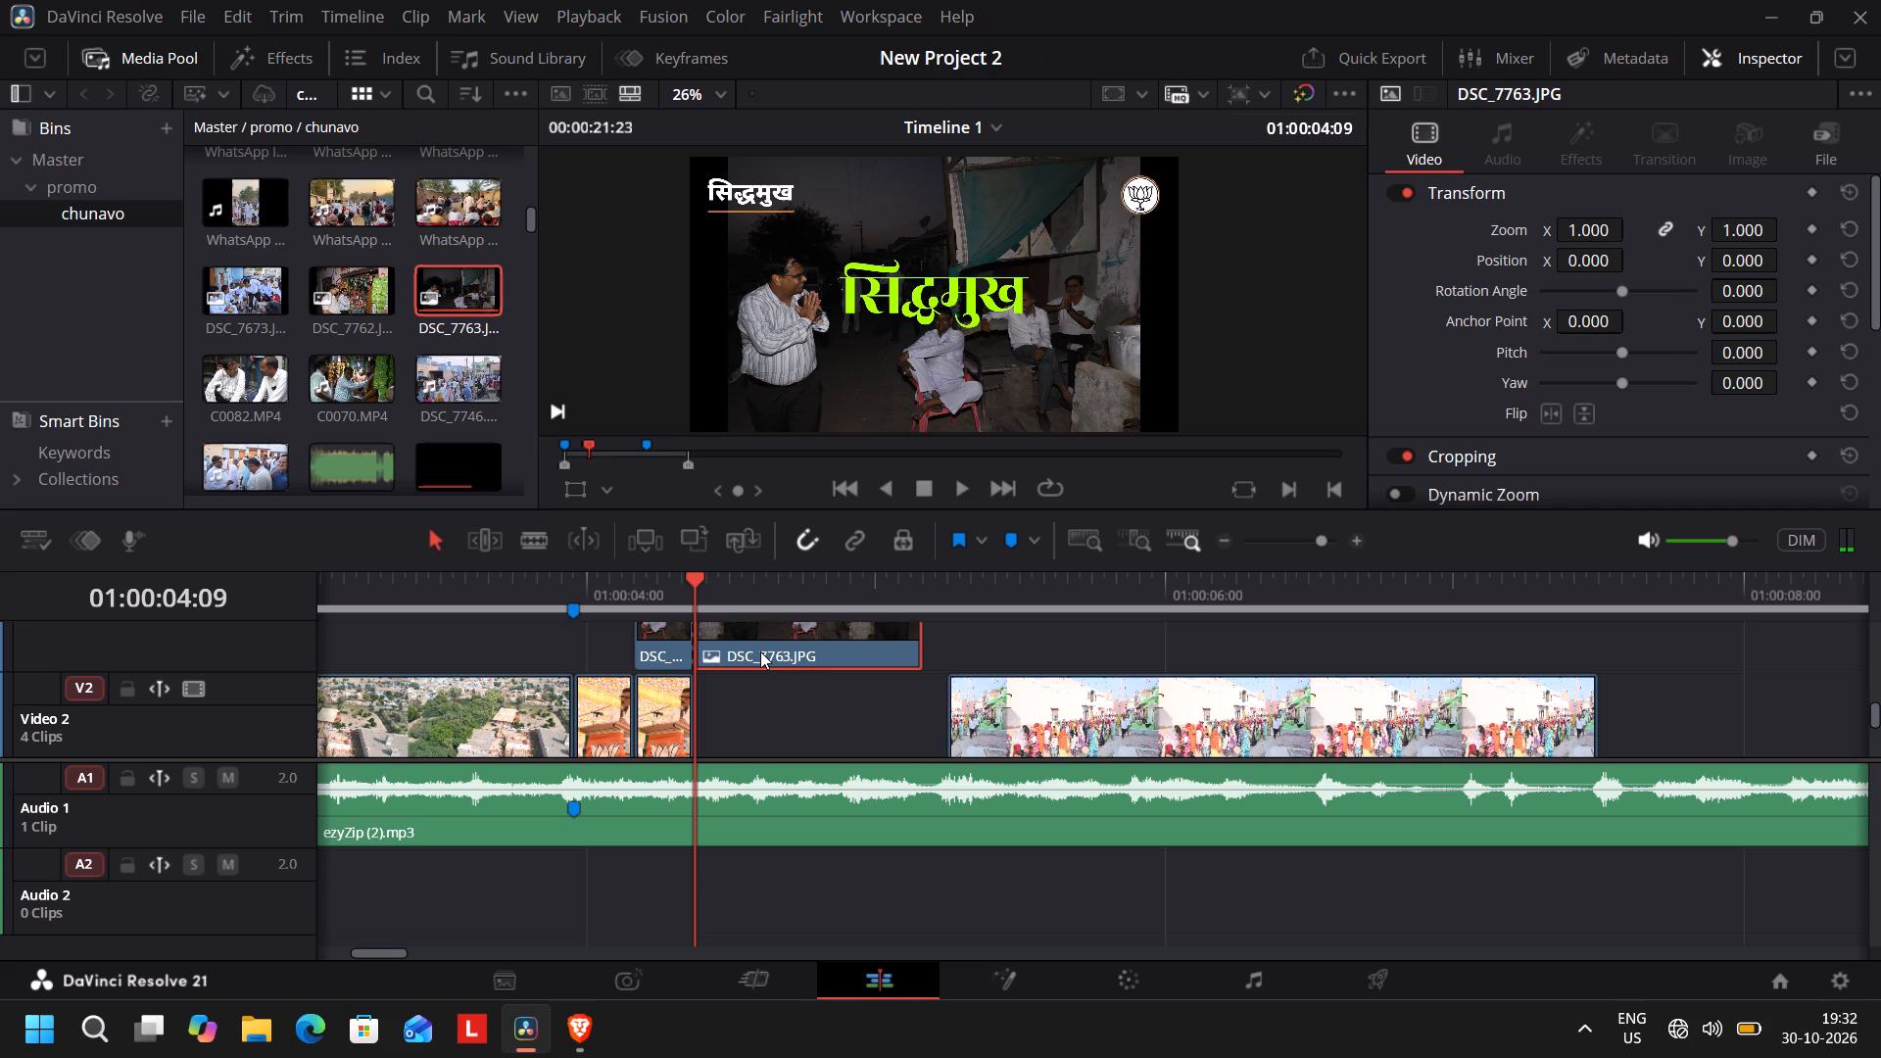
{"action": "key", "text": "BackSpace"}
Move the short DSC_7763 piece down to Video 2, overwriting the DSC_8612 copy.
{"action": "left_click_drag", "start_coordinate": [657, 634], "coordinate": [651, 703]}
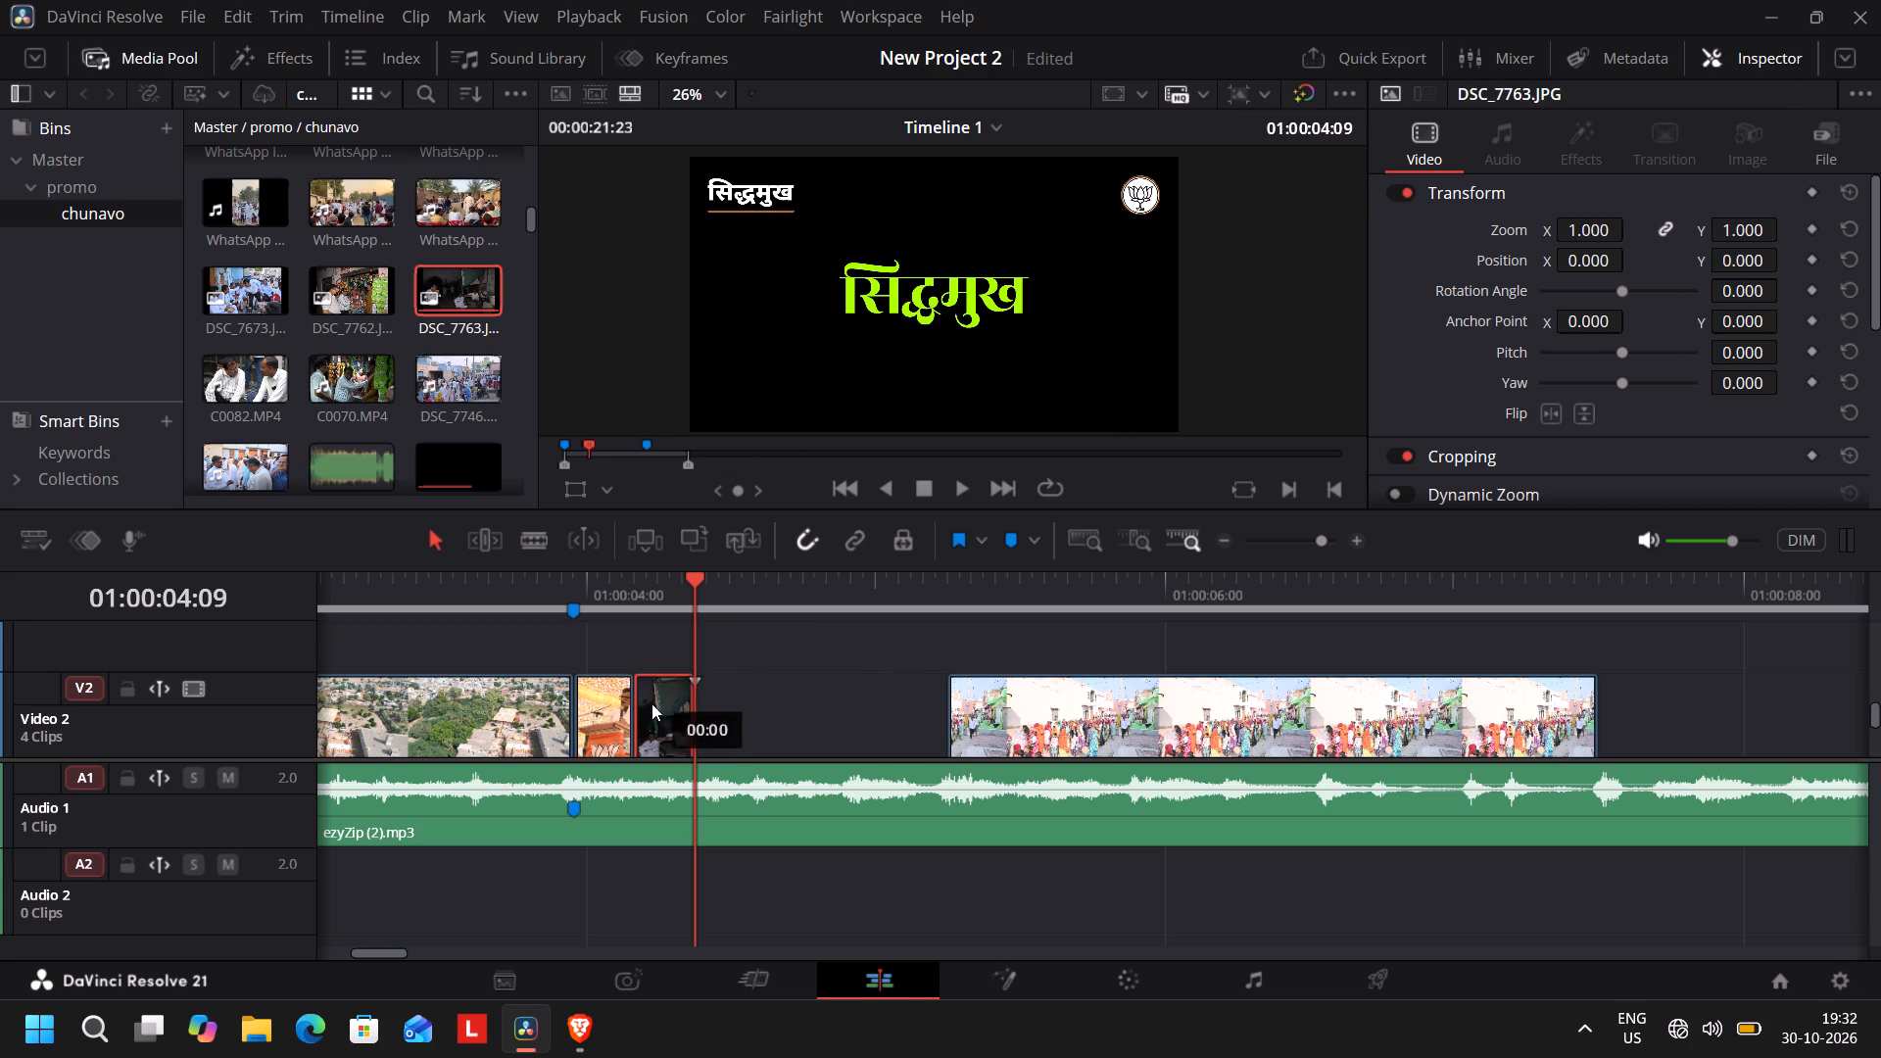
{"action": "left_click_drag", "start_coordinate": [651, 703], "coordinate": [651, 706]}
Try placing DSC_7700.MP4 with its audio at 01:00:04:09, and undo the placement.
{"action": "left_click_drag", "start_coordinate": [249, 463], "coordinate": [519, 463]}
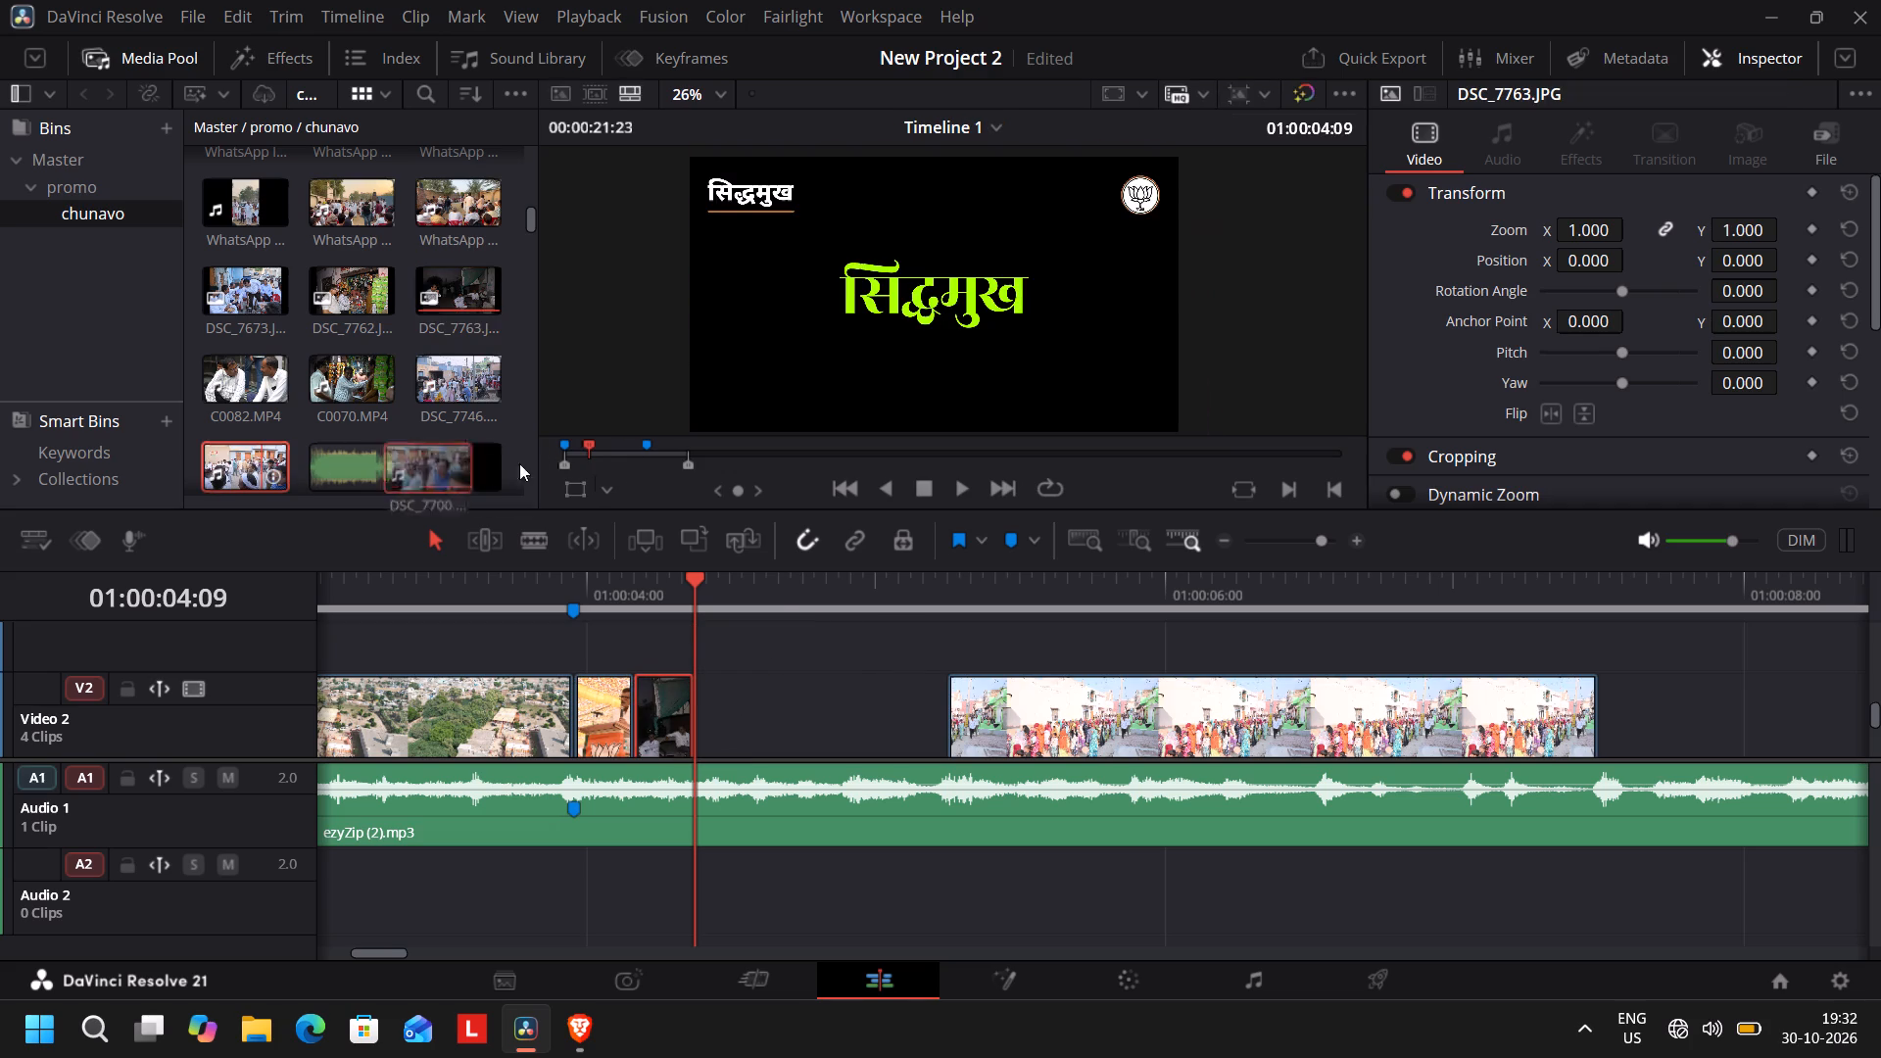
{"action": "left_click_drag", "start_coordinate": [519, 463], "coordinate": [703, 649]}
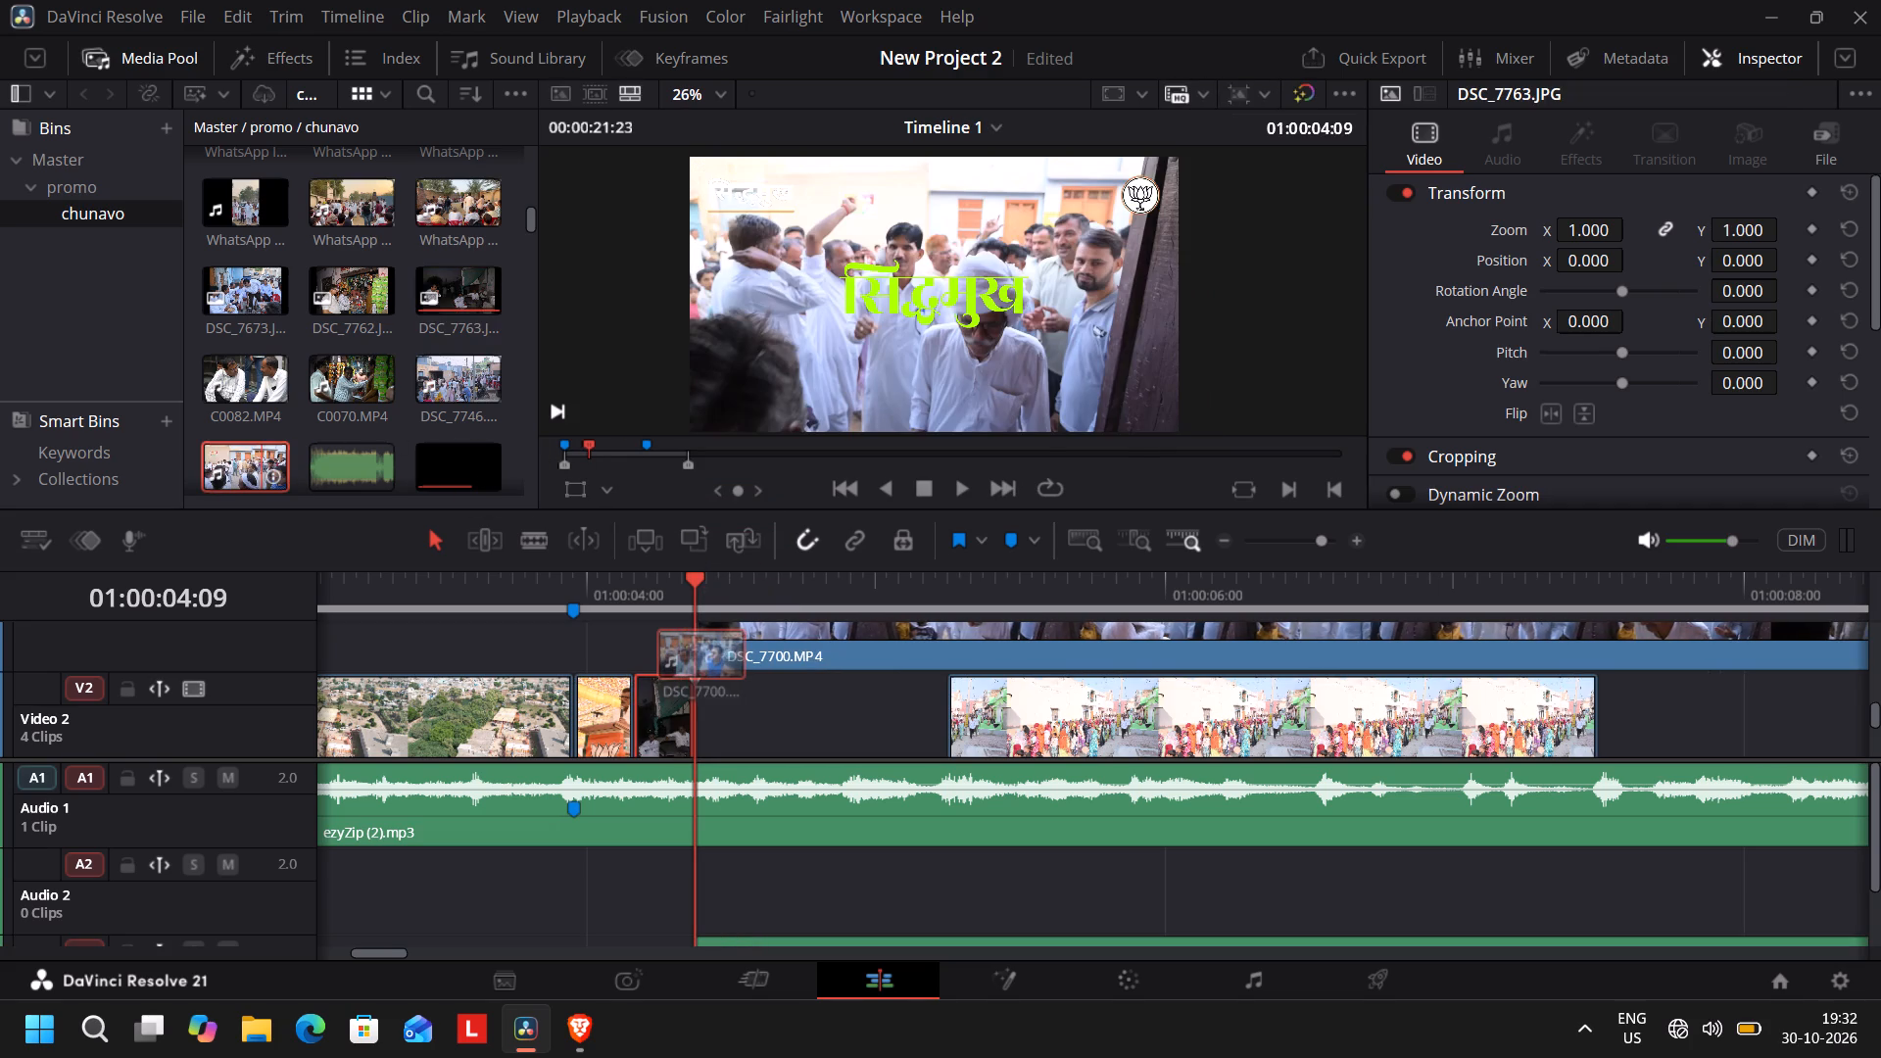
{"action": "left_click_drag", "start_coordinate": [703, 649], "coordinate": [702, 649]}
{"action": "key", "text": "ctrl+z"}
Add only the video of DSC_7700.MP4 to the track above Video 2, starting at 01:00:04:04.
{"action": "double_click", "coordinate": [229, 453]}
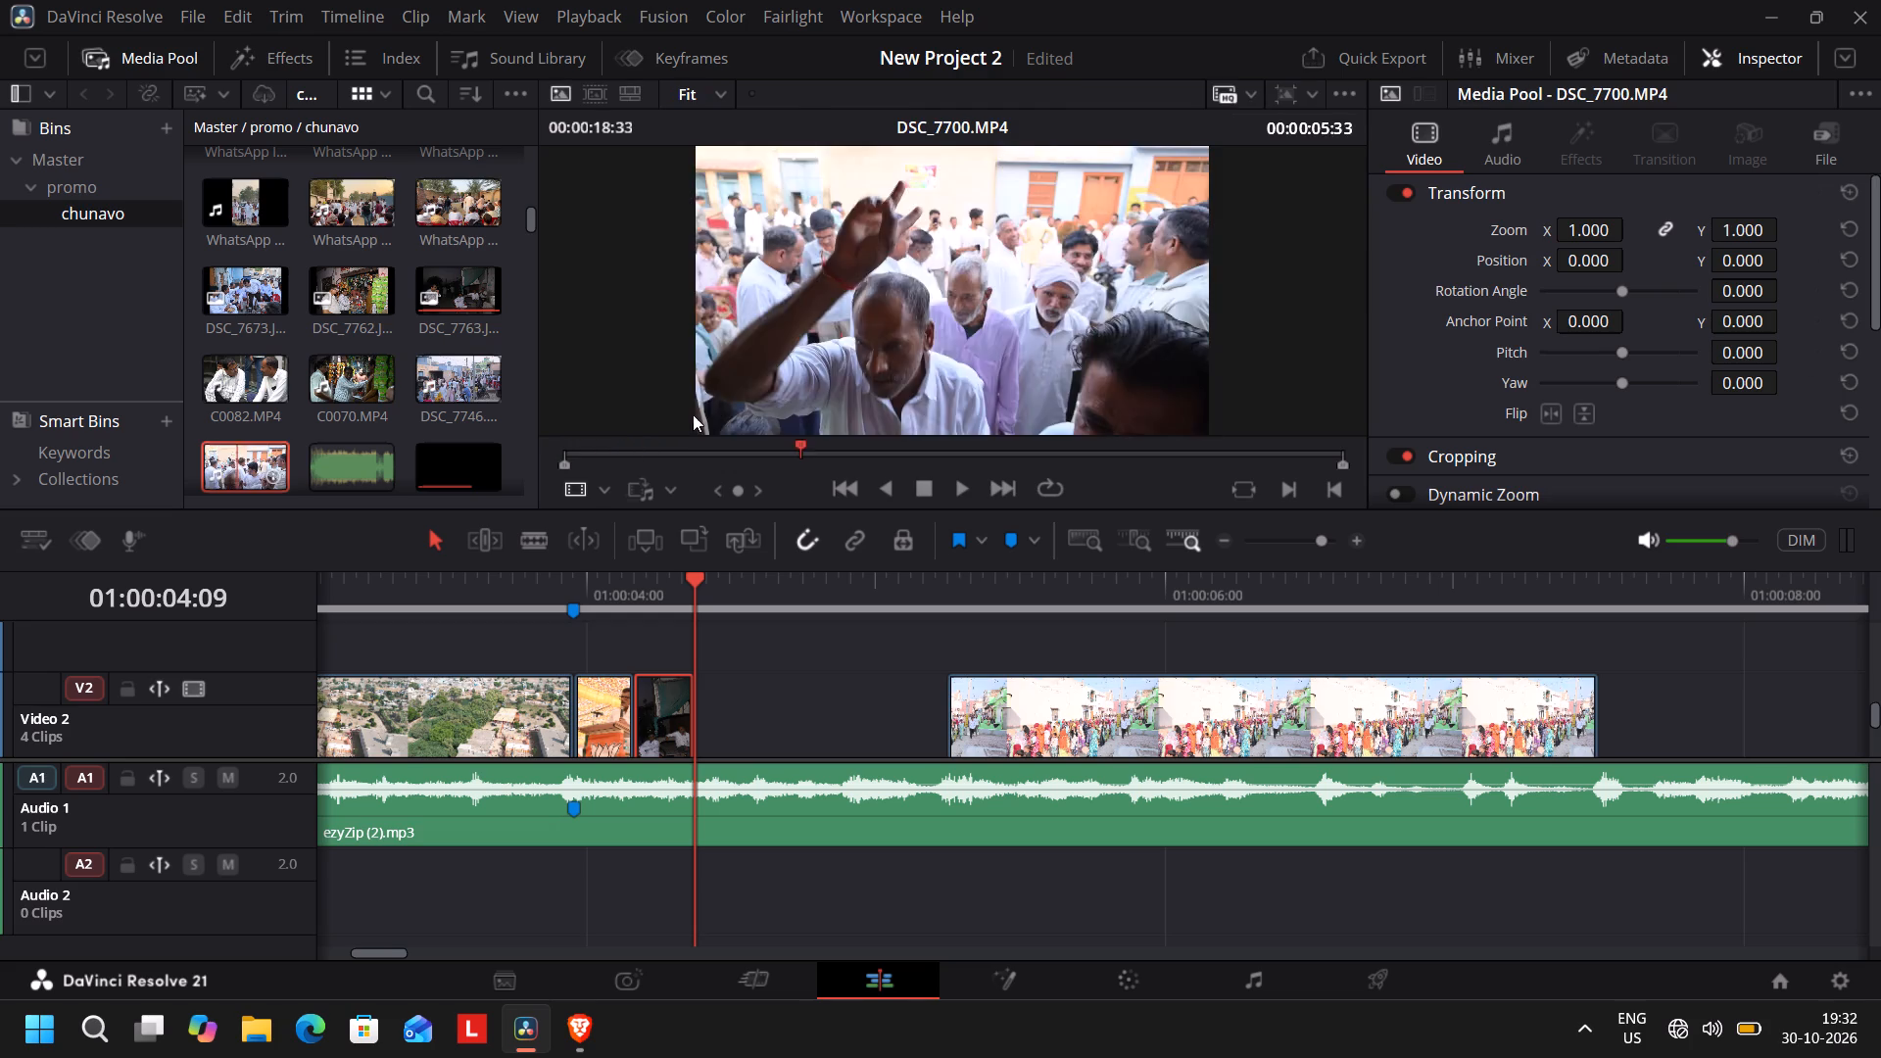
{"action": "left_click_drag", "start_coordinate": [918, 410], "coordinate": [1045, 618]}
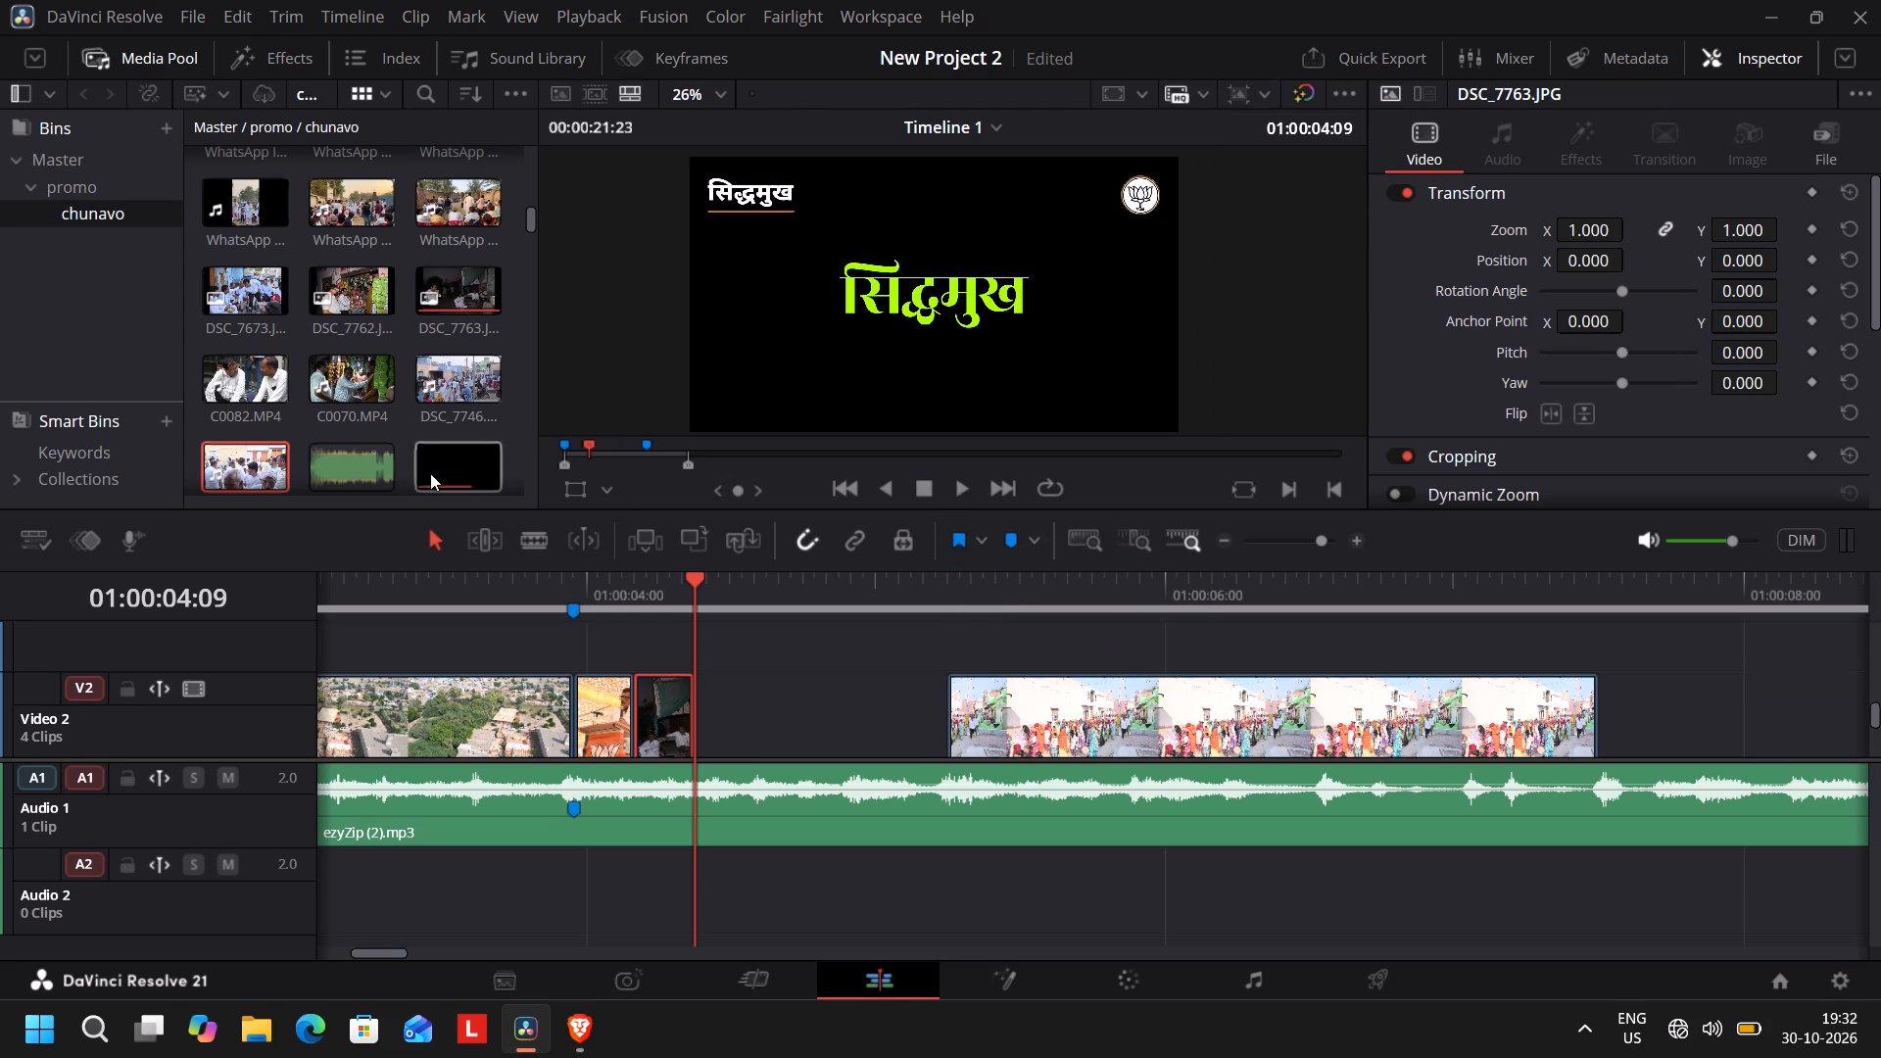
{"action": "double_click", "coordinate": [252, 448]}
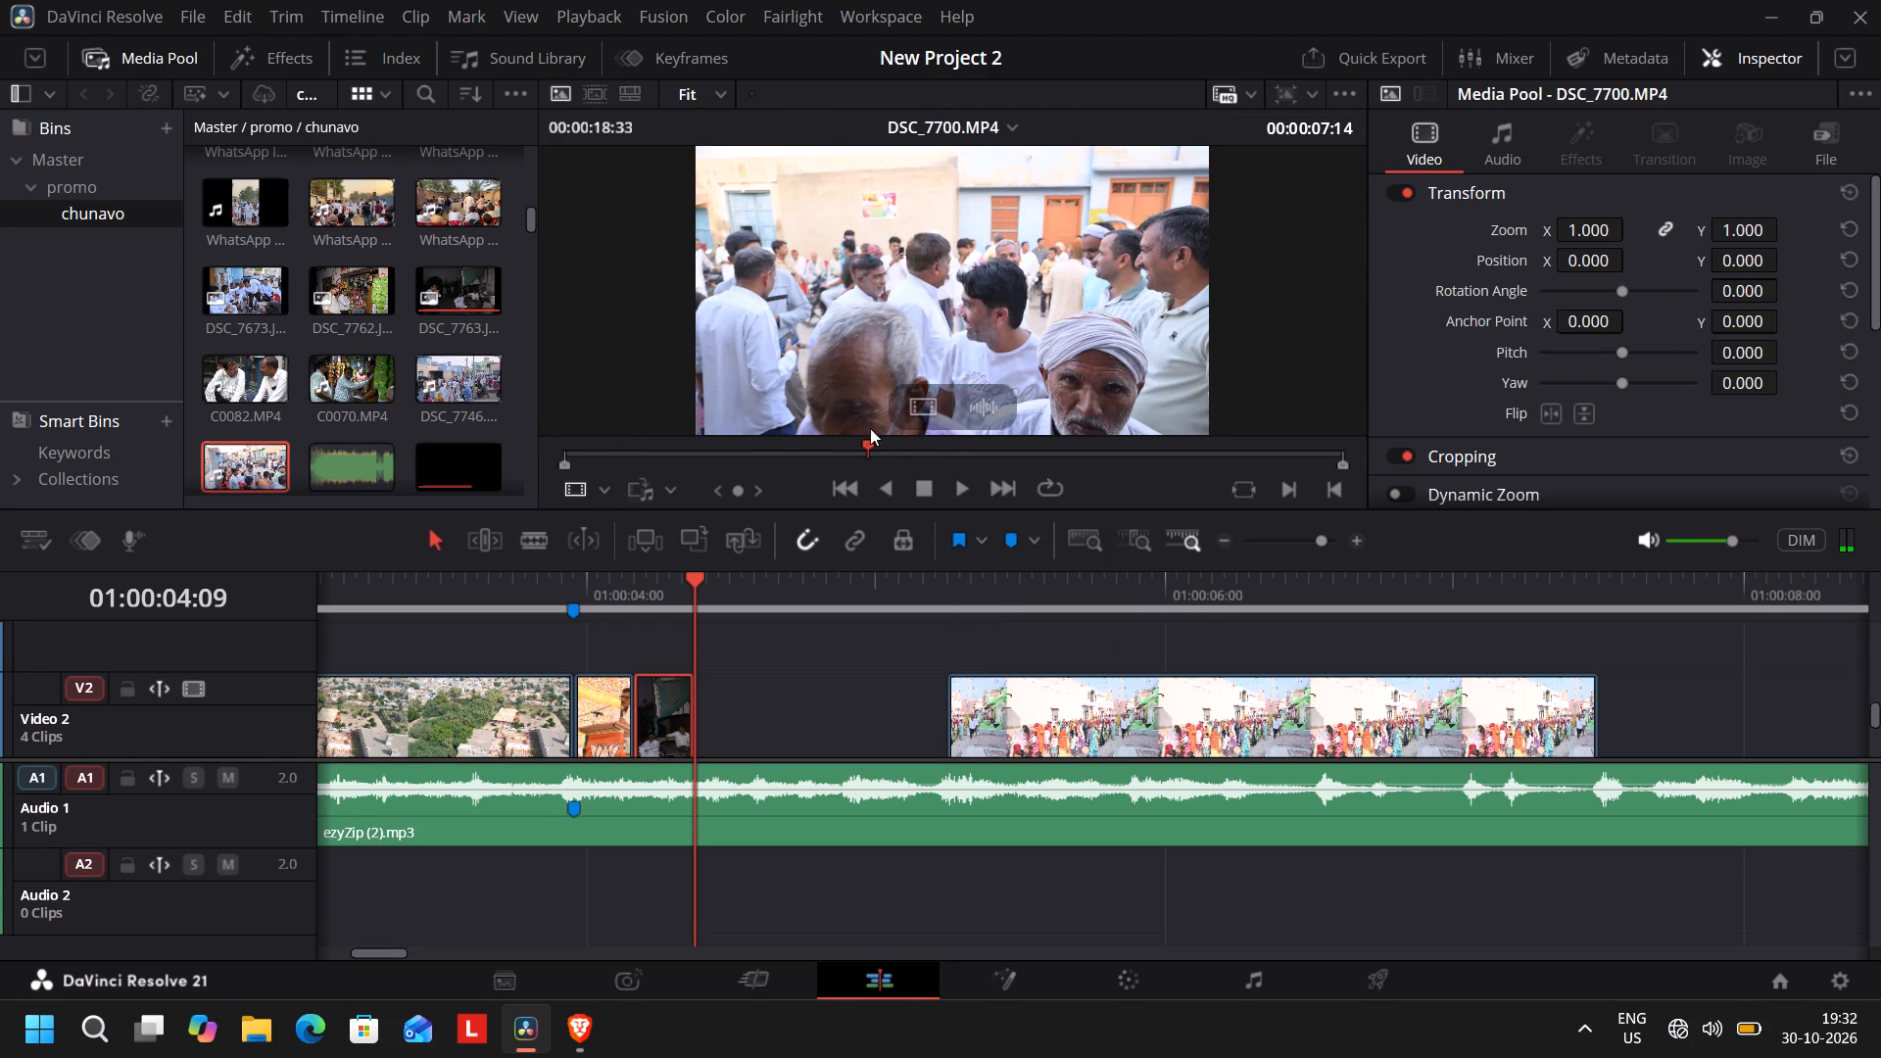
{"action": "left_click_drag", "start_coordinate": [926, 412], "coordinate": [1080, 654]}
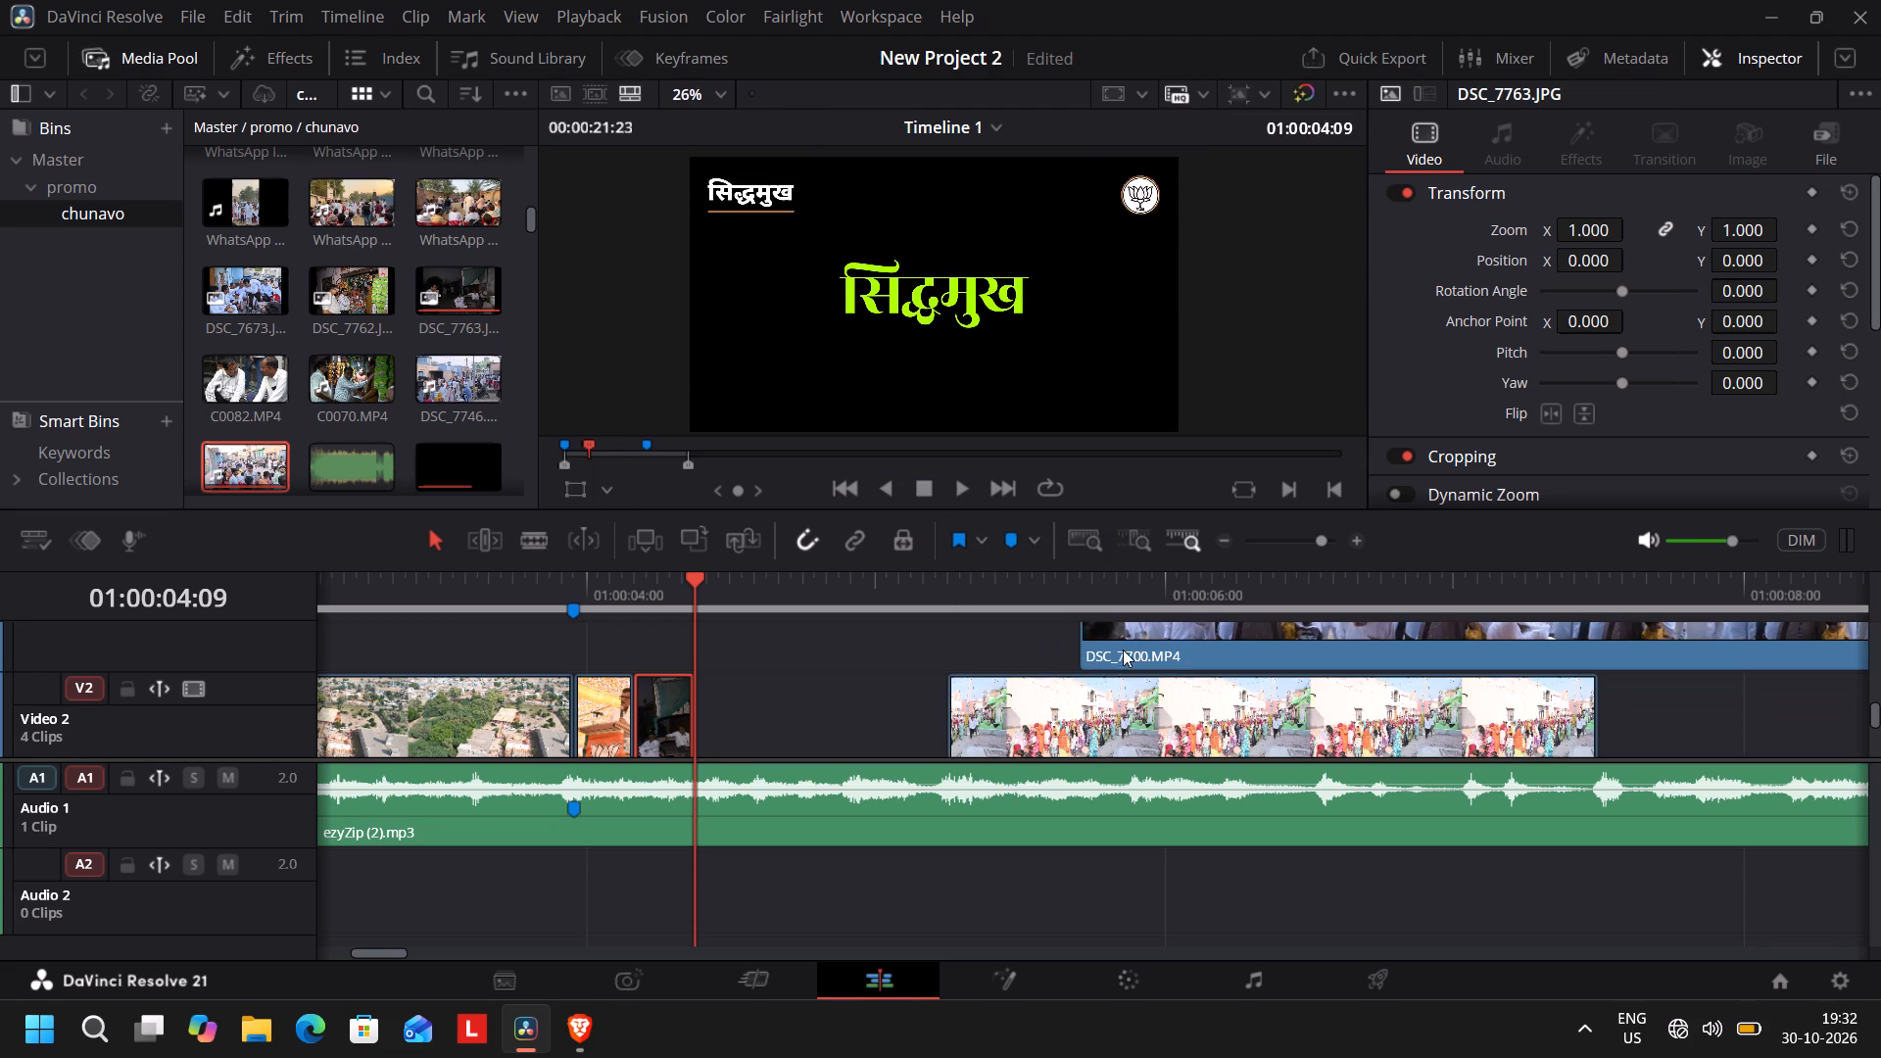
{"action": "left_click_drag", "start_coordinate": [1124, 649], "coordinate": [678, 645]}
Split the DSC_7700 clip at 01:00:04:09 and delete only the part after the cut.
{"action": "left_click", "coordinate": [721, 634]}
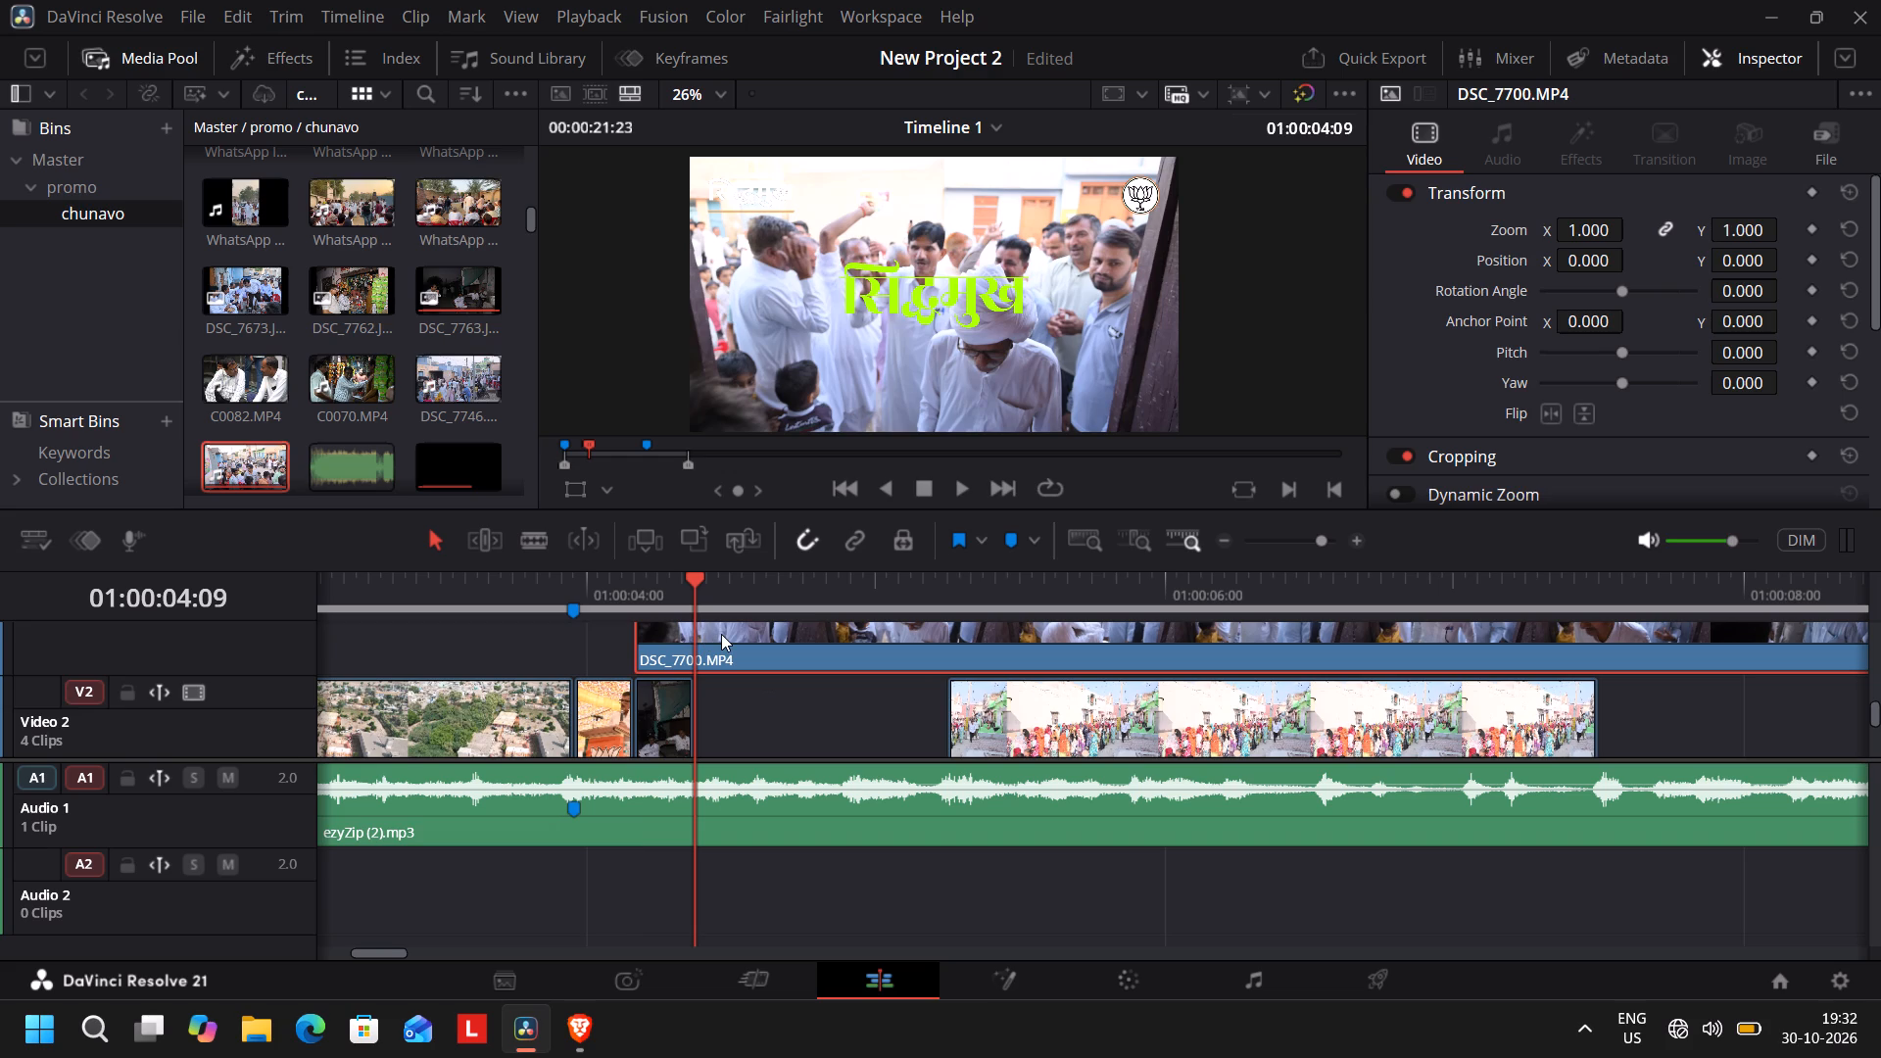
{"action": "key", "text": "ctrl+b"}
{"action": "left_click", "coordinate": [819, 650], "text": "ctrl"}
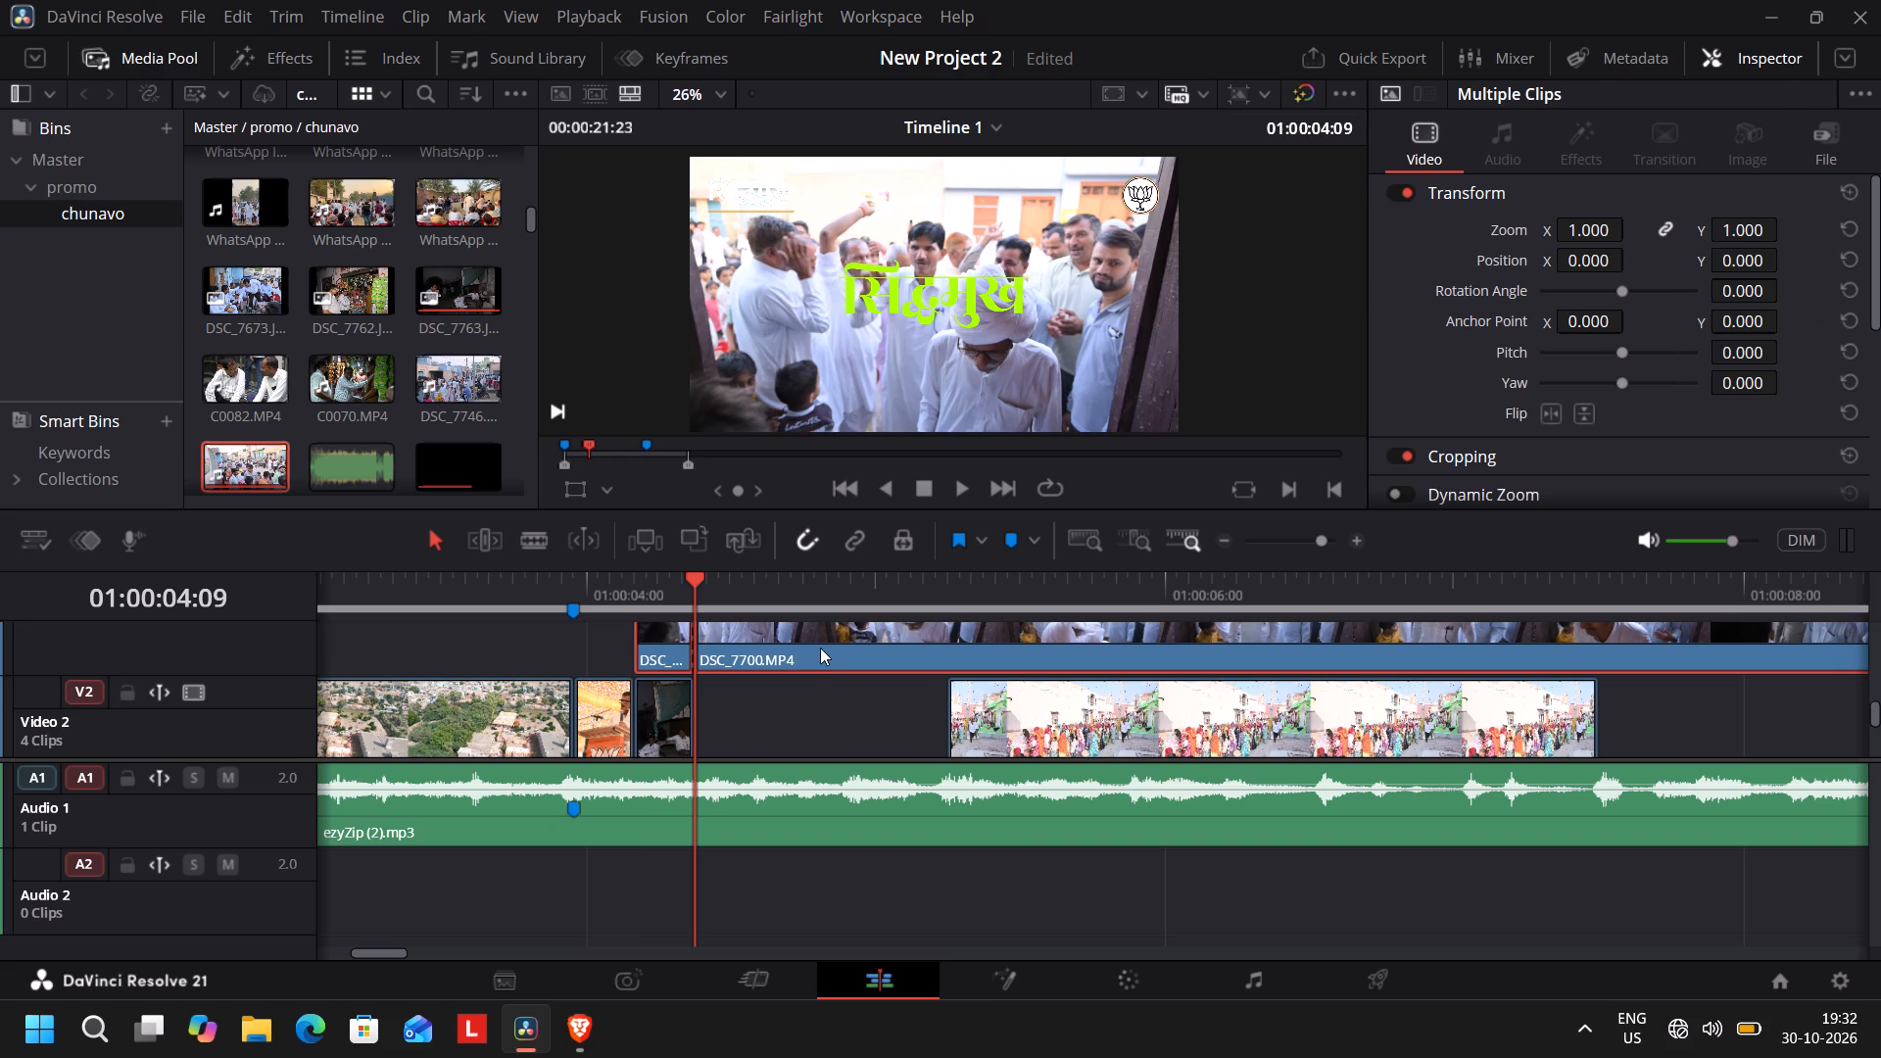
{"action": "key", "text": "BackSpace"}
{"action": "key", "text": "ctrl+z"}
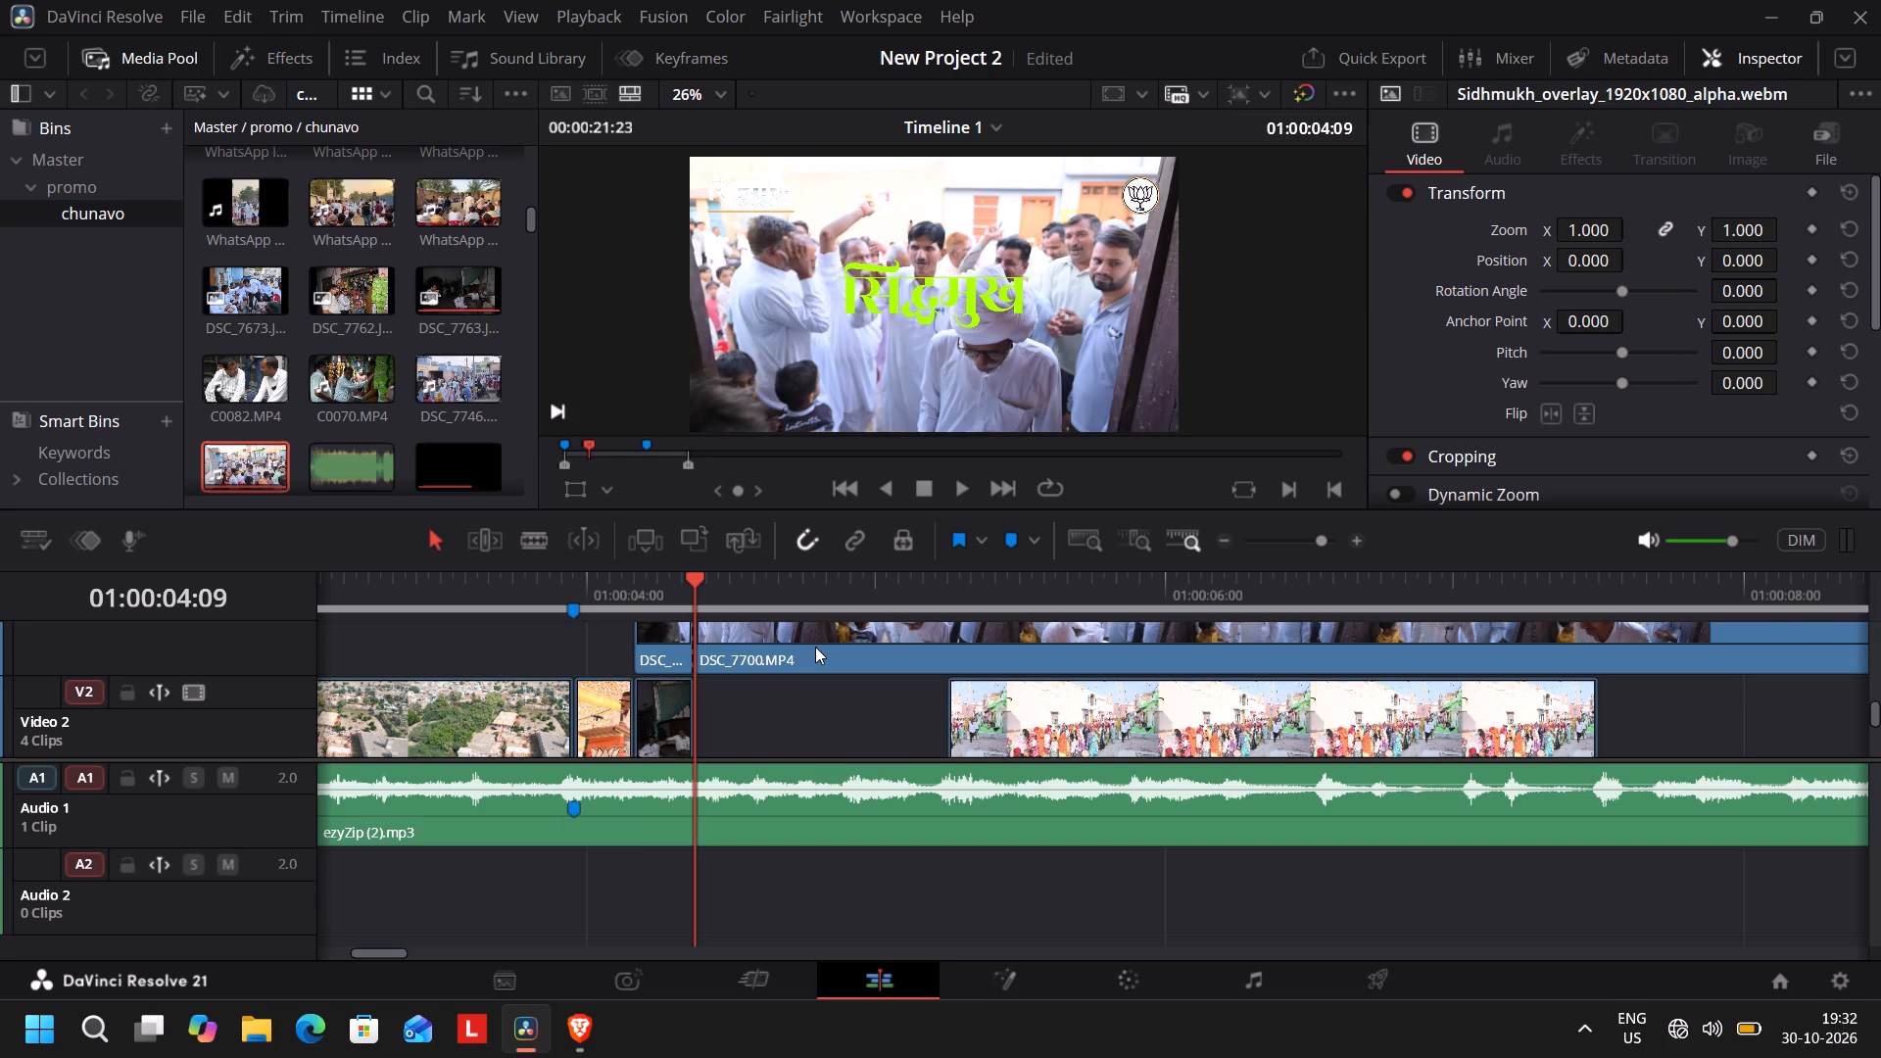
{"action": "left_click", "coordinate": [815, 647]}
{"action": "key", "text": "BackSpace"}
Move the short DSC_7700 piece to Video 2, directly after the DSC_7763 piece.
{"action": "left_click_drag", "start_coordinate": [655, 639], "coordinate": [733, 645]}
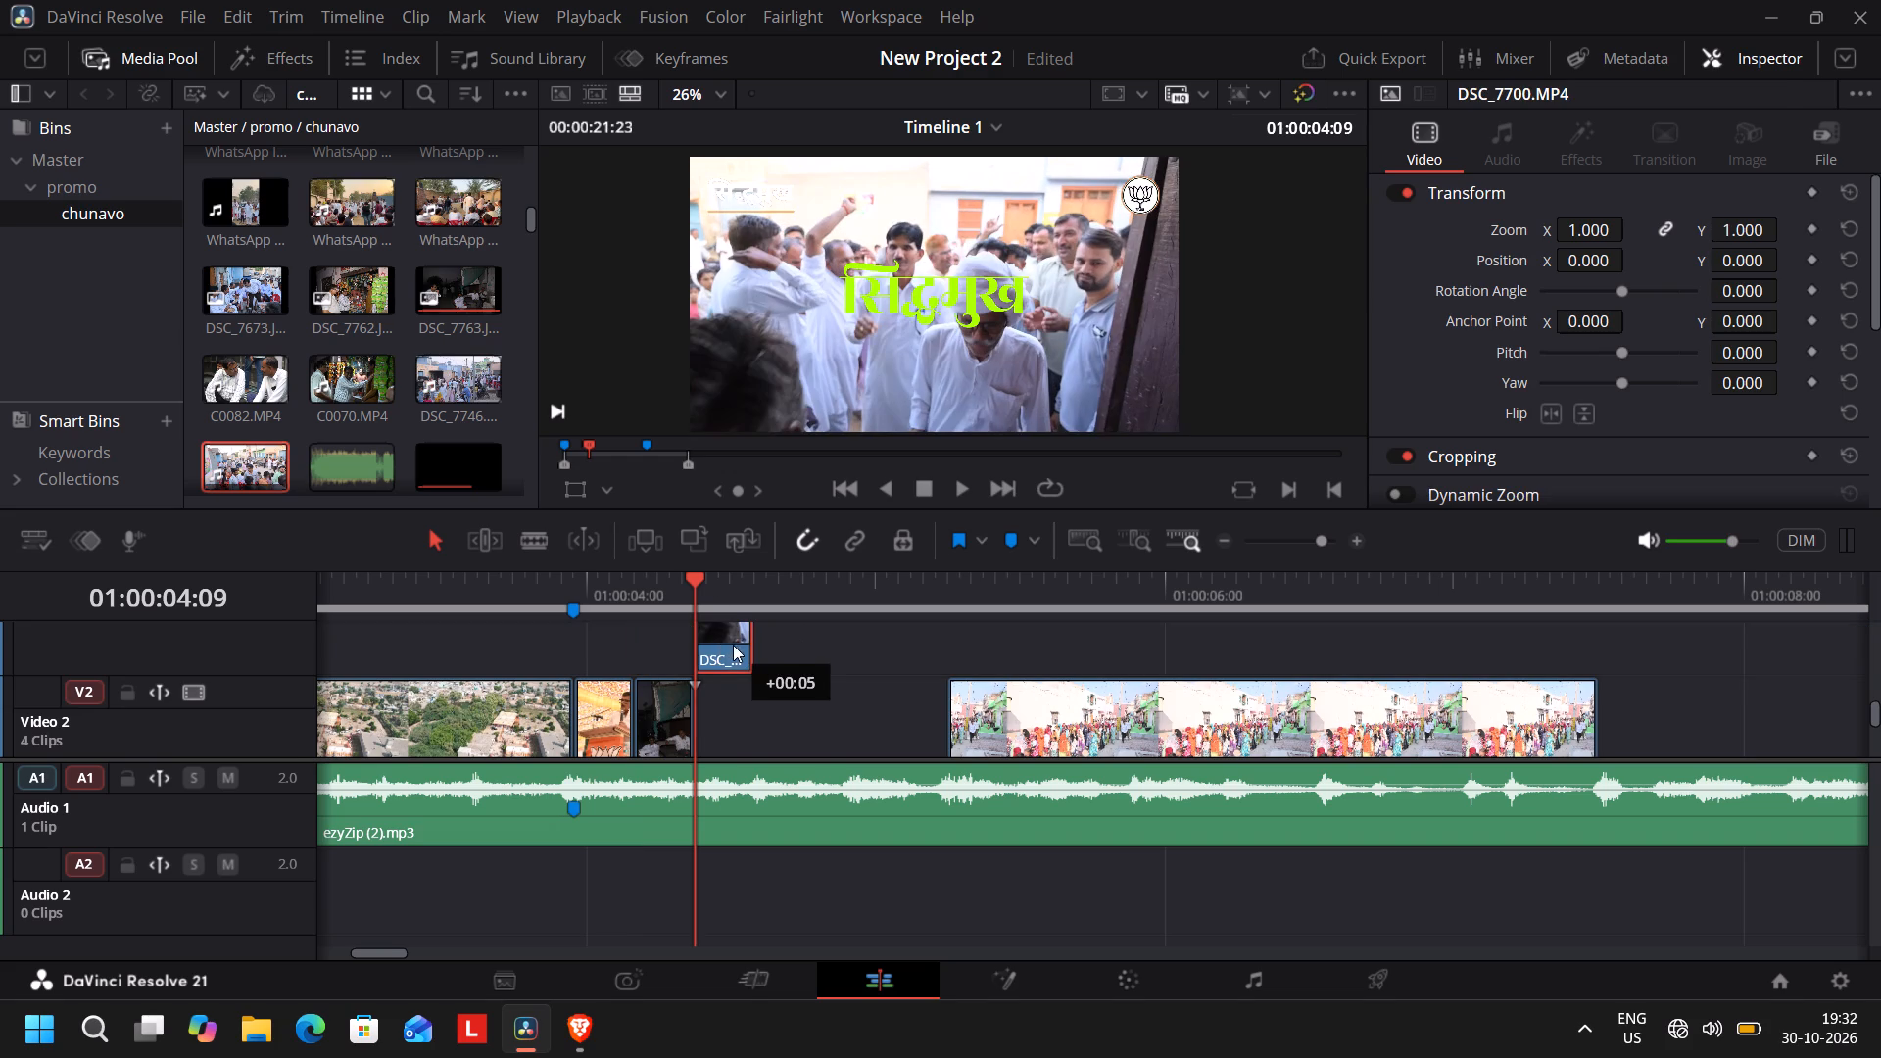
{"action": "left_click_drag", "start_coordinate": [733, 645], "coordinate": [732, 700]}
Duplicate the DSC_8612 piece once and the DSC_7763 piece twice, back to back after the DSC_7700 piece on Video 2.
{"action": "left_click_drag", "start_coordinate": [607, 713], "coordinate": [732, 708]}
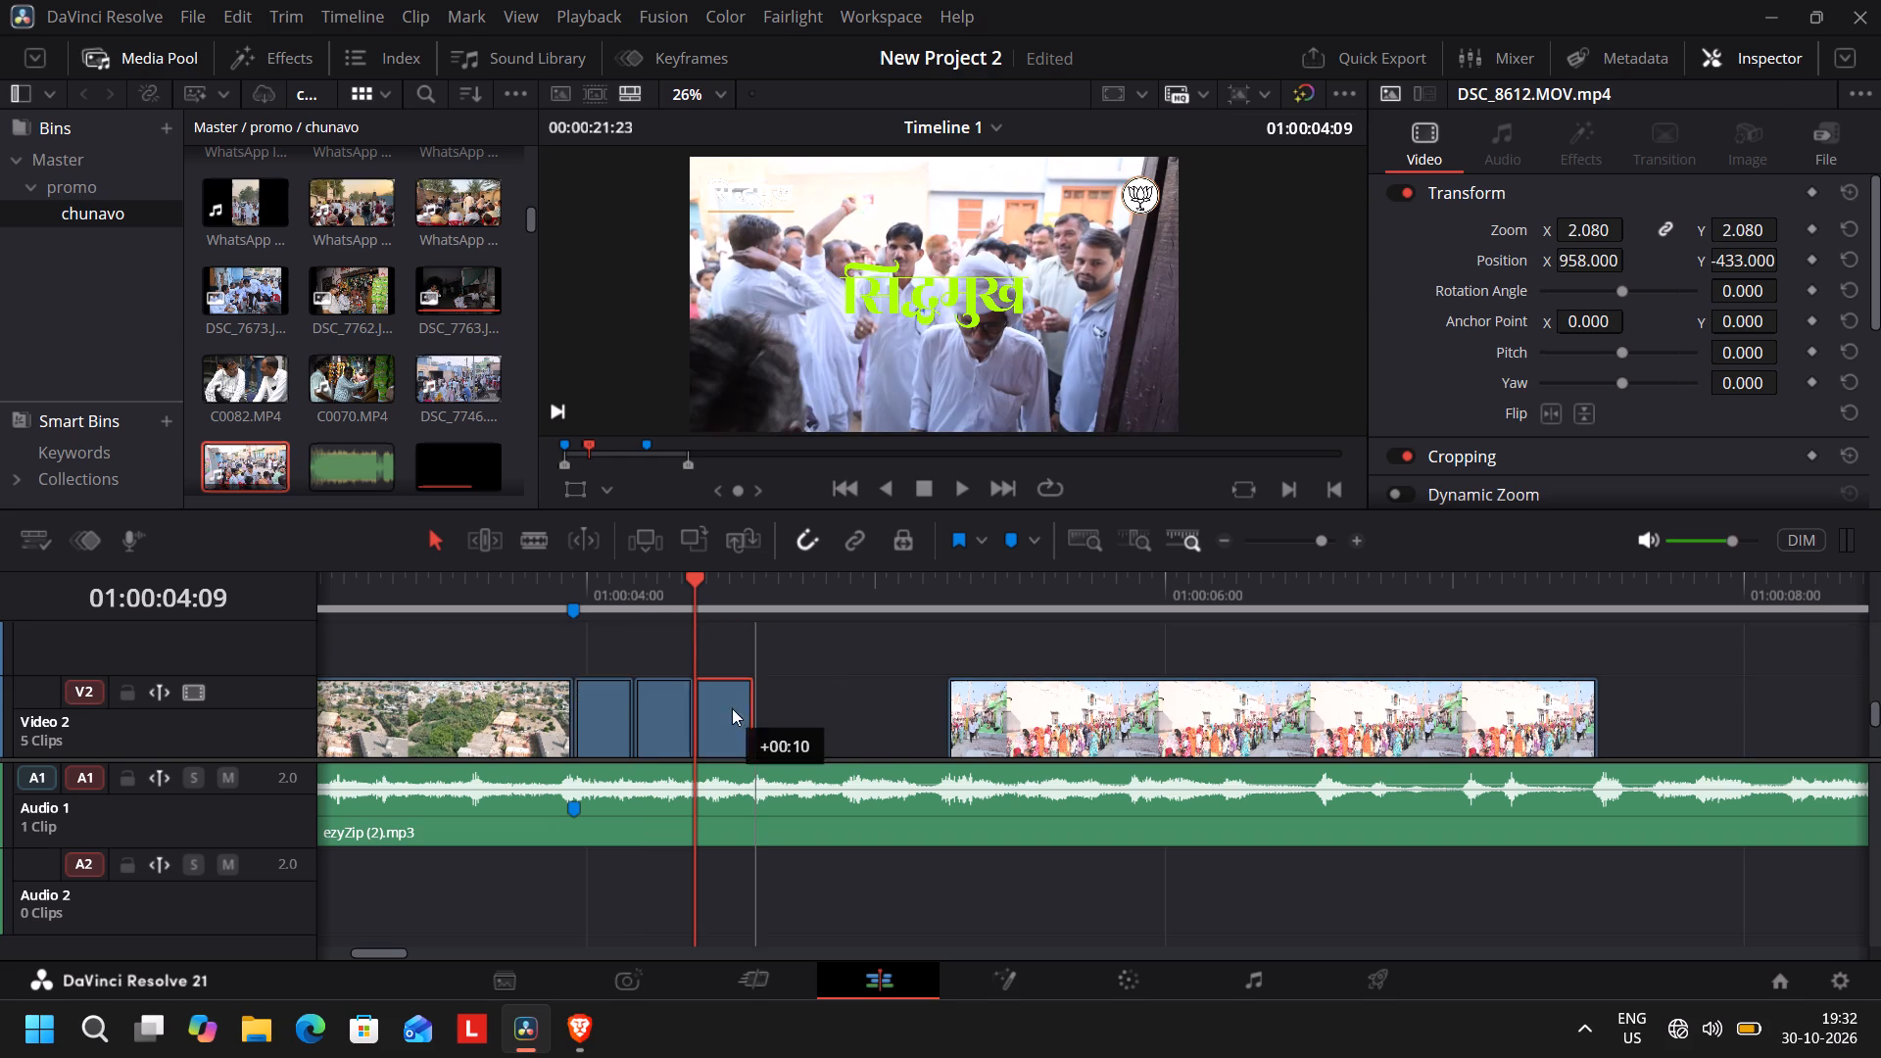
{"action": "left_click_drag", "start_coordinate": [732, 708], "coordinate": [803, 710]}
{"action": "left_click_drag", "start_coordinate": [660, 710], "coordinate": [875, 713]}
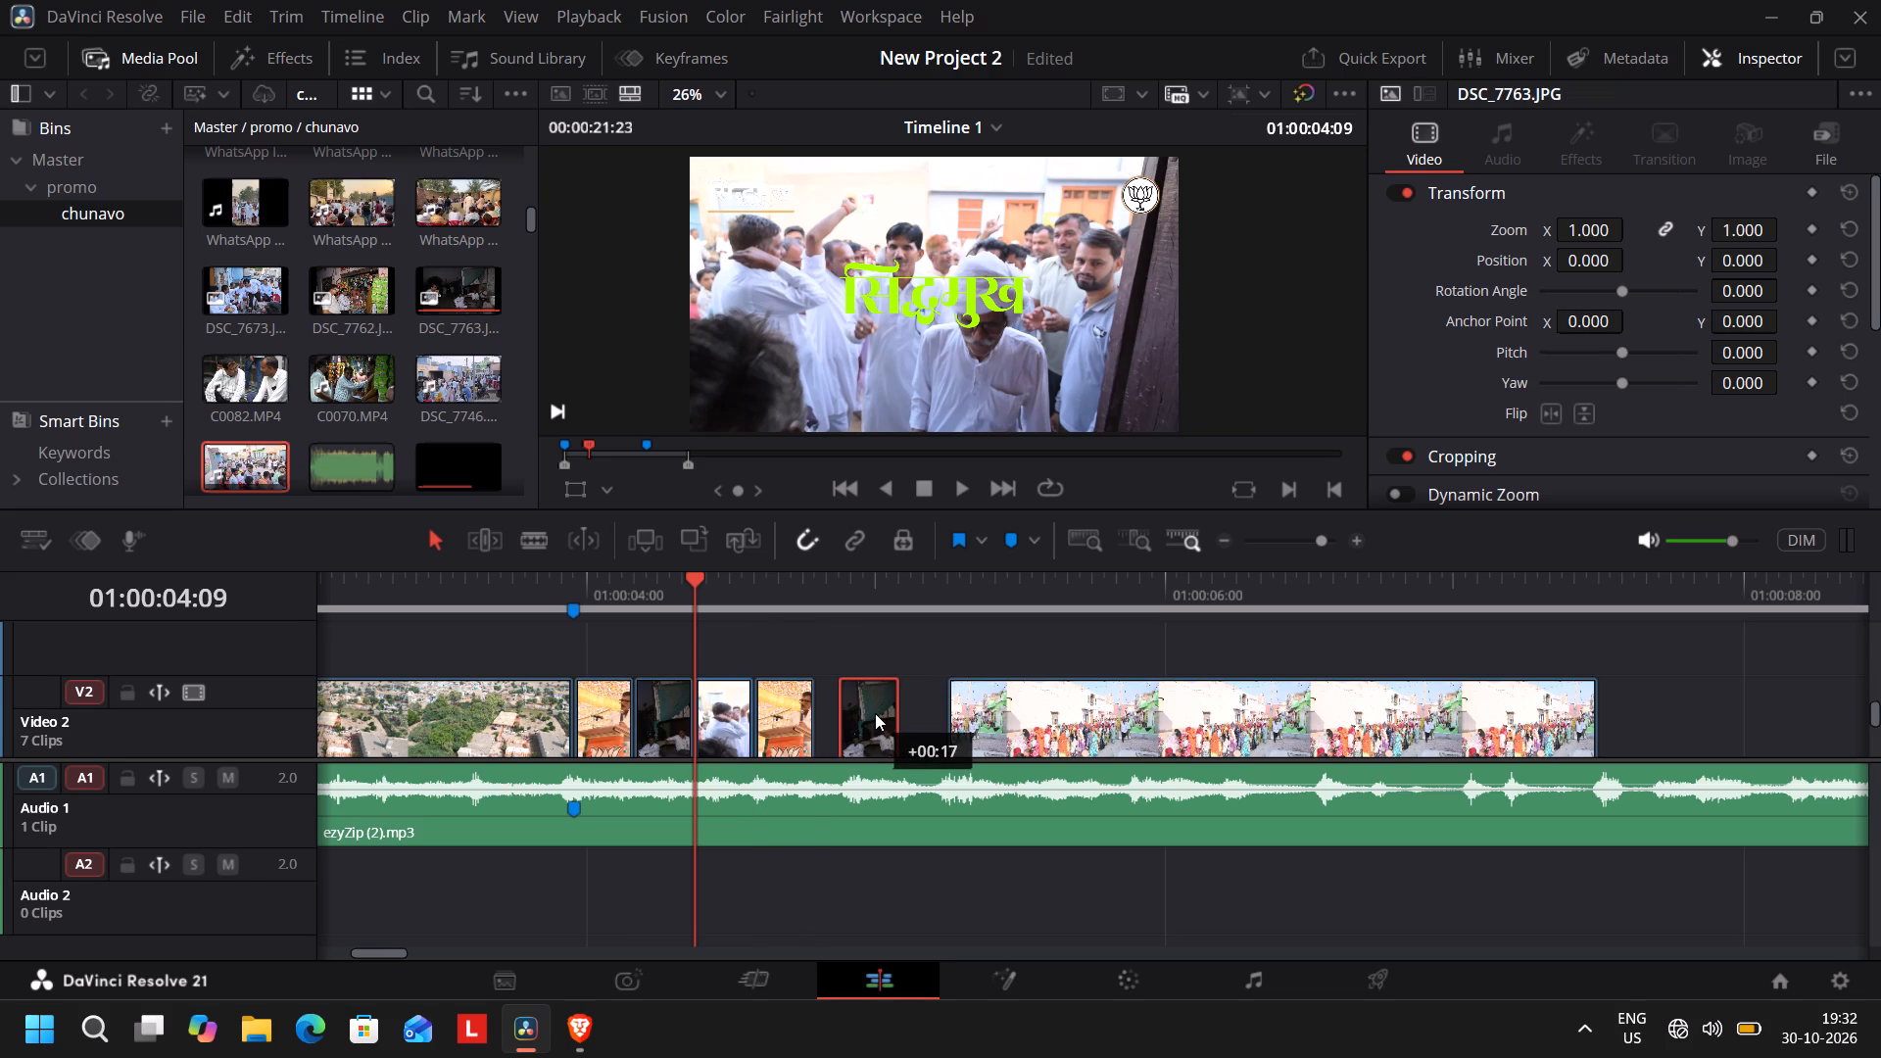
{"action": "left_click_drag", "start_coordinate": [875, 713], "coordinate": [857, 714]}
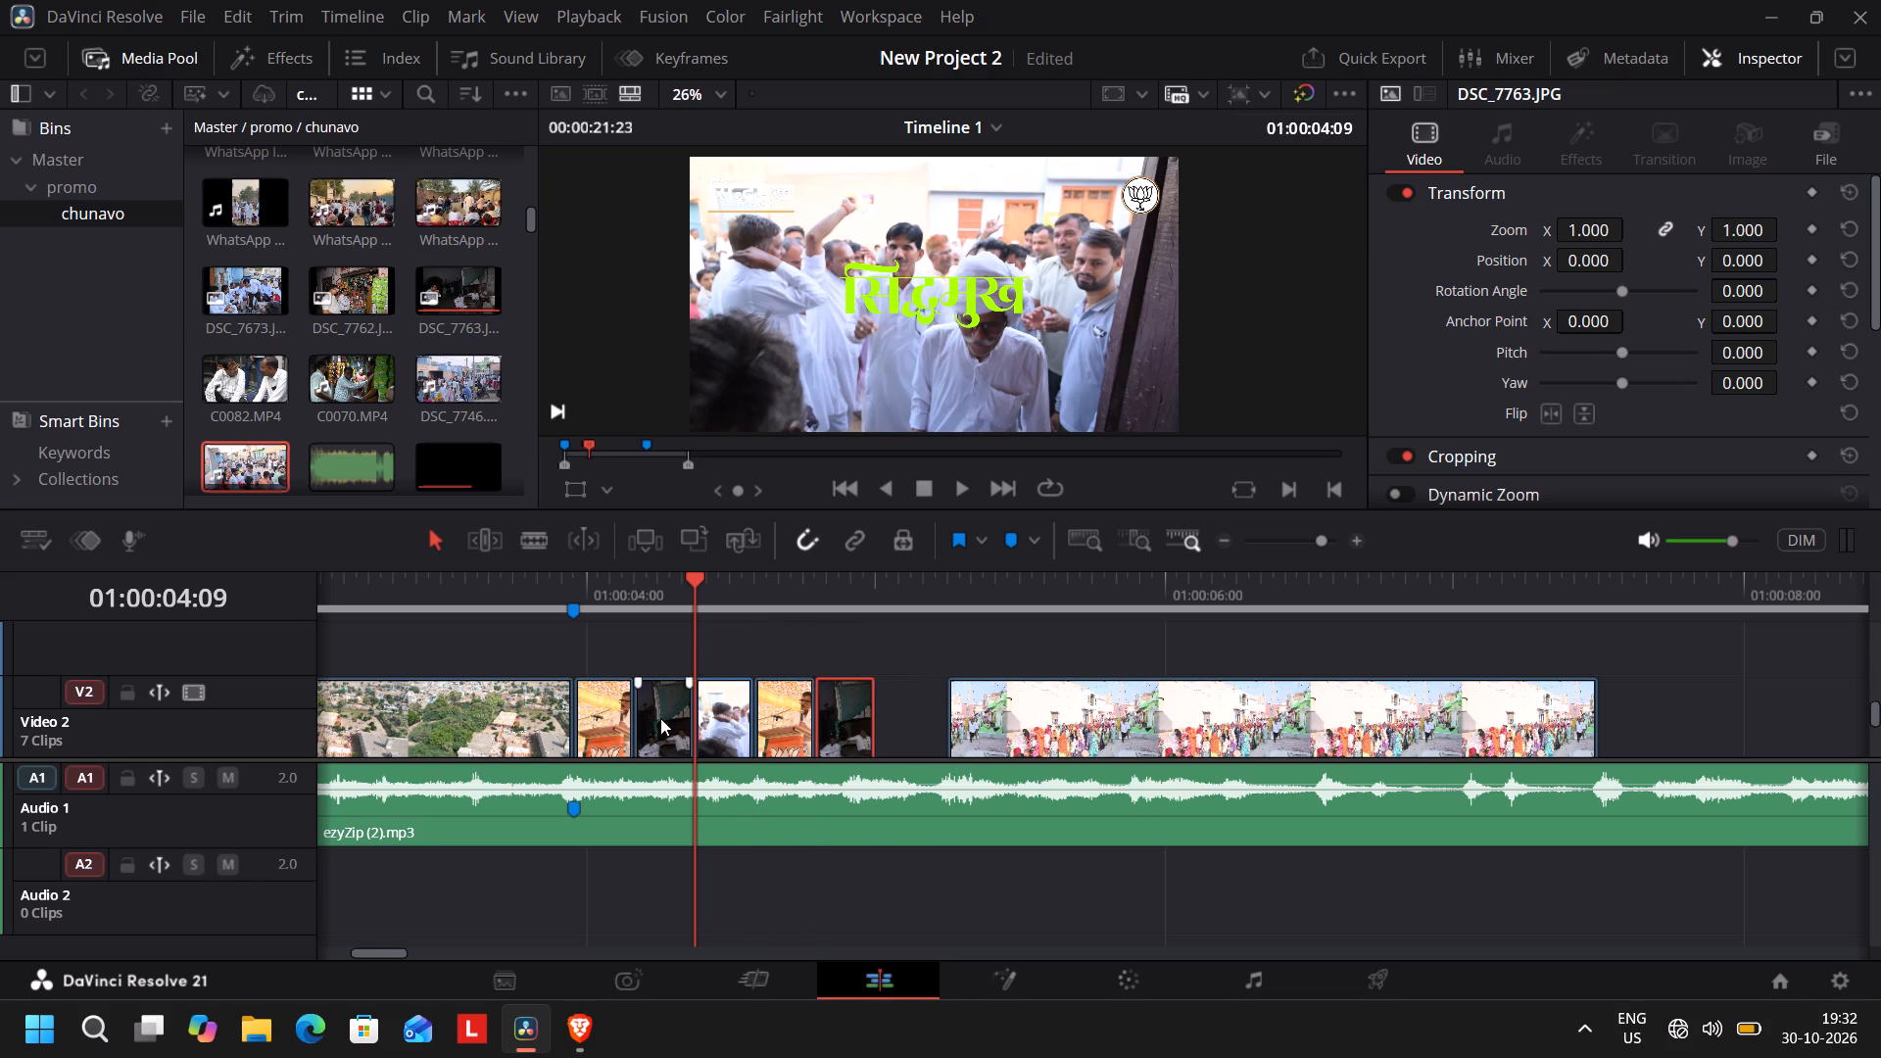
{"action": "left_click_drag", "start_coordinate": [660, 718], "coordinate": [912, 712]}
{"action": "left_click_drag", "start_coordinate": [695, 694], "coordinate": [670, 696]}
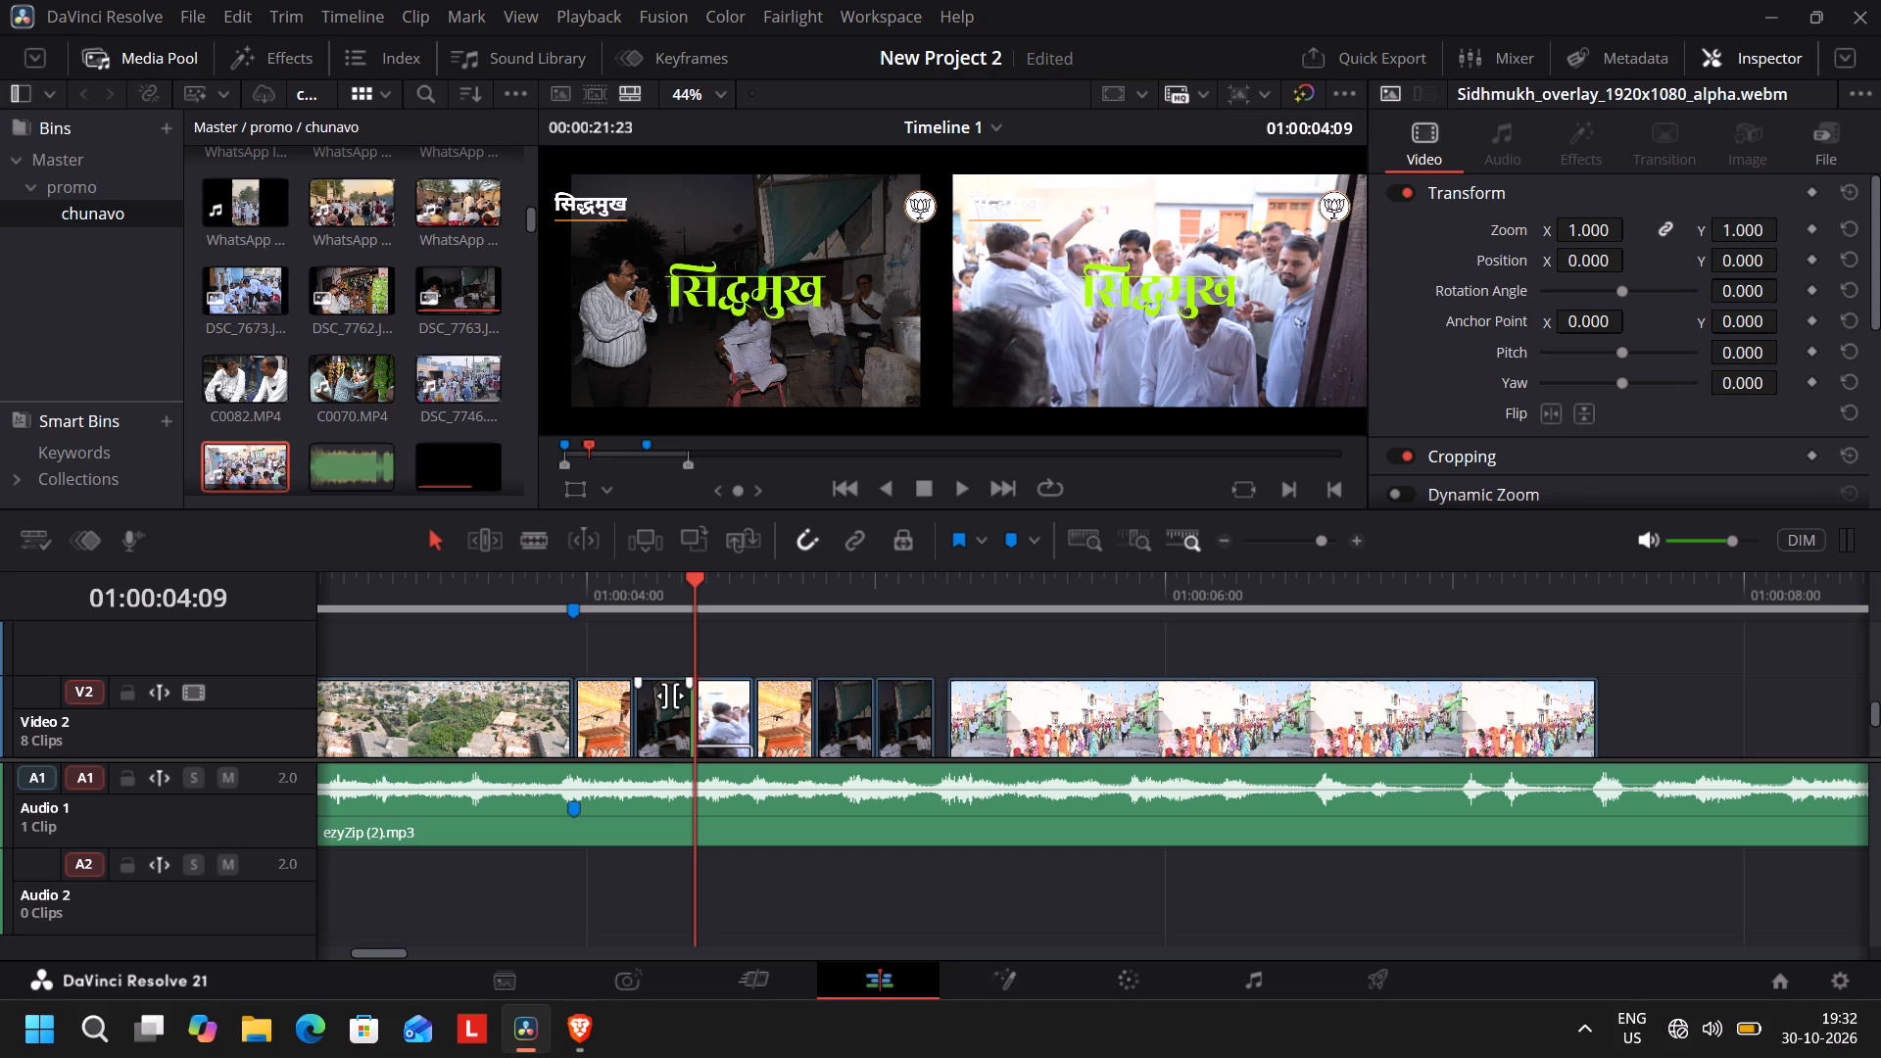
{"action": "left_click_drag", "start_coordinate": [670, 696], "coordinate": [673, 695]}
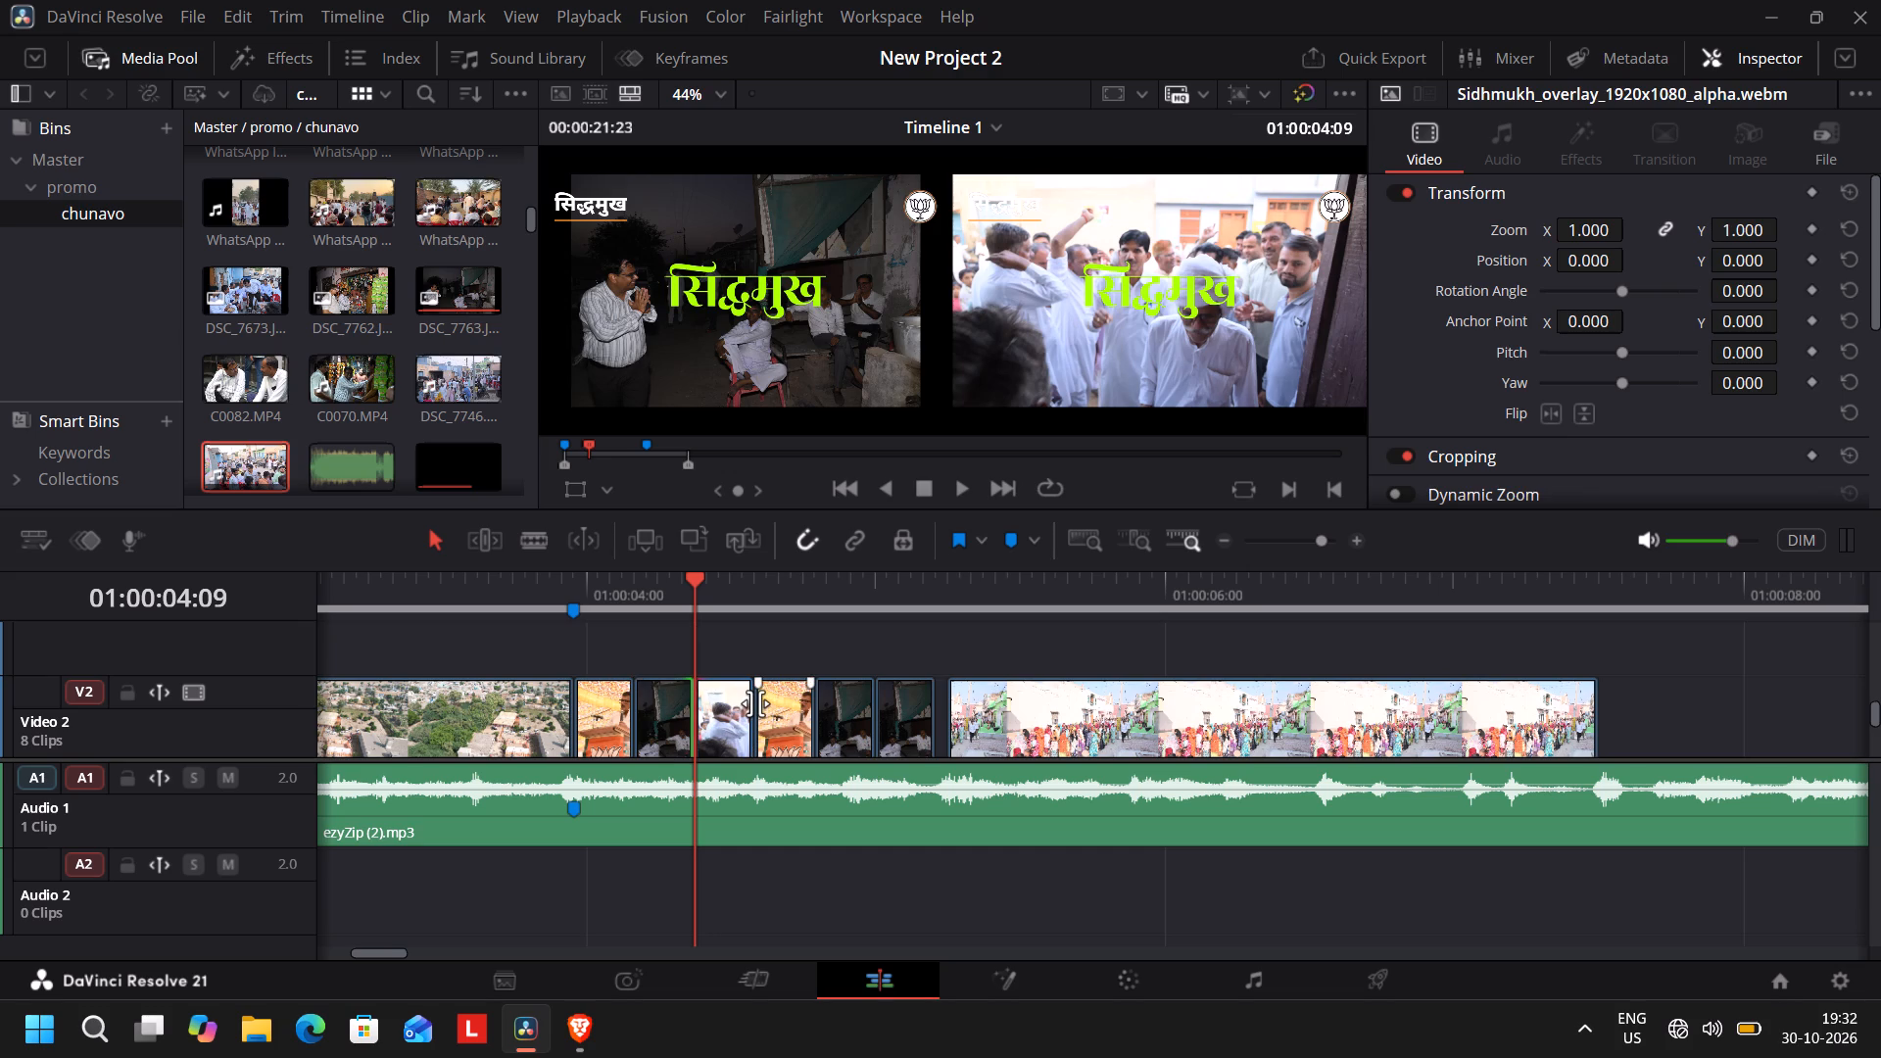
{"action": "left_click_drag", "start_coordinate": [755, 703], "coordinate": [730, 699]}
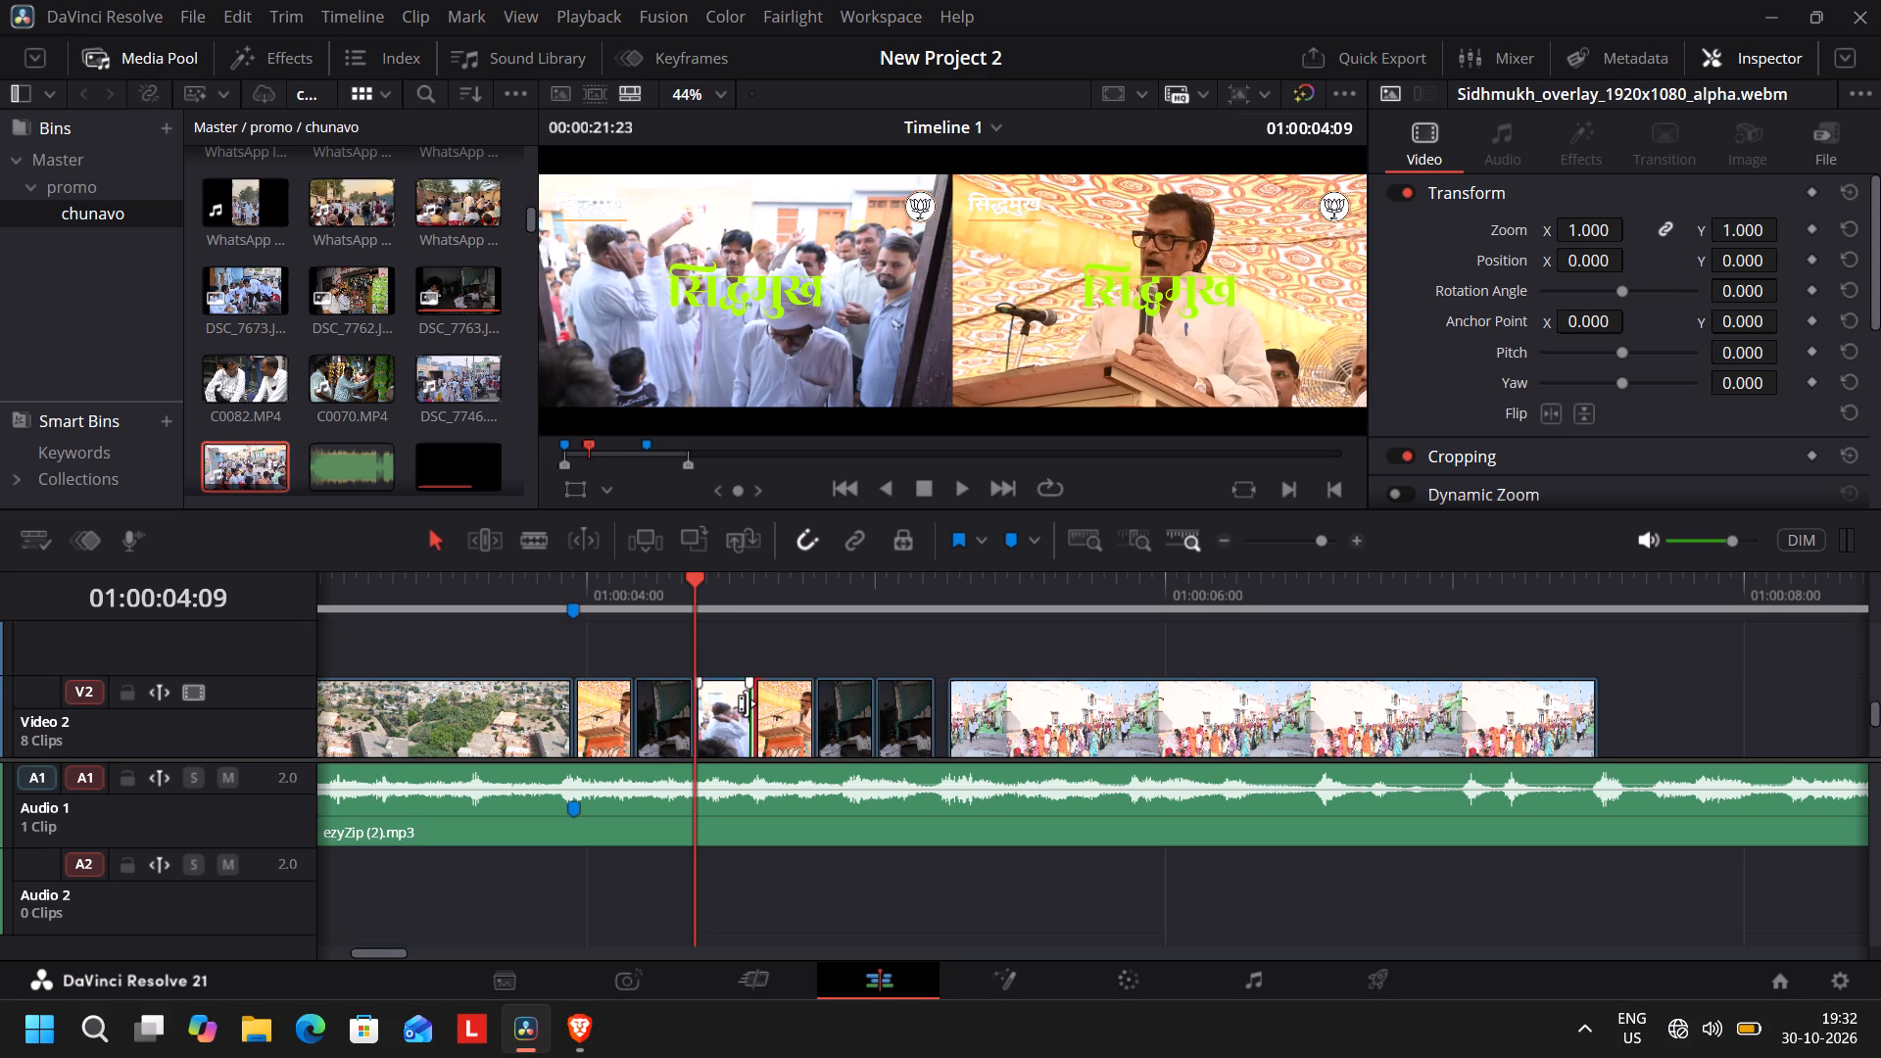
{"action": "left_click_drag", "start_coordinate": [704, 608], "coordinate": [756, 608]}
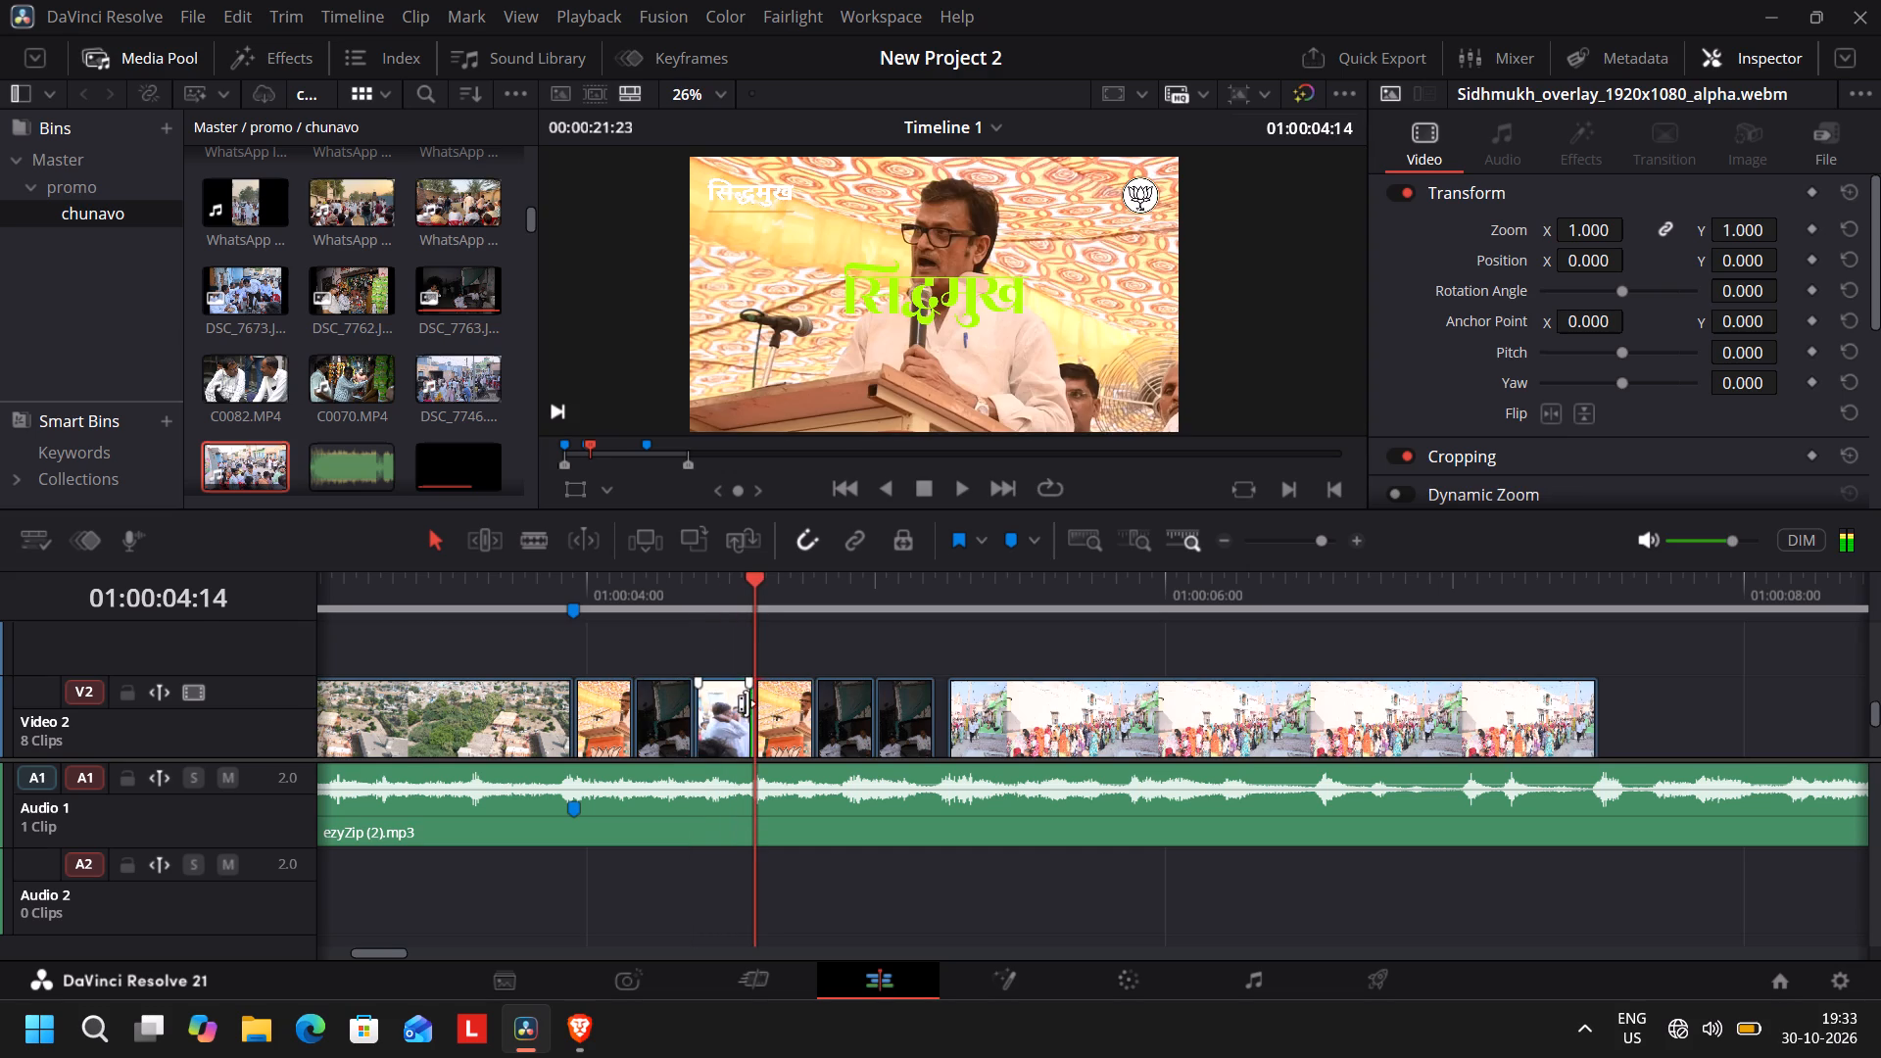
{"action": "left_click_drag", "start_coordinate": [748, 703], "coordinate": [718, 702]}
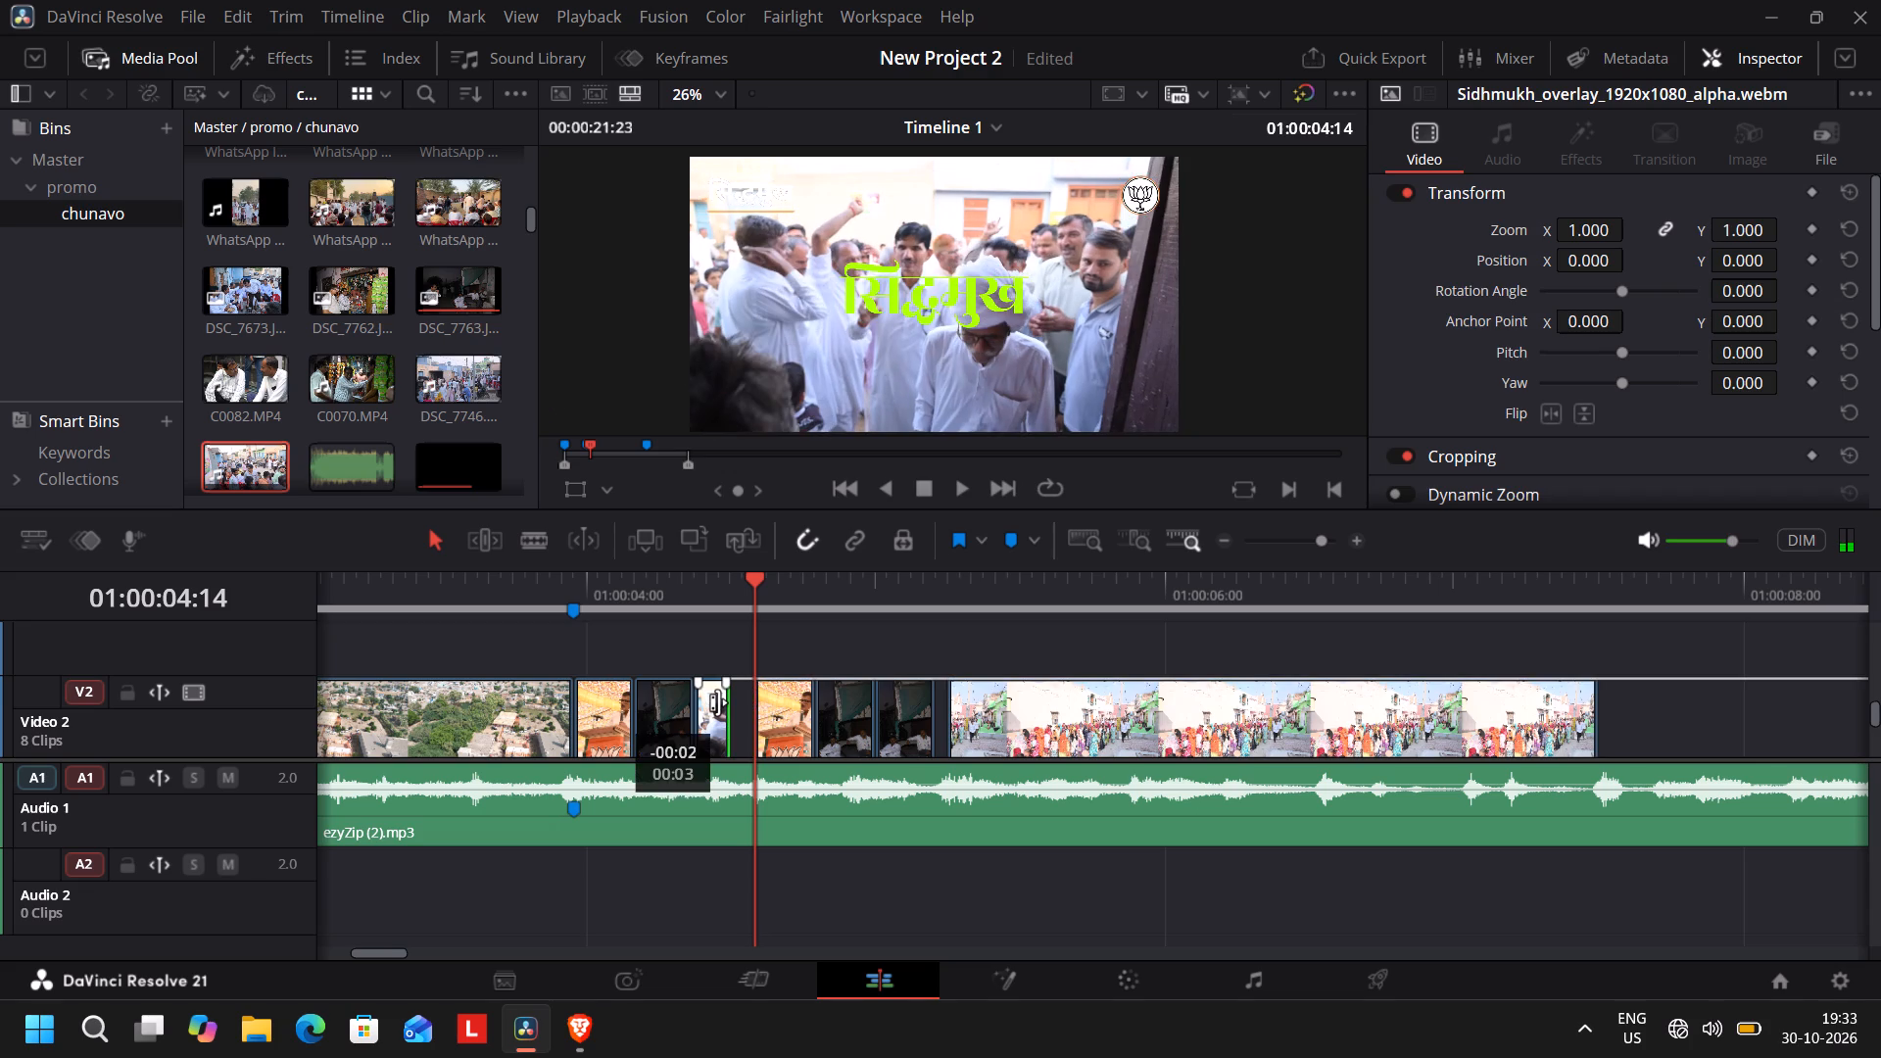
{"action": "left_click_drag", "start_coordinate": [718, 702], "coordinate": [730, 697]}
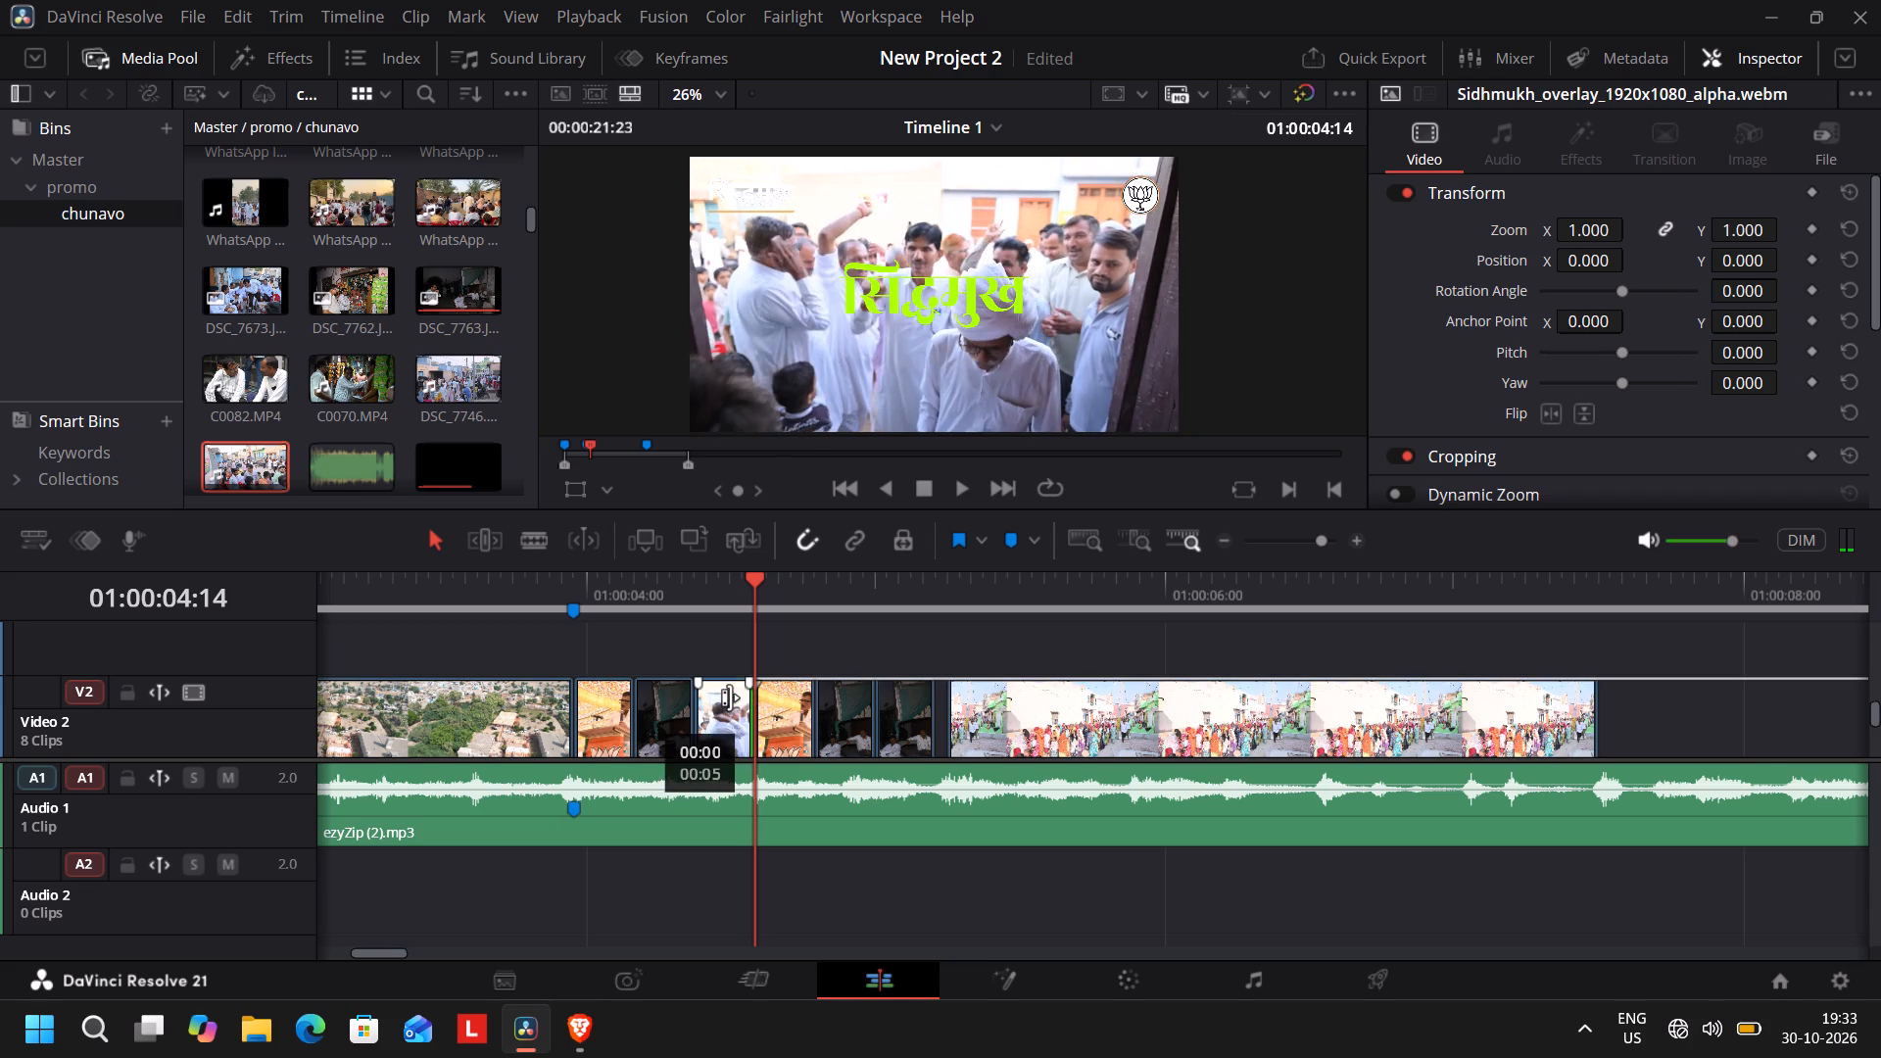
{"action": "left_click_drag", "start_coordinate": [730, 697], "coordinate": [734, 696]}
Trim the end of the DSC_7700 piece by one frame to 4 frames and close the gap with the DSC_8612 copy.
{"action": "left_click", "coordinate": [1320, 537]}
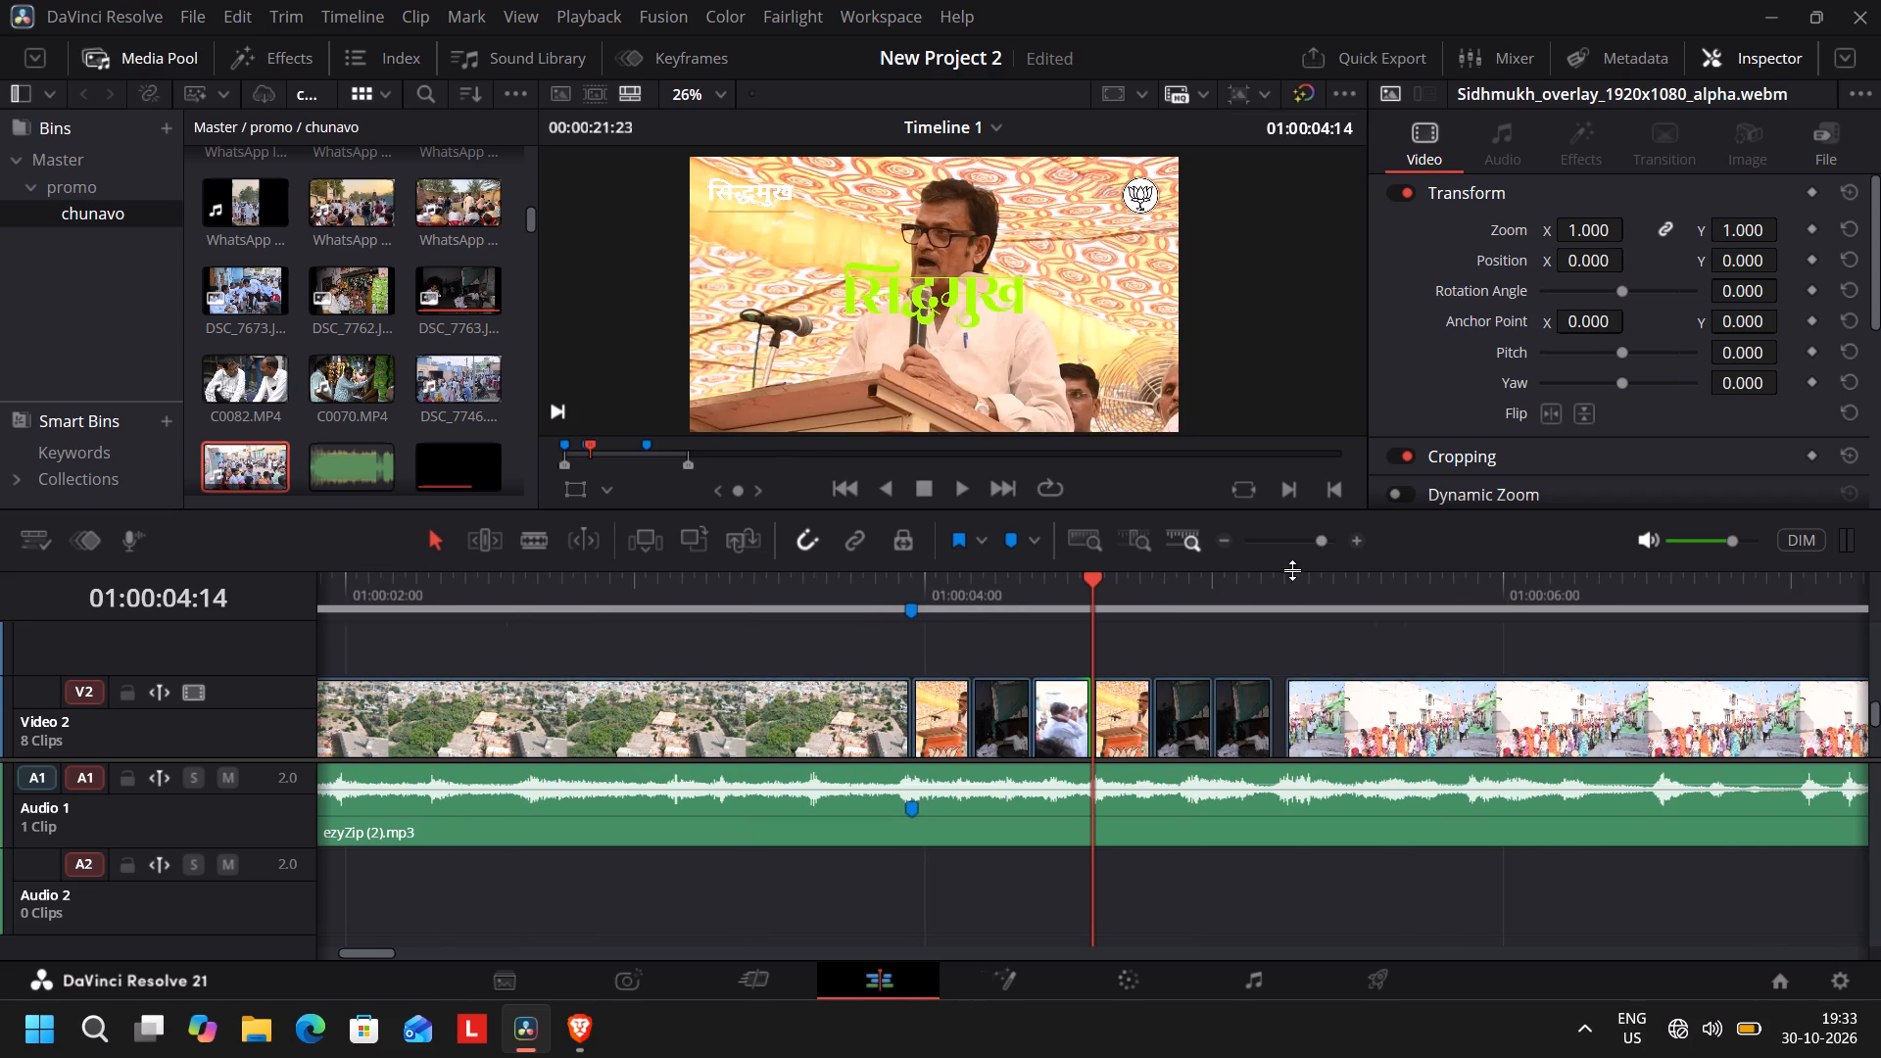
{"action": "left_click_drag", "start_coordinate": [1317, 536], "coordinate": [1358, 545]}
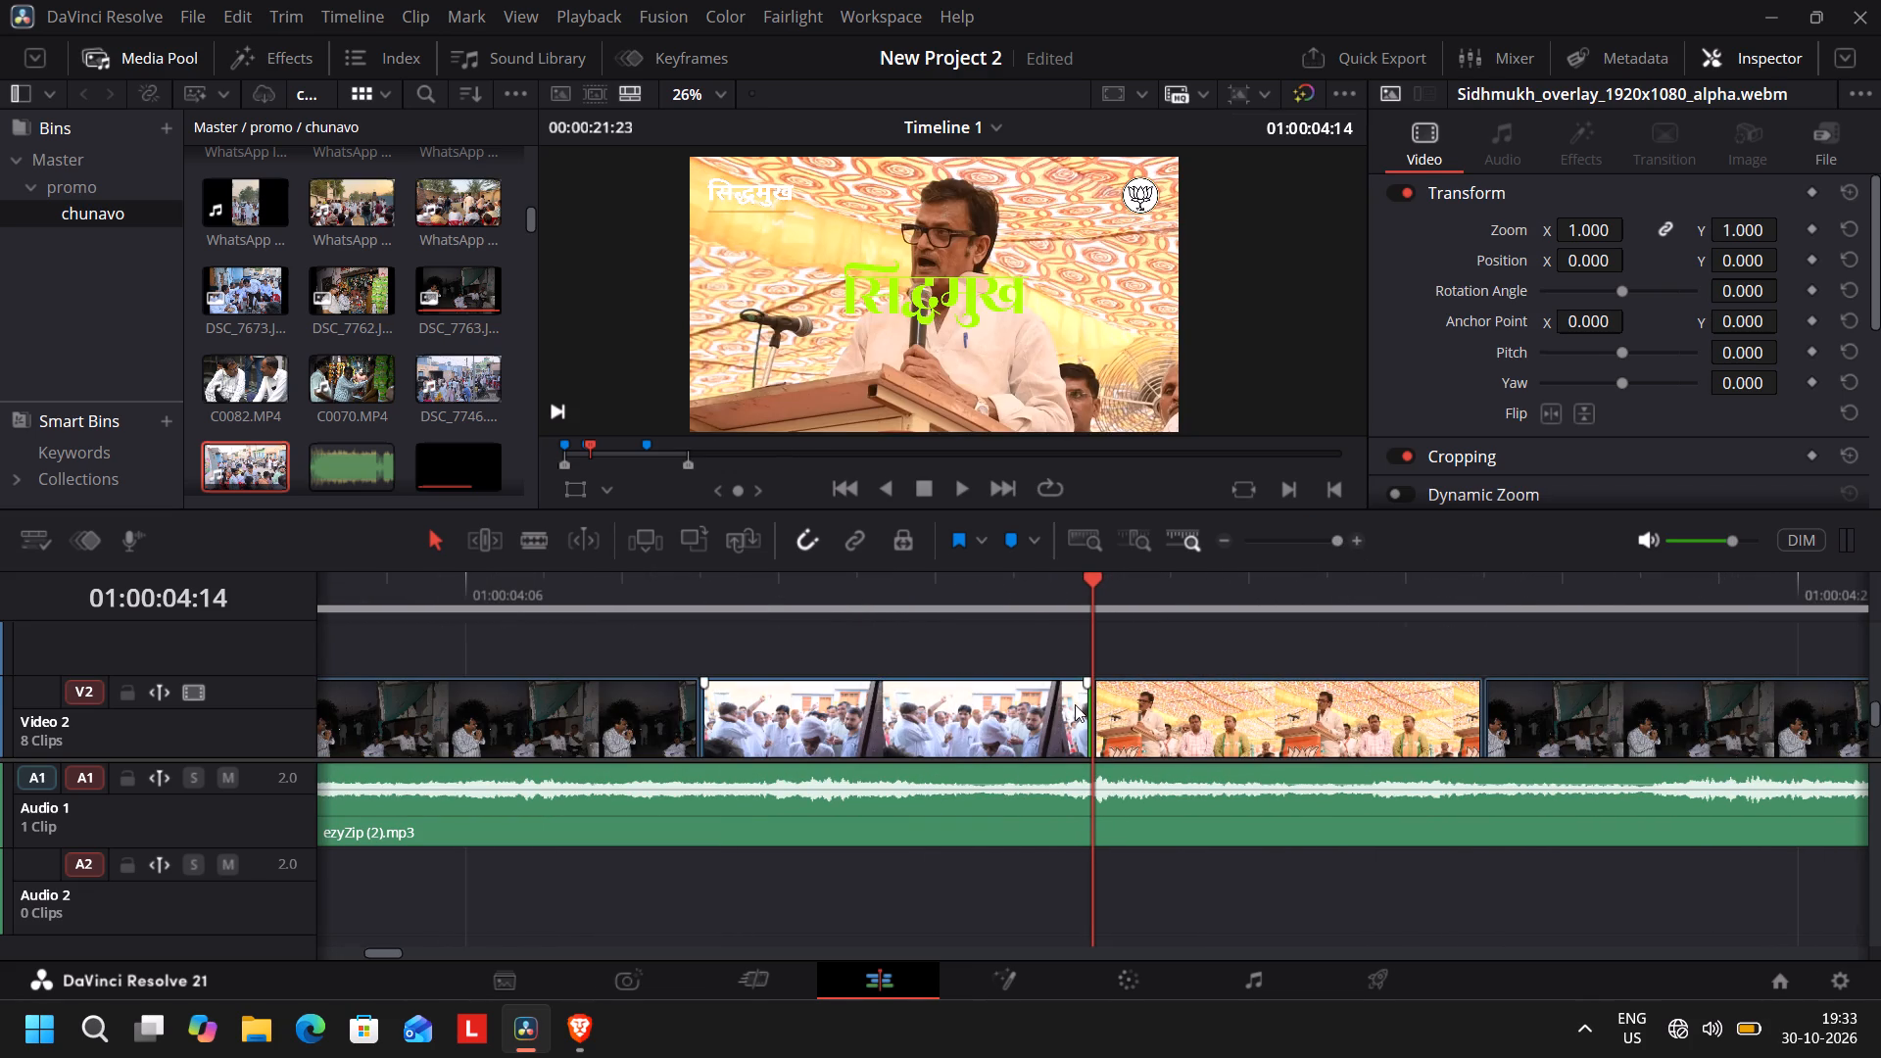
{"action": "left_click_drag", "start_coordinate": [1082, 704], "coordinate": [994, 697]}
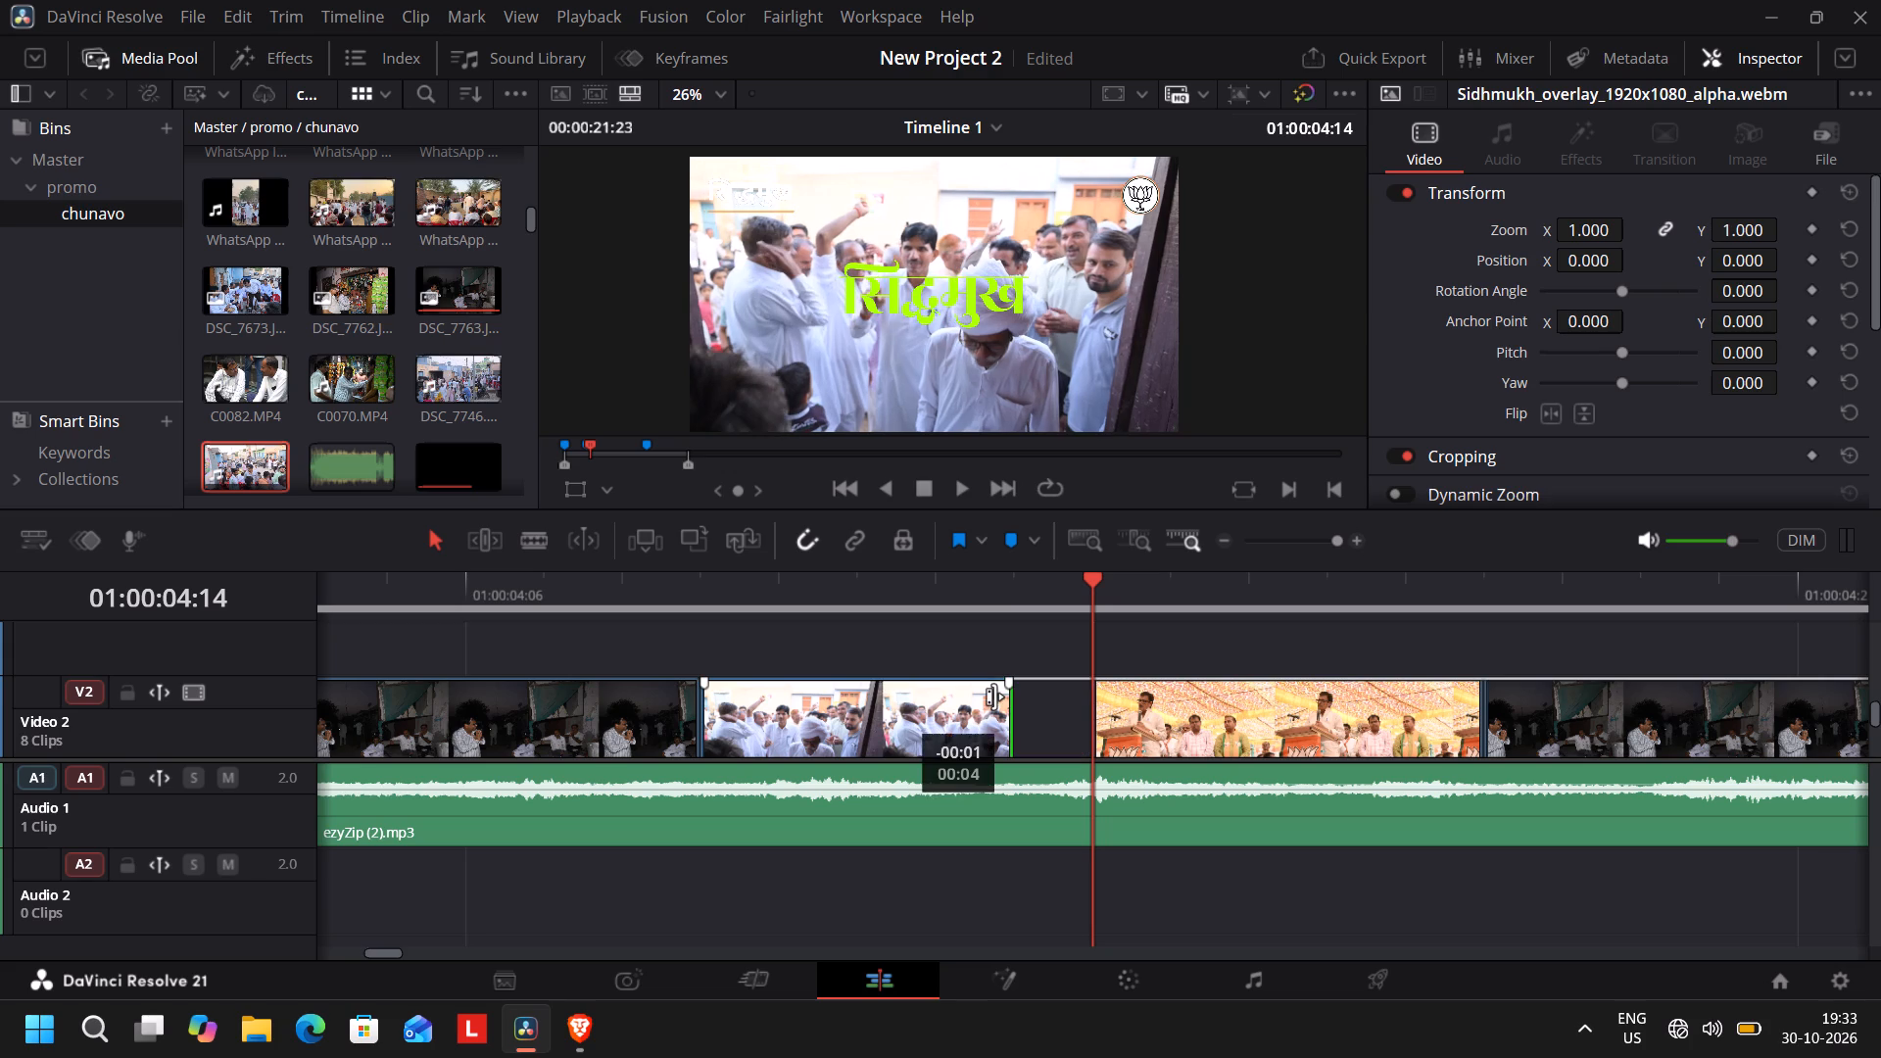
{"action": "left_click_drag", "start_coordinate": [994, 697], "coordinate": [993, 697]}
{"action": "left_click_drag", "start_coordinate": [1220, 711], "coordinate": [1128, 709]}
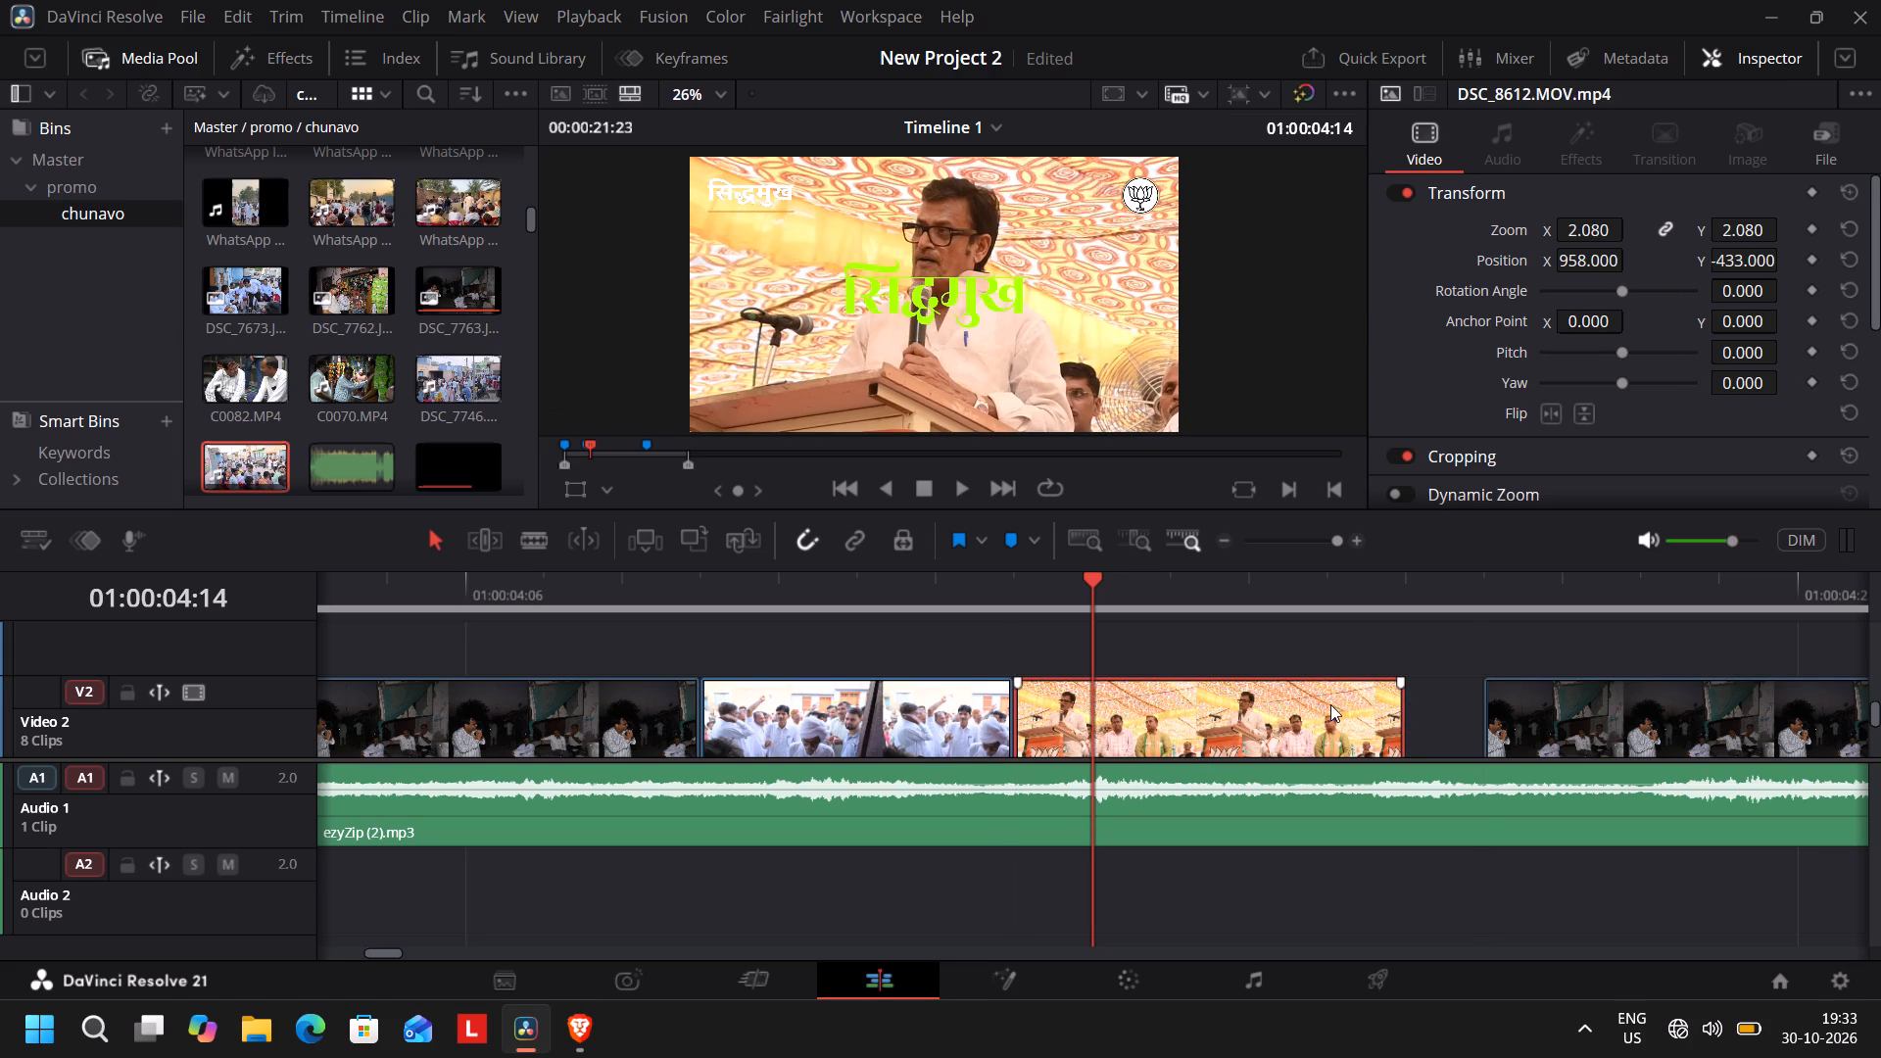
Trim the end of the DSC_8612 copy by one frame and move both DSC_7763 copies earlier to close the gaps.
{"action": "left_click_drag", "start_coordinate": [1399, 702], "coordinate": [1295, 702]}
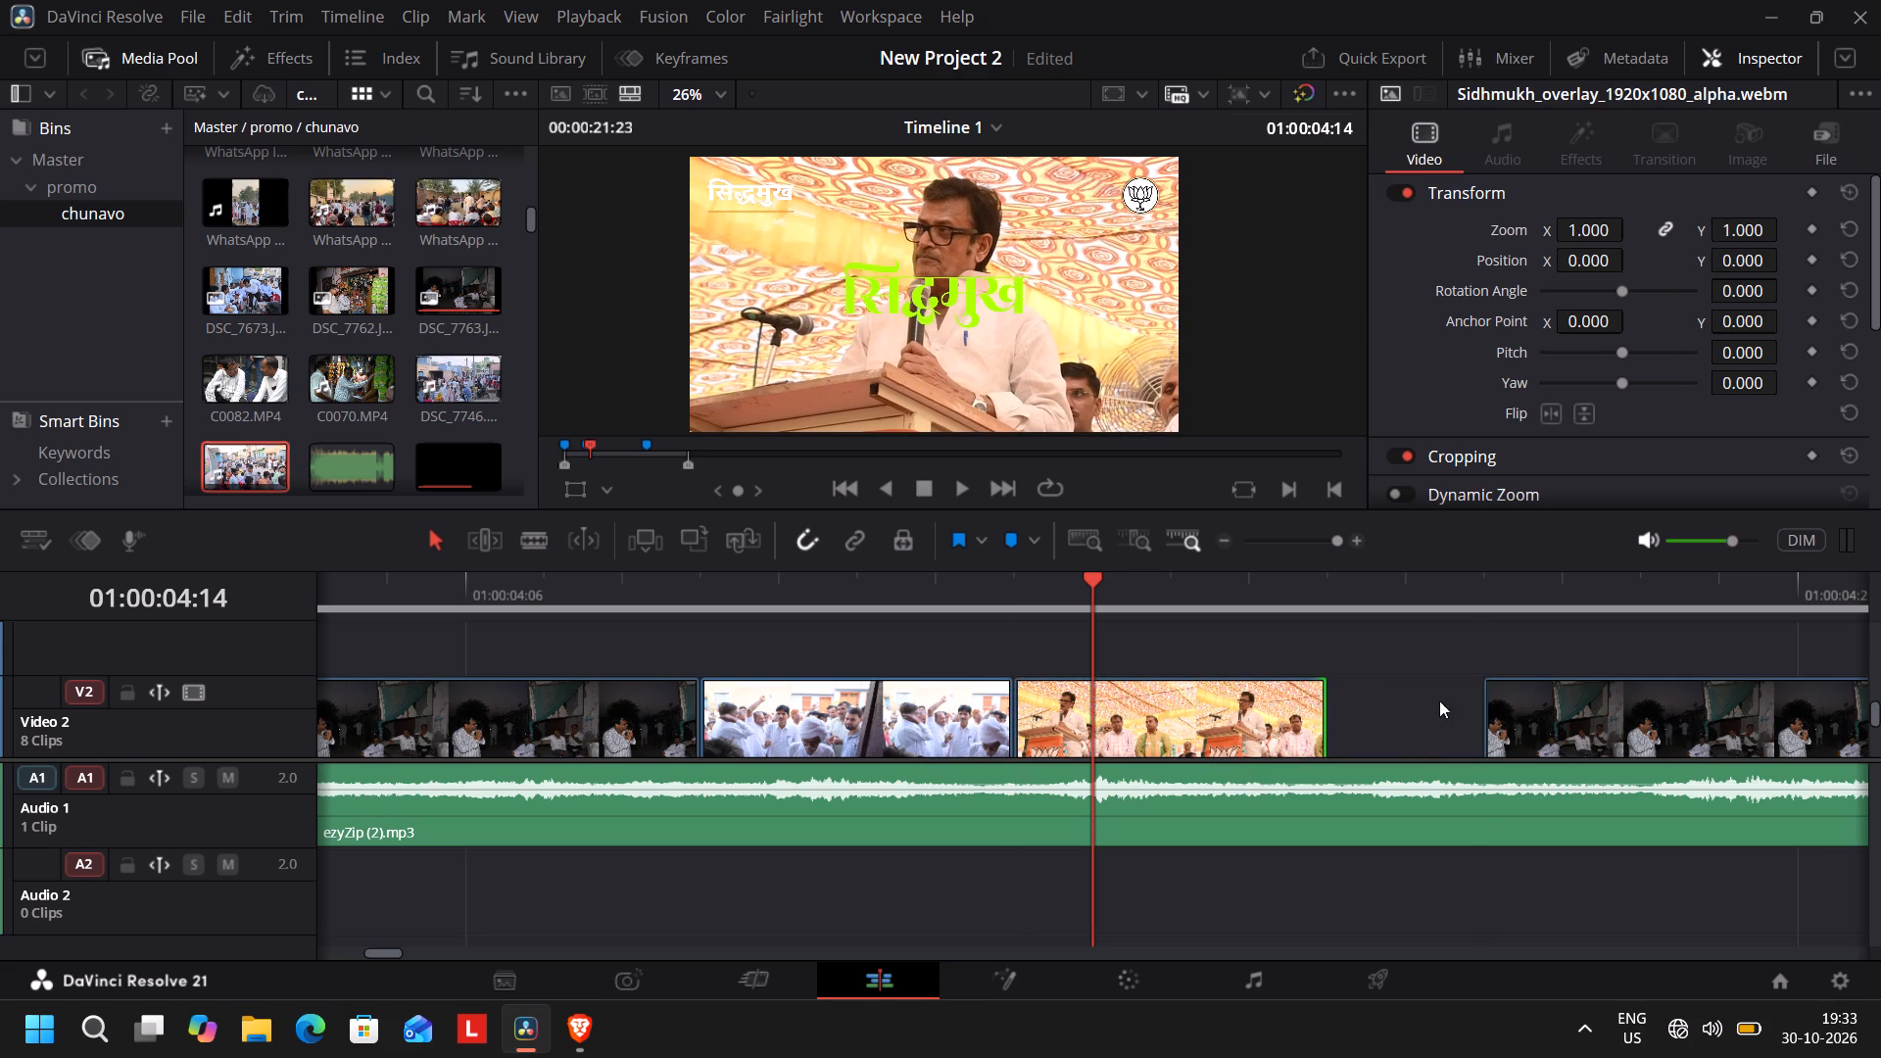
{"action": "left_click_drag", "start_coordinate": [1528, 711], "coordinate": [1344, 708]}
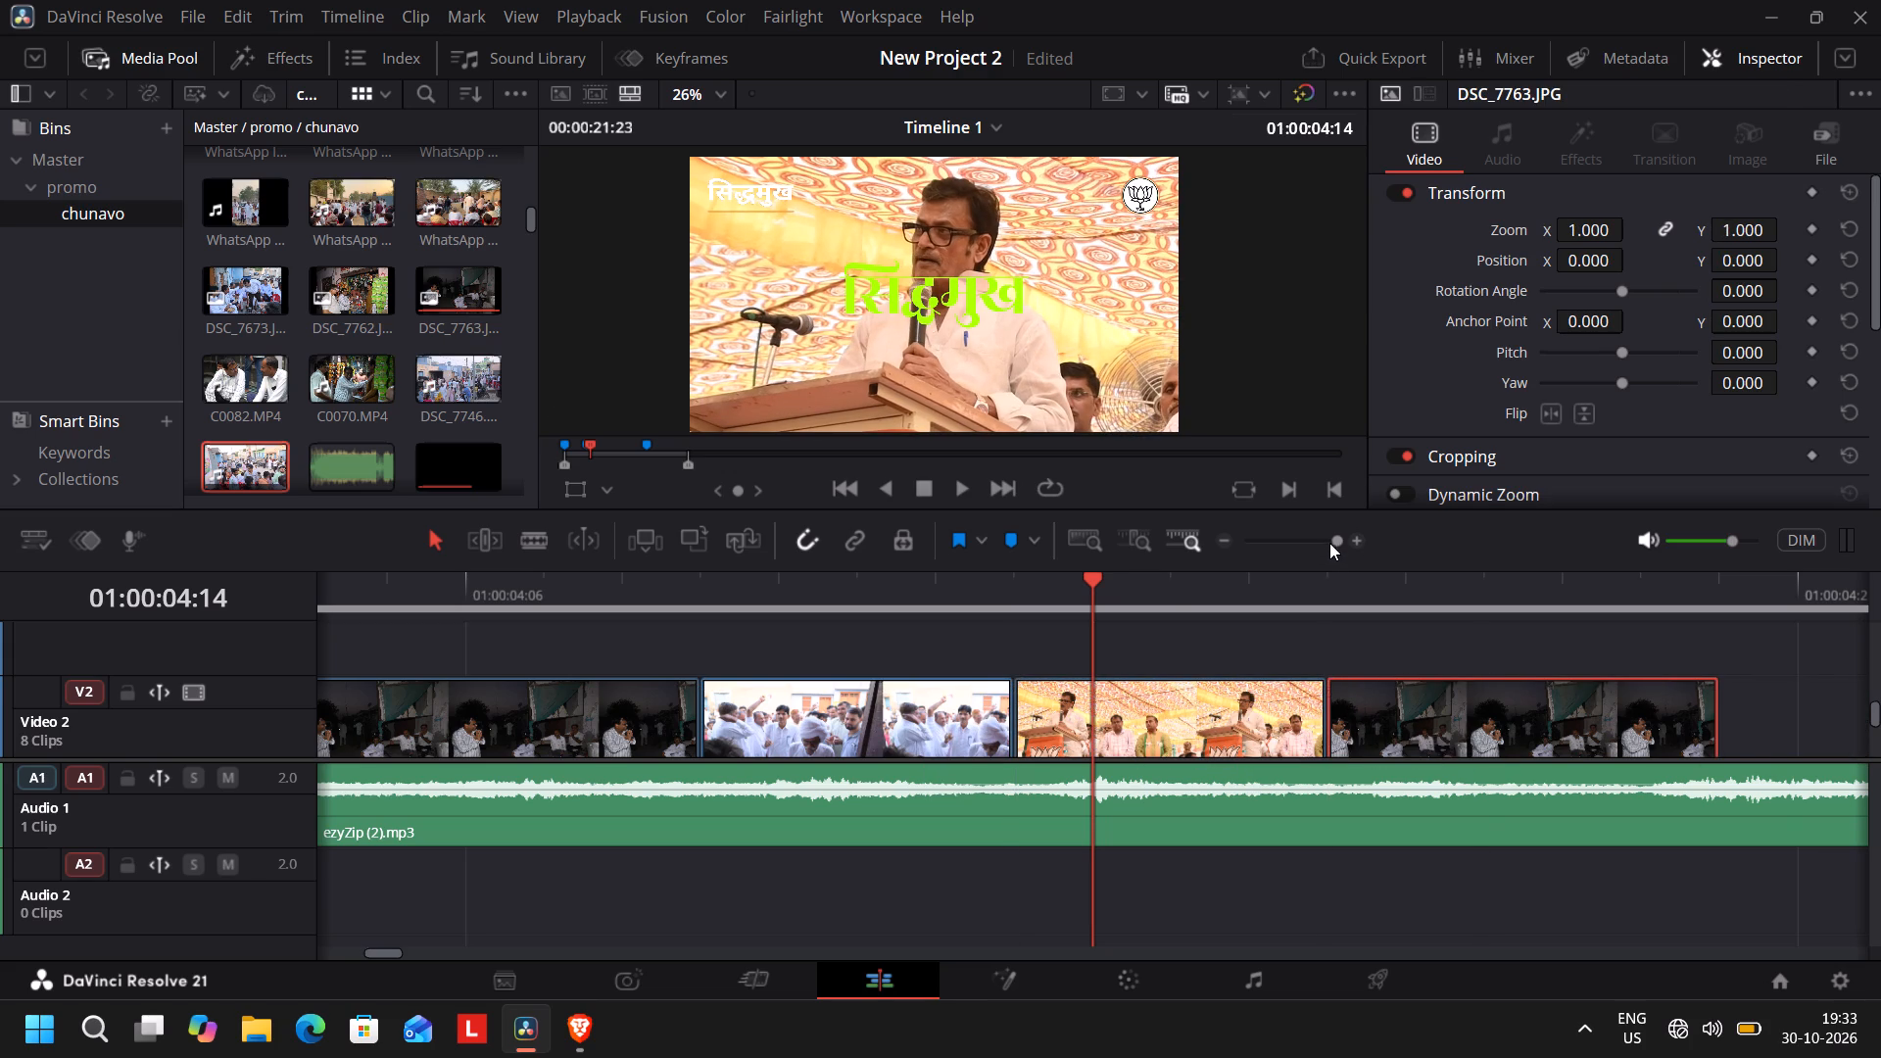
{"action": "left_click", "coordinate": [1331, 539]}
{"action": "left_click_drag", "start_coordinate": [1357, 716], "coordinate": [1314, 717]}
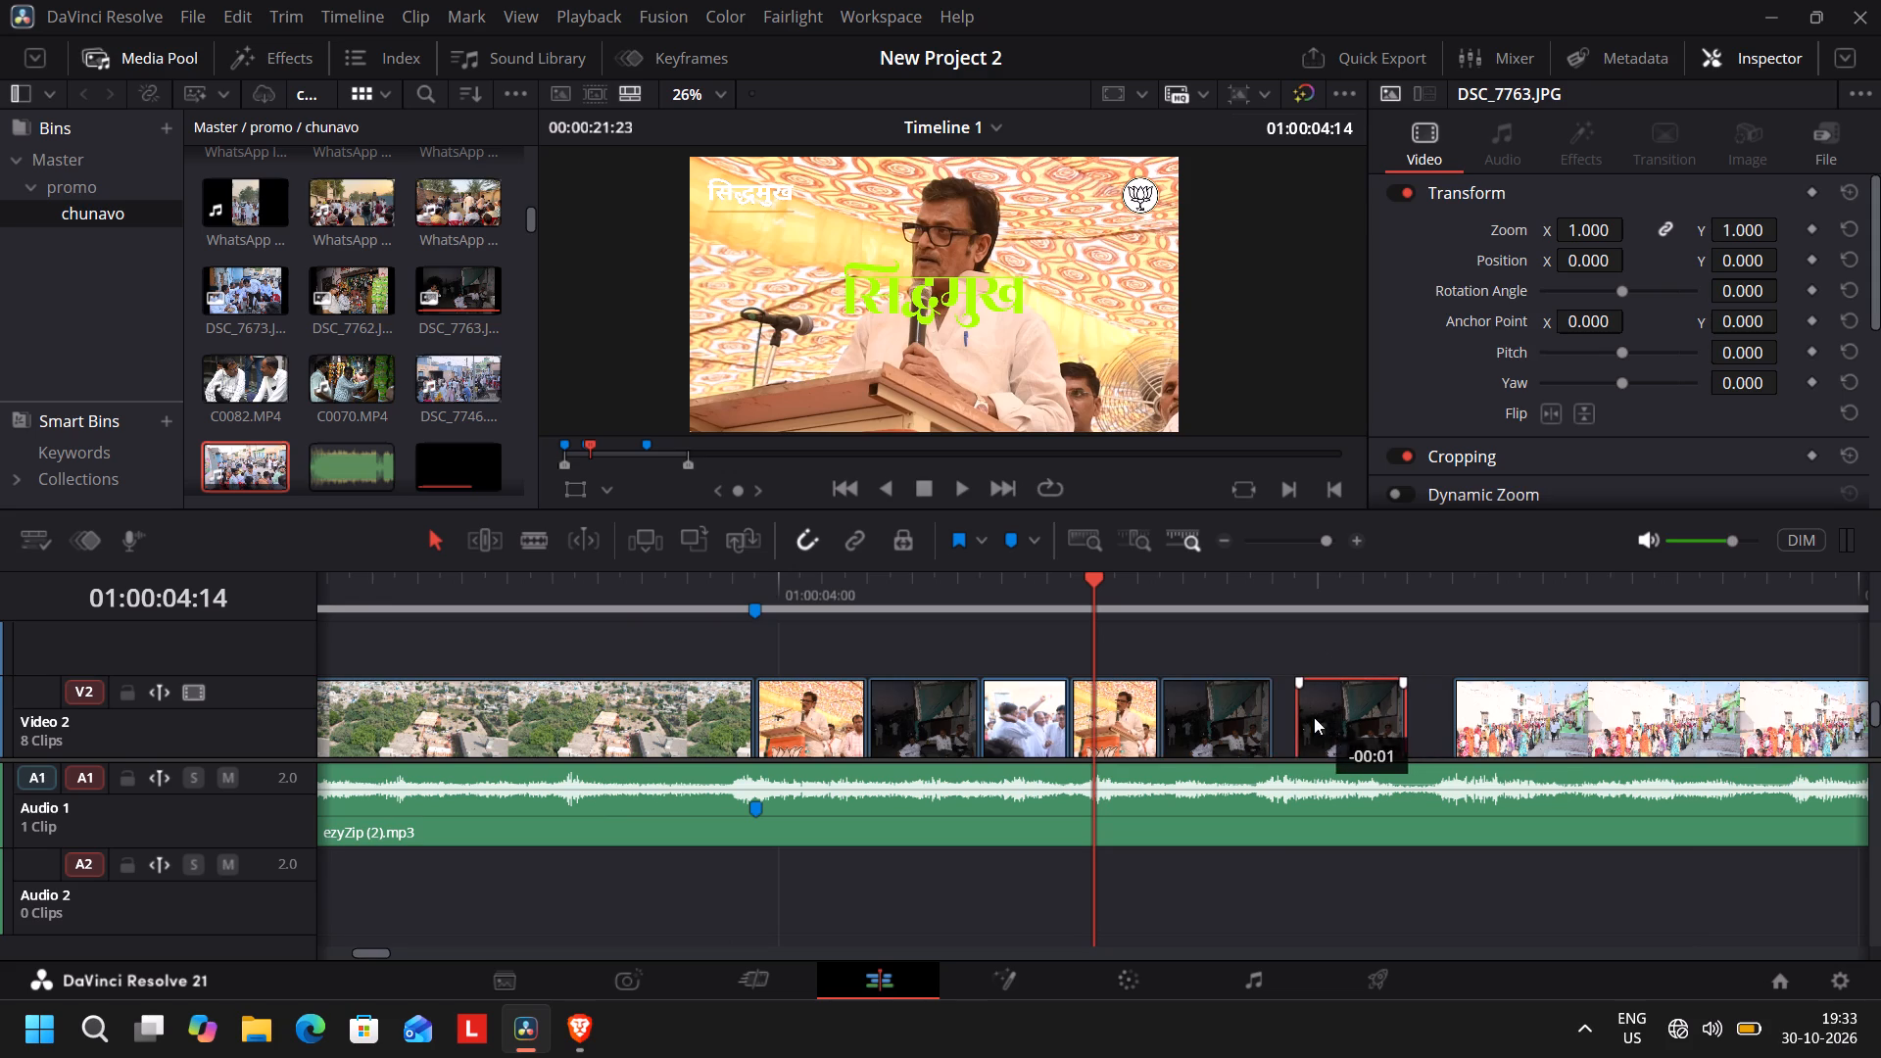
{"action": "left_click_drag", "start_coordinate": [1314, 717], "coordinate": [1303, 715]}
Trim the end of the first DSC_7763 copy by one frame and move the second copy directly against it.
{"action": "left_click_drag", "start_coordinate": [1264, 711], "coordinate": [1255, 710]}
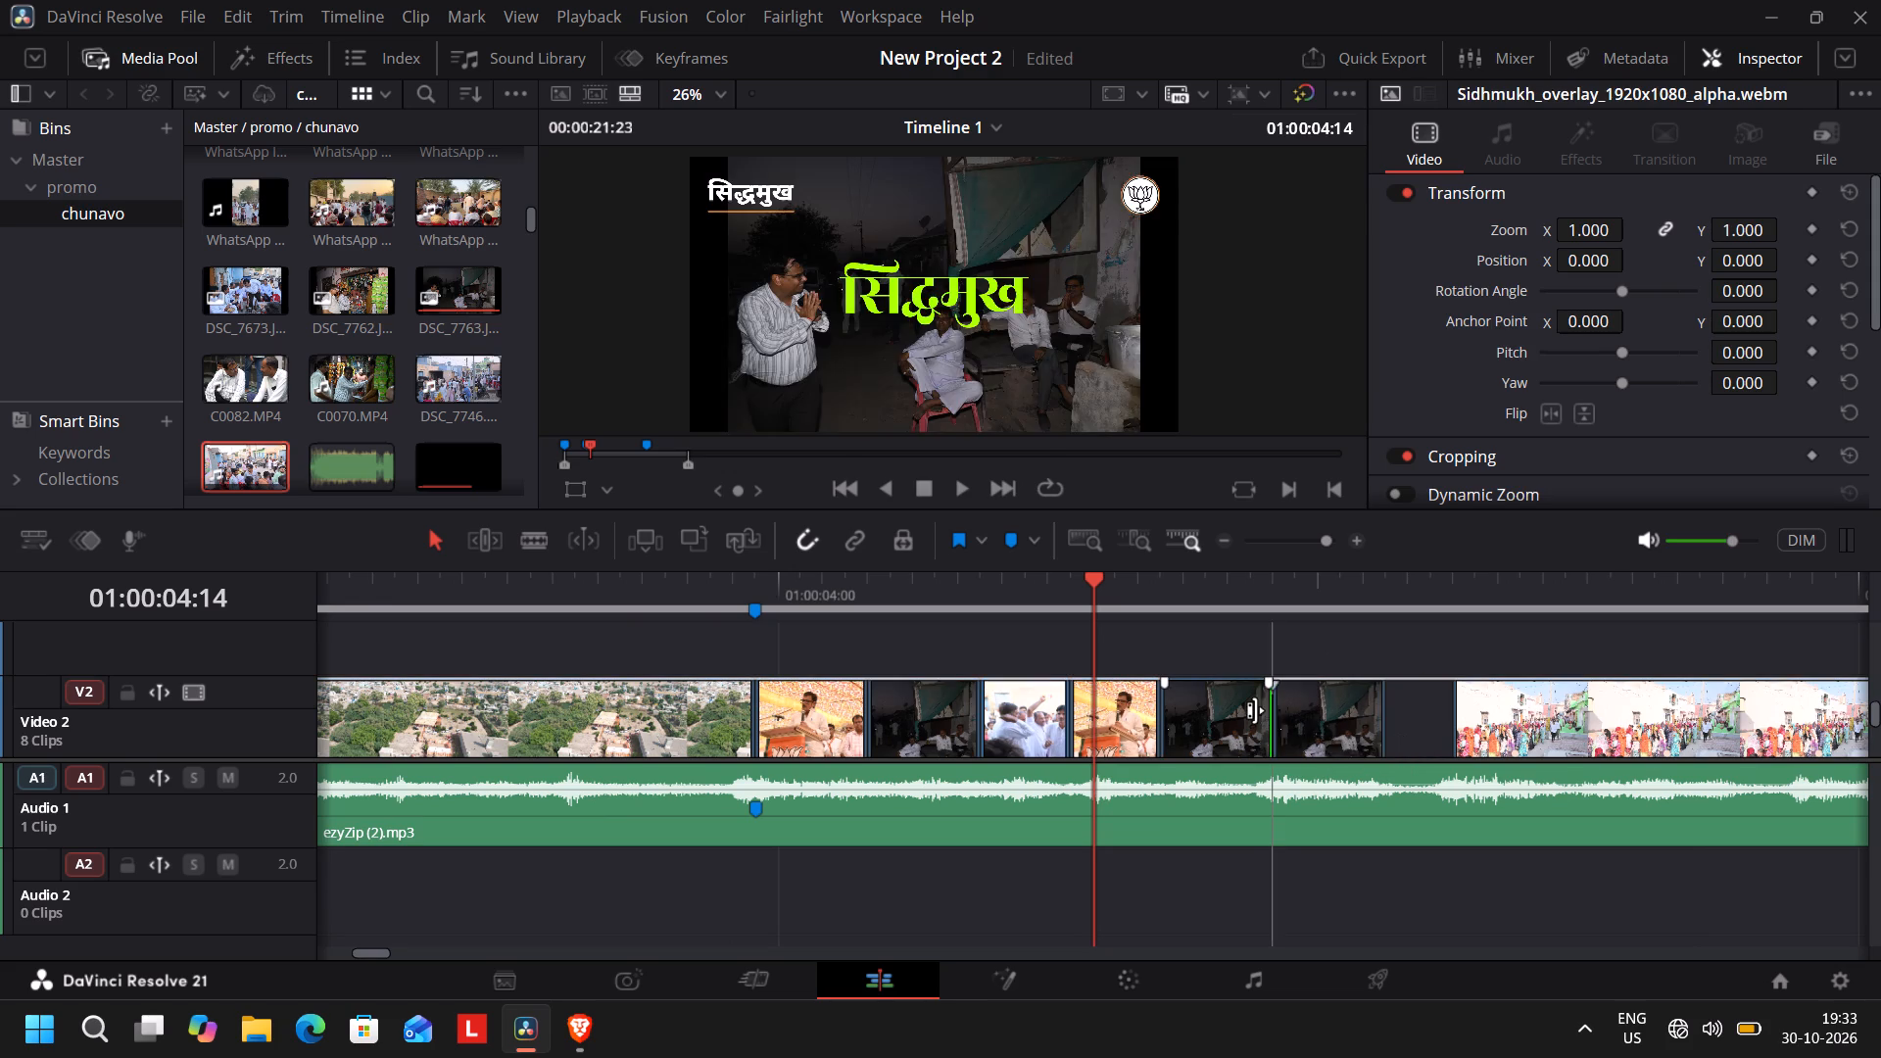
{"action": "left_click_drag", "start_coordinate": [1255, 710], "coordinate": [1241, 704]}
{"action": "left_click_drag", "start_coordinate": [1320, 715], "coordinate": [1288, 716]}
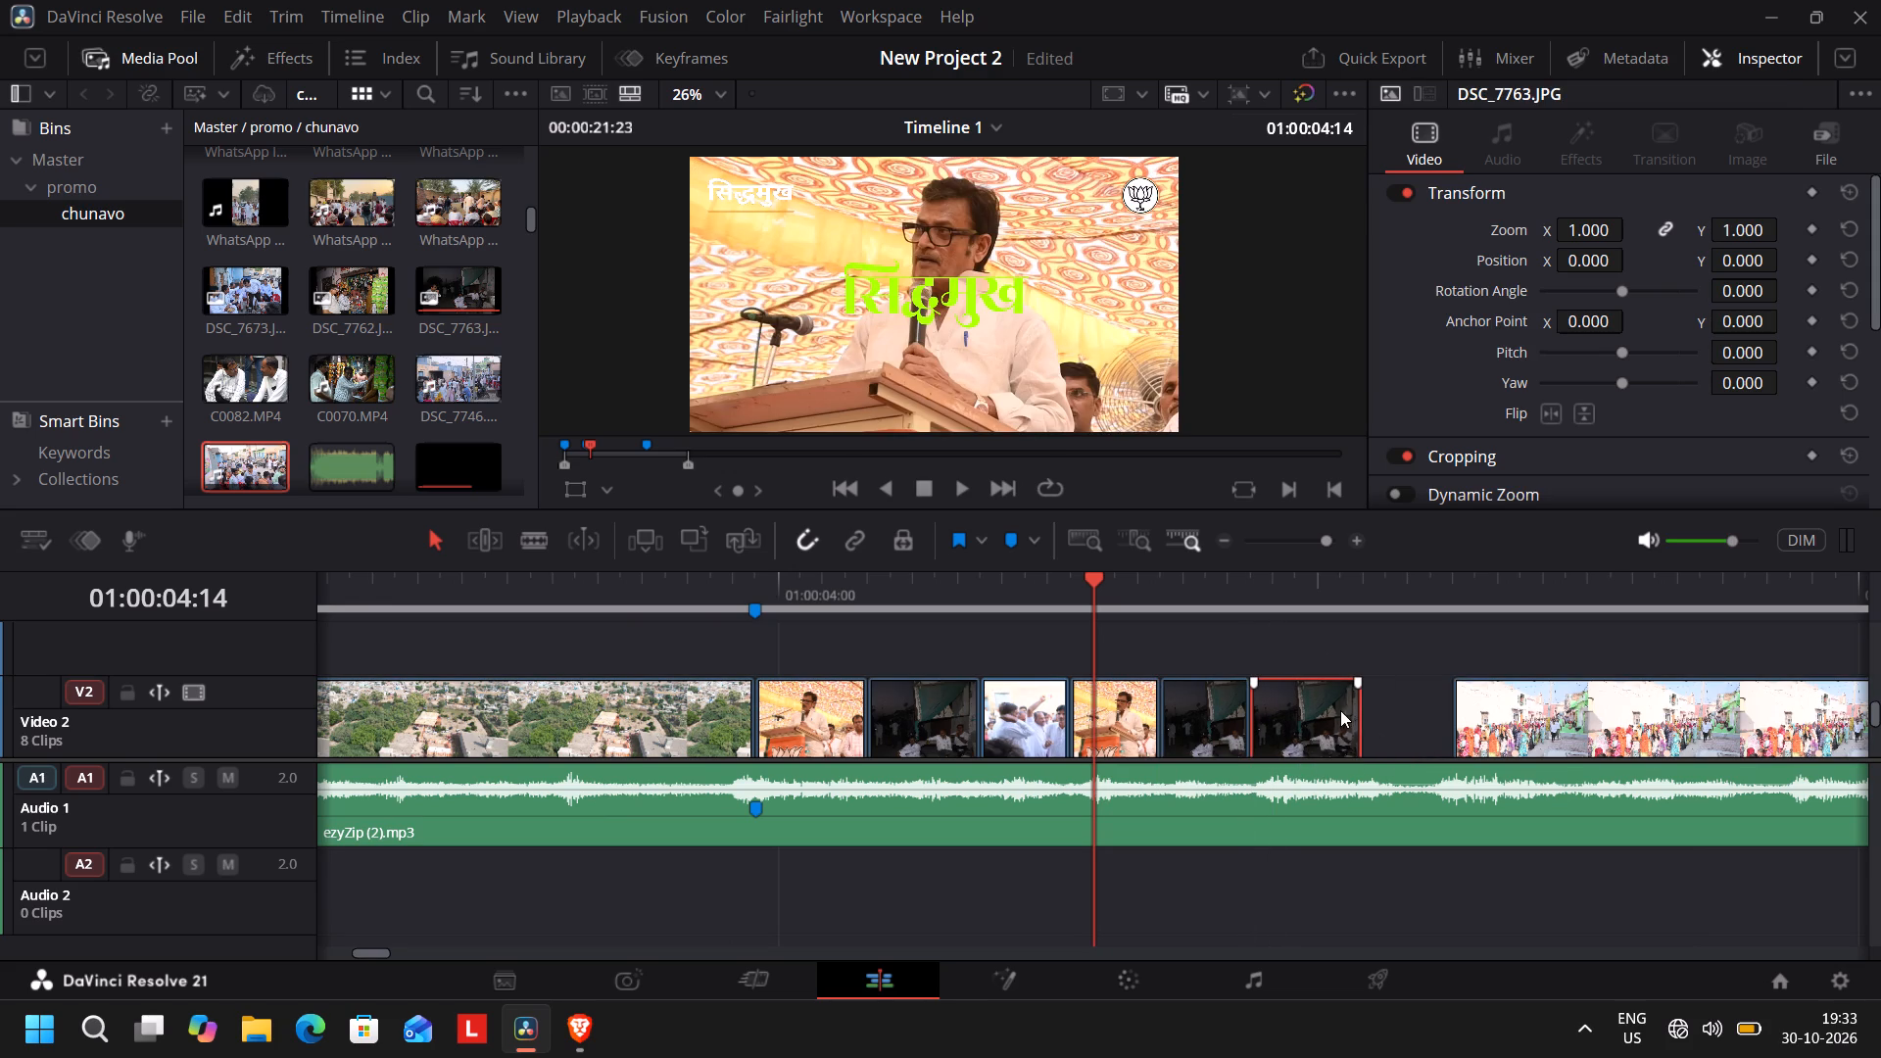
Trim the ends of both DSC_7763 copies on Video 2 to 3 frames each, keeping the two pieces back to back.
{"action": "left_click_drag", "start_coordinate": [1354, 711], "coordinate": [1321, 712]}
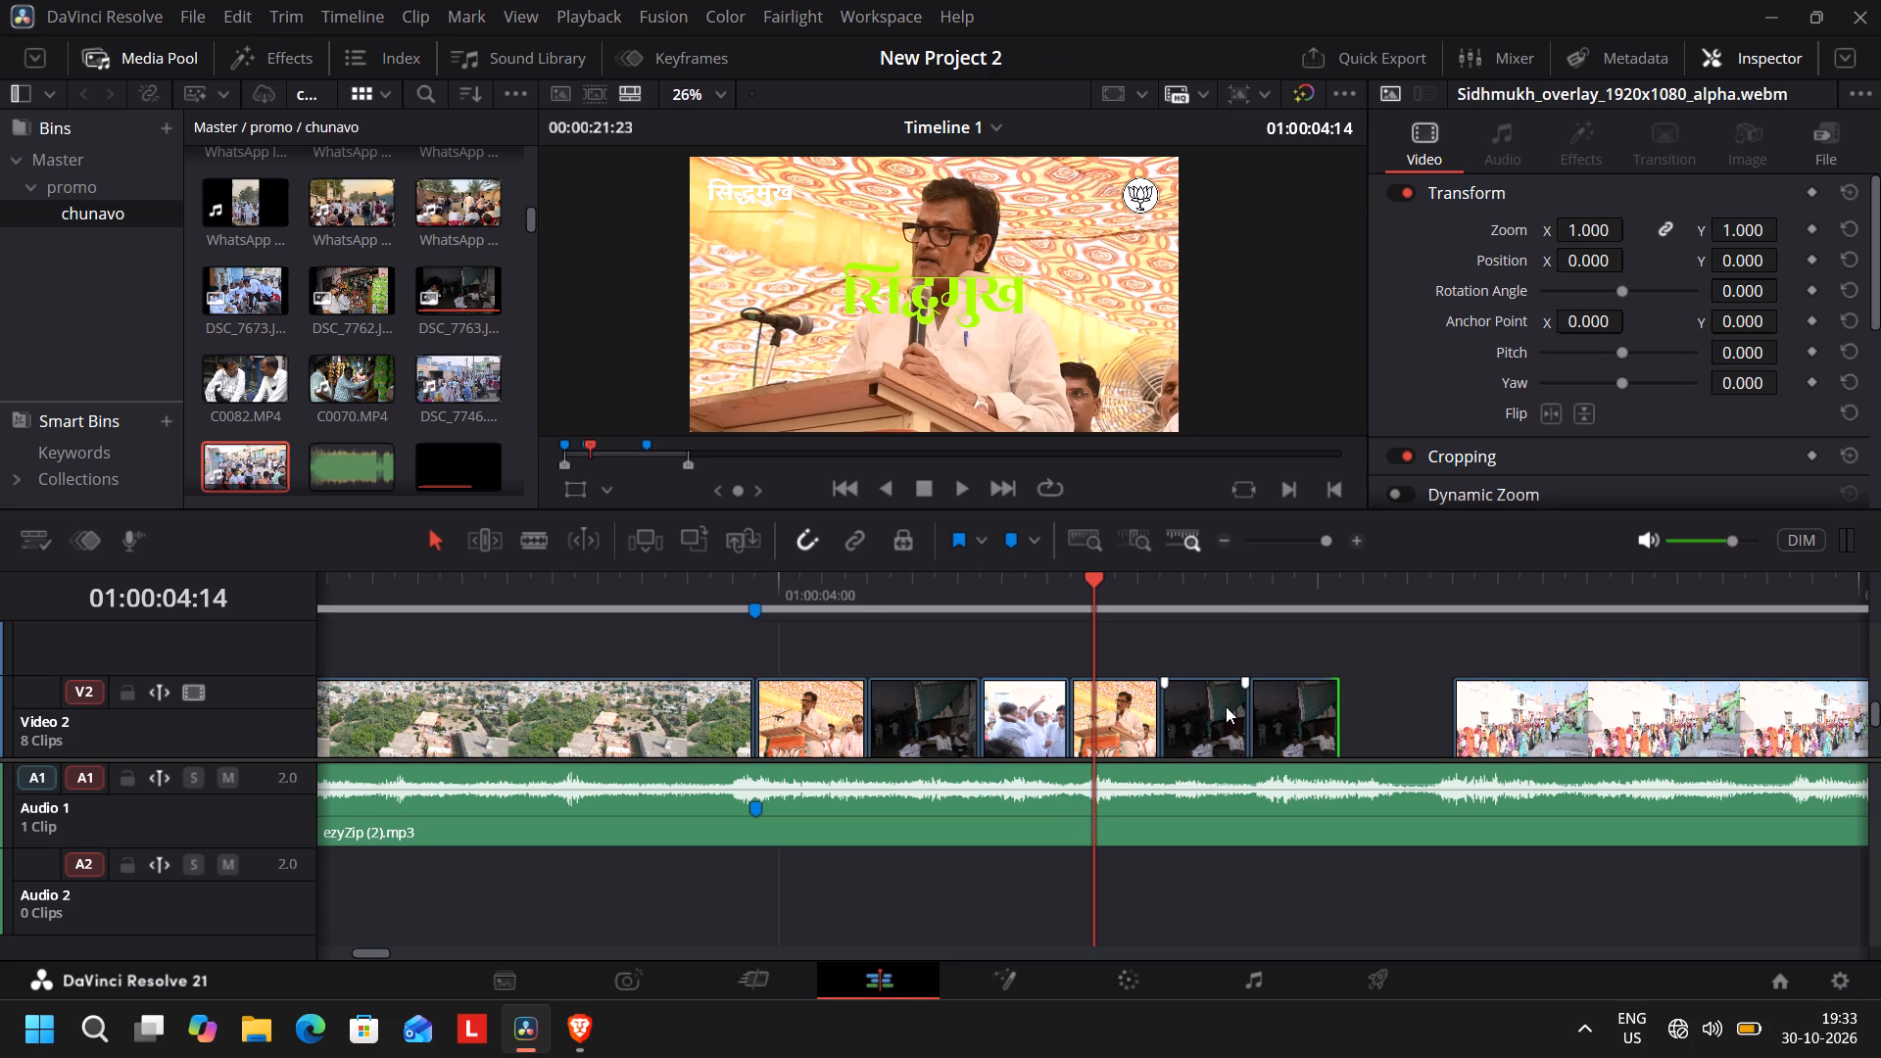
{"action": "left_click_drag", "start_coordinate": [1238, 706], "coordinate": [1210, 706]}
{"action": "left_click_drag", "start_coordinate": [1320, 711], "coordinate": [1299, 713]}
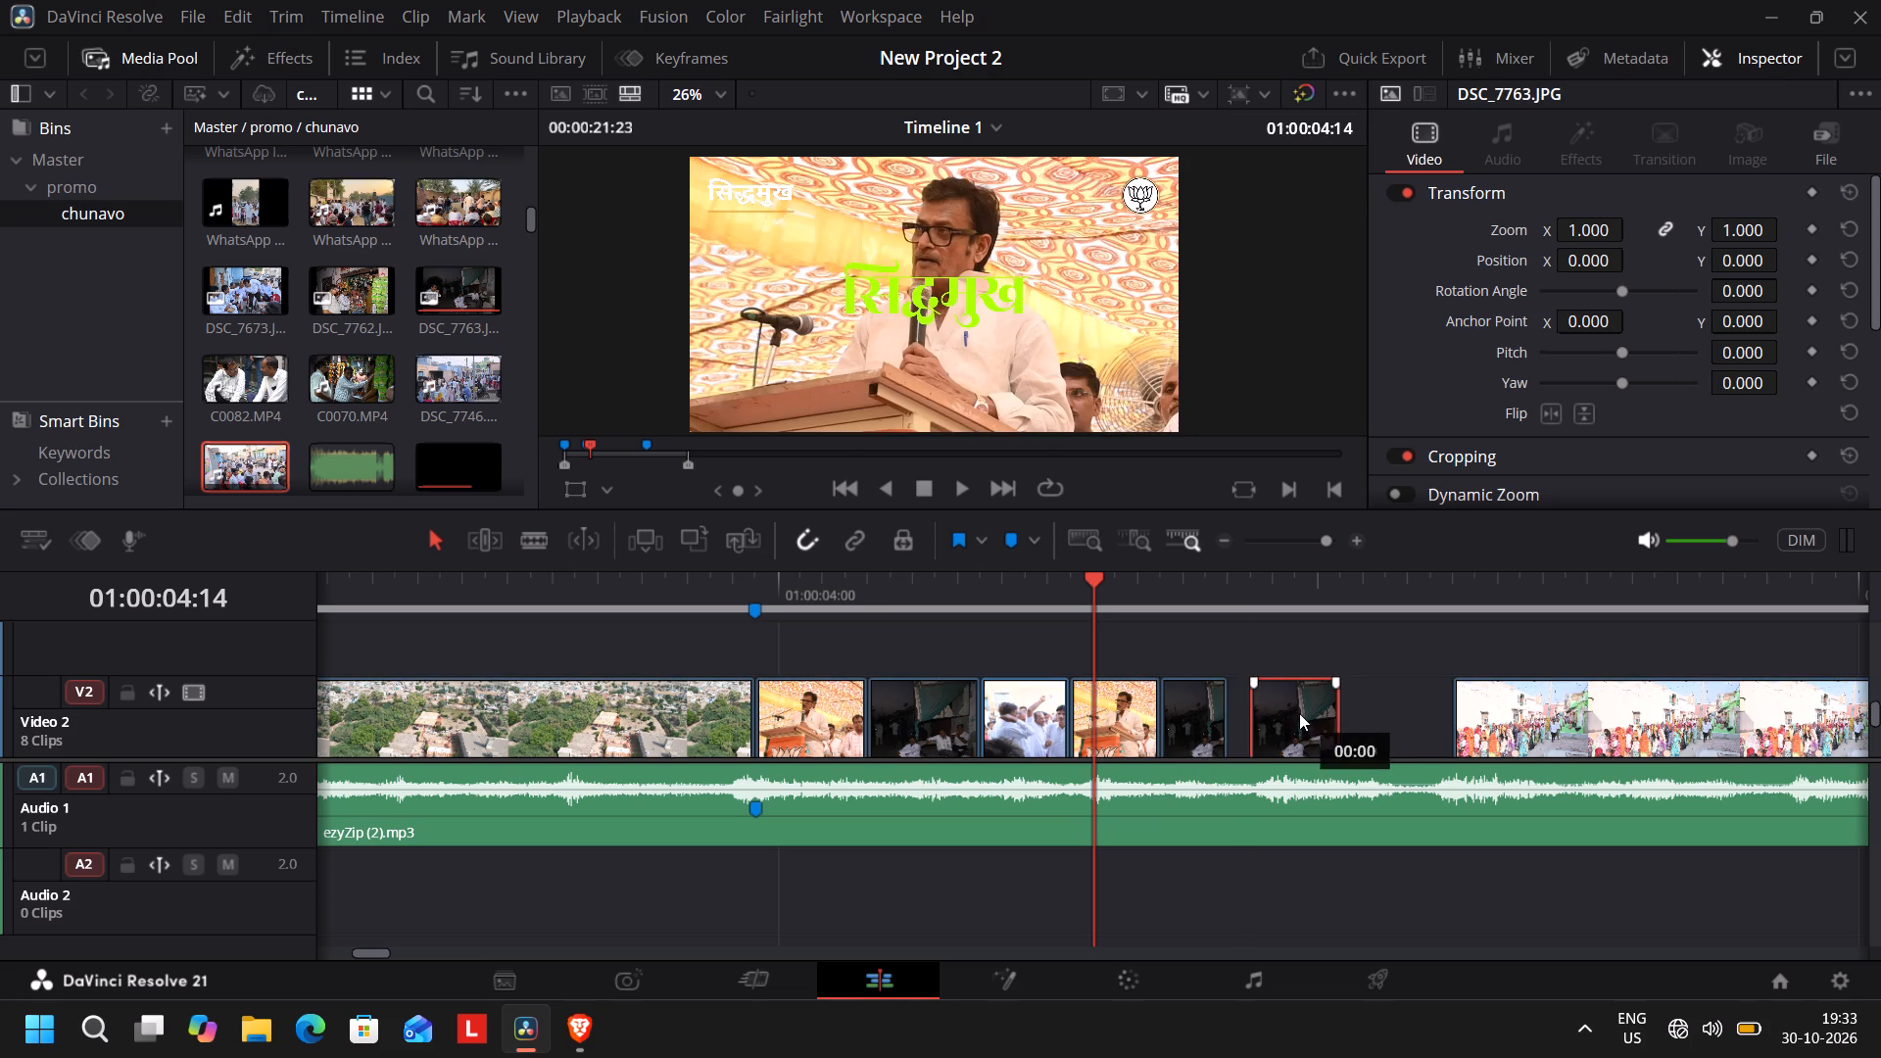
{"action": "left_click_drag", "start_coordinate": [1299, 713], "coordinate": [1287, 713]}
{"action": "left_click_drag", "start_coordinate": [1309, 709], "coordinate": [1274, 709]}
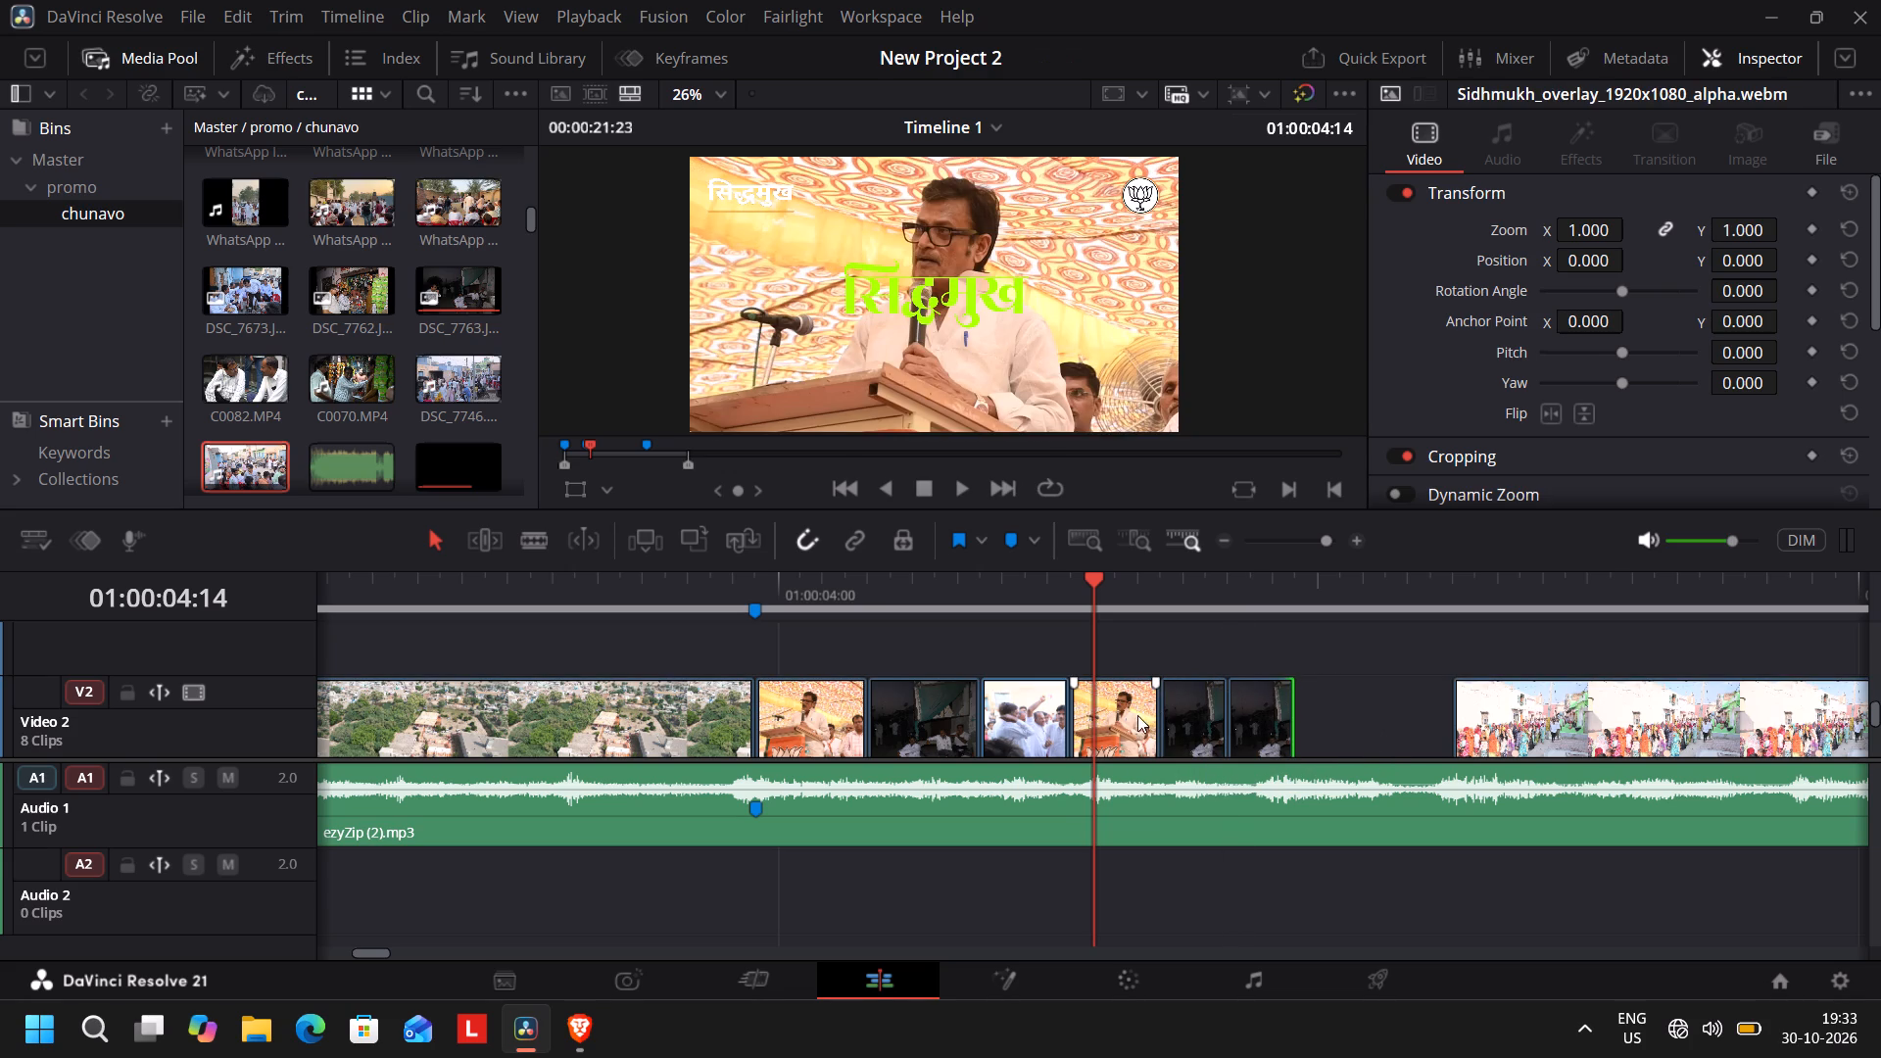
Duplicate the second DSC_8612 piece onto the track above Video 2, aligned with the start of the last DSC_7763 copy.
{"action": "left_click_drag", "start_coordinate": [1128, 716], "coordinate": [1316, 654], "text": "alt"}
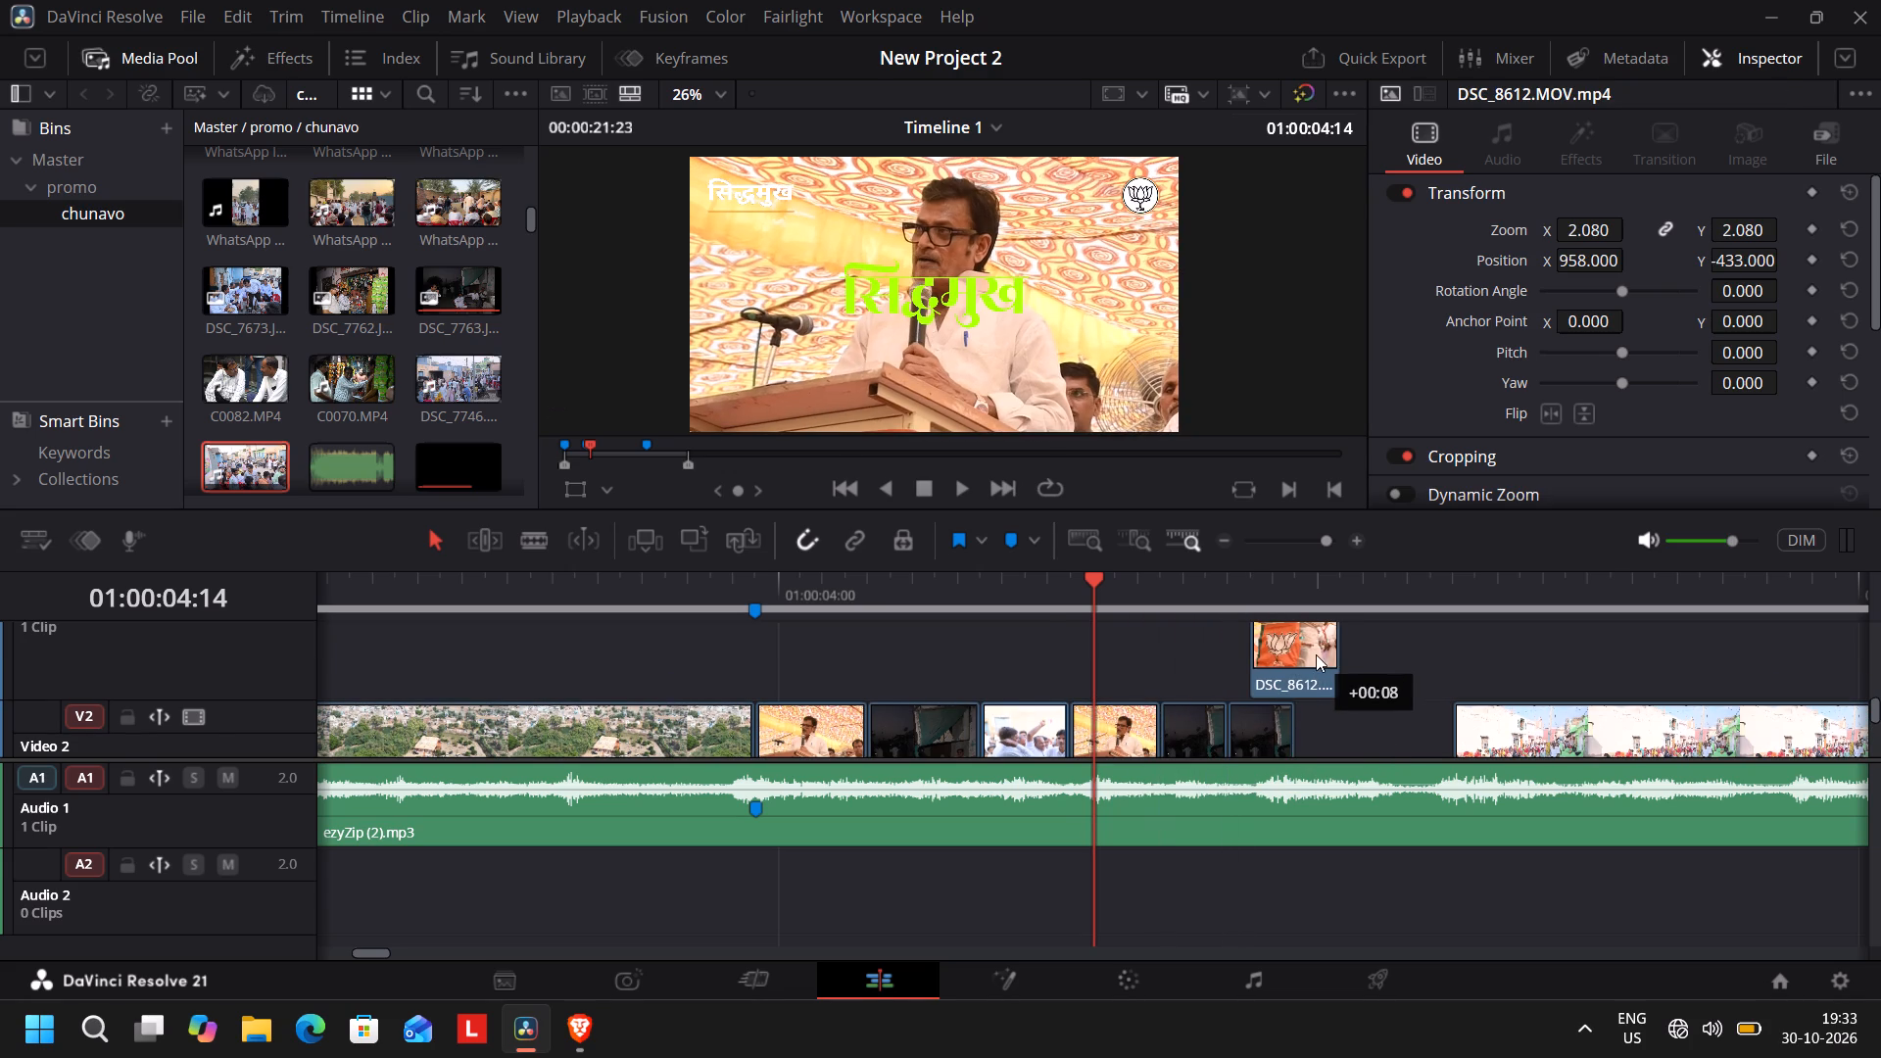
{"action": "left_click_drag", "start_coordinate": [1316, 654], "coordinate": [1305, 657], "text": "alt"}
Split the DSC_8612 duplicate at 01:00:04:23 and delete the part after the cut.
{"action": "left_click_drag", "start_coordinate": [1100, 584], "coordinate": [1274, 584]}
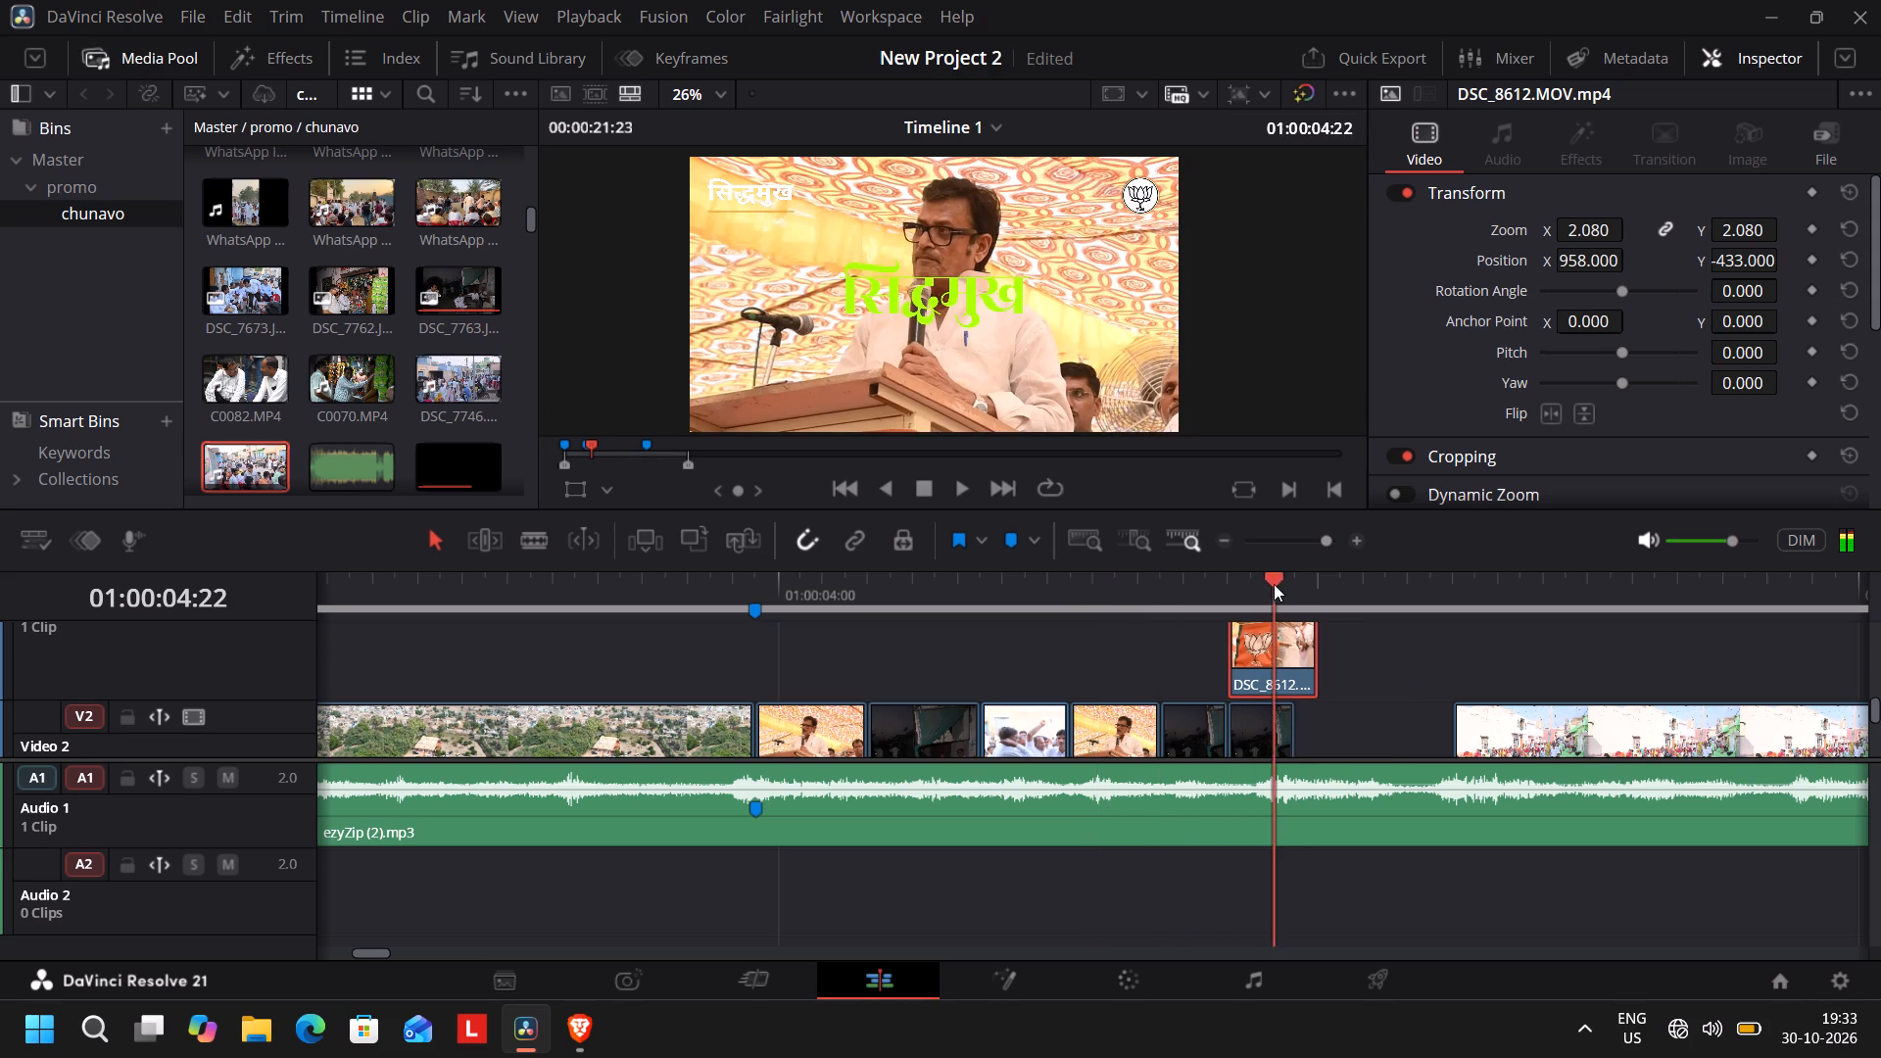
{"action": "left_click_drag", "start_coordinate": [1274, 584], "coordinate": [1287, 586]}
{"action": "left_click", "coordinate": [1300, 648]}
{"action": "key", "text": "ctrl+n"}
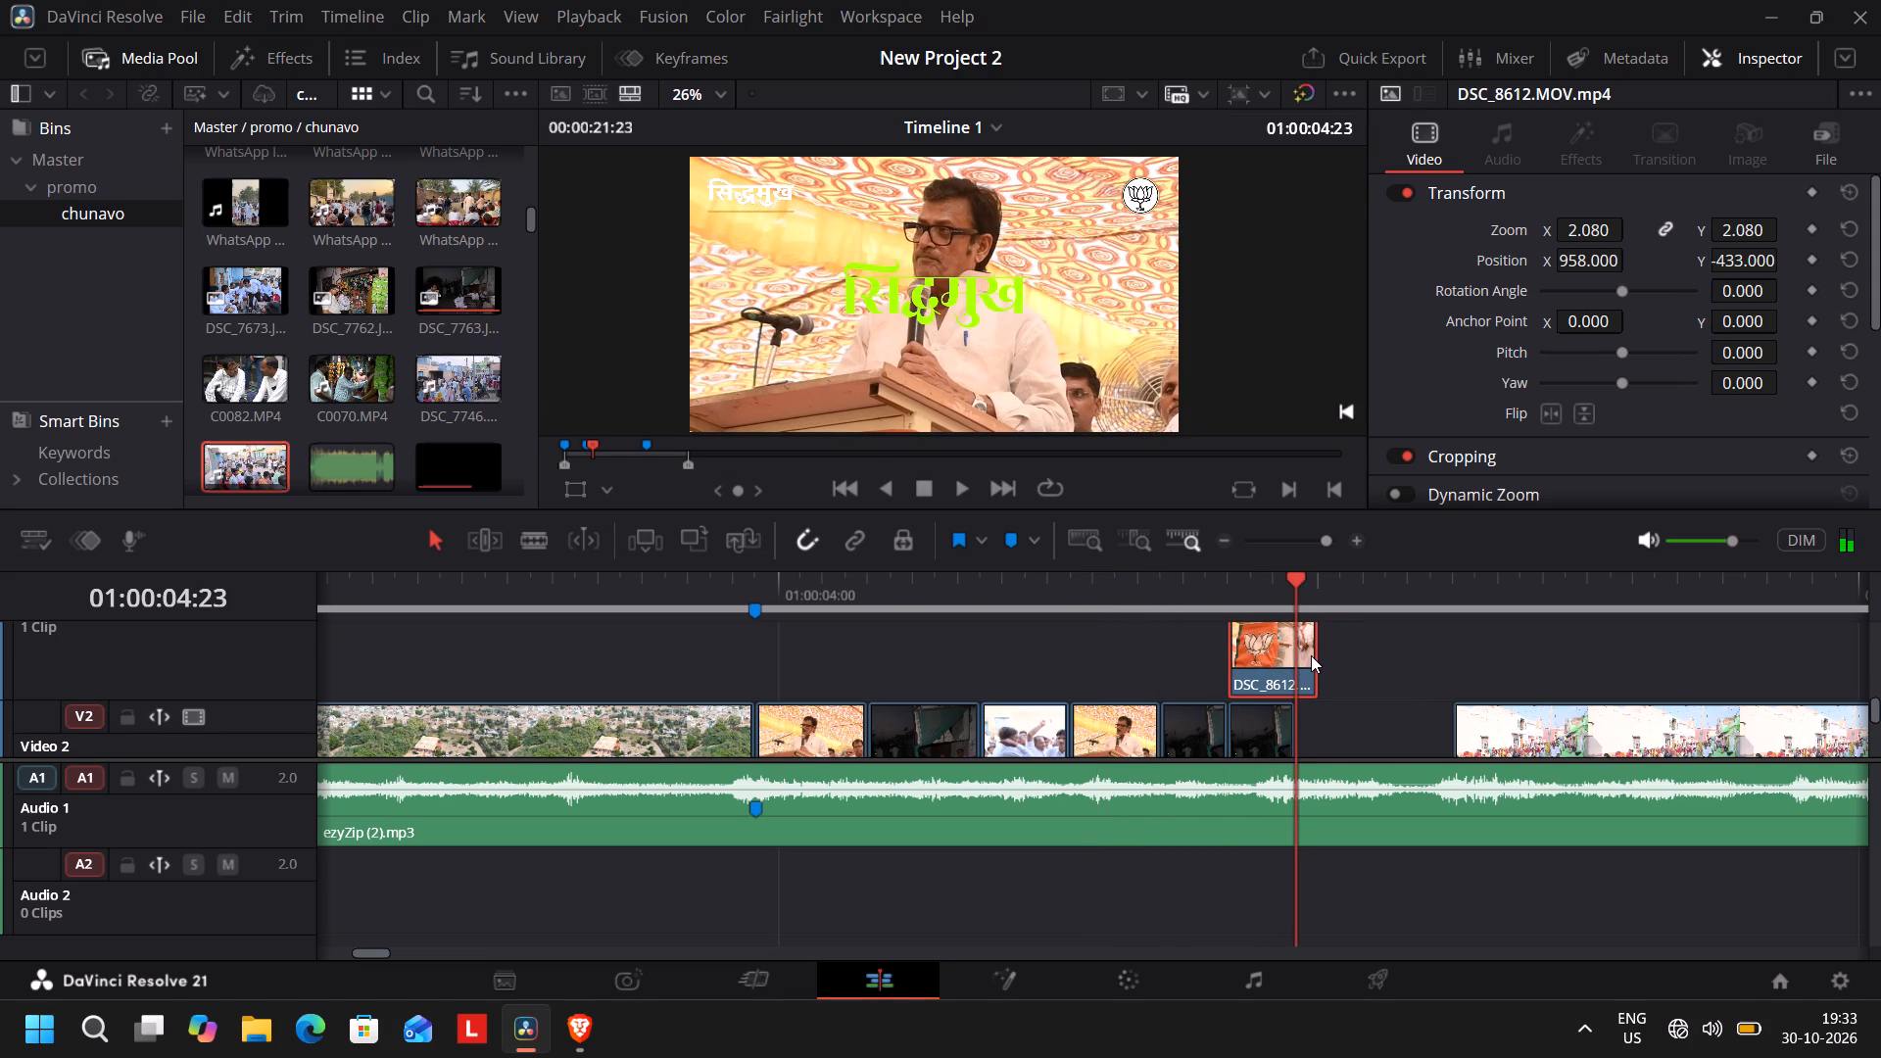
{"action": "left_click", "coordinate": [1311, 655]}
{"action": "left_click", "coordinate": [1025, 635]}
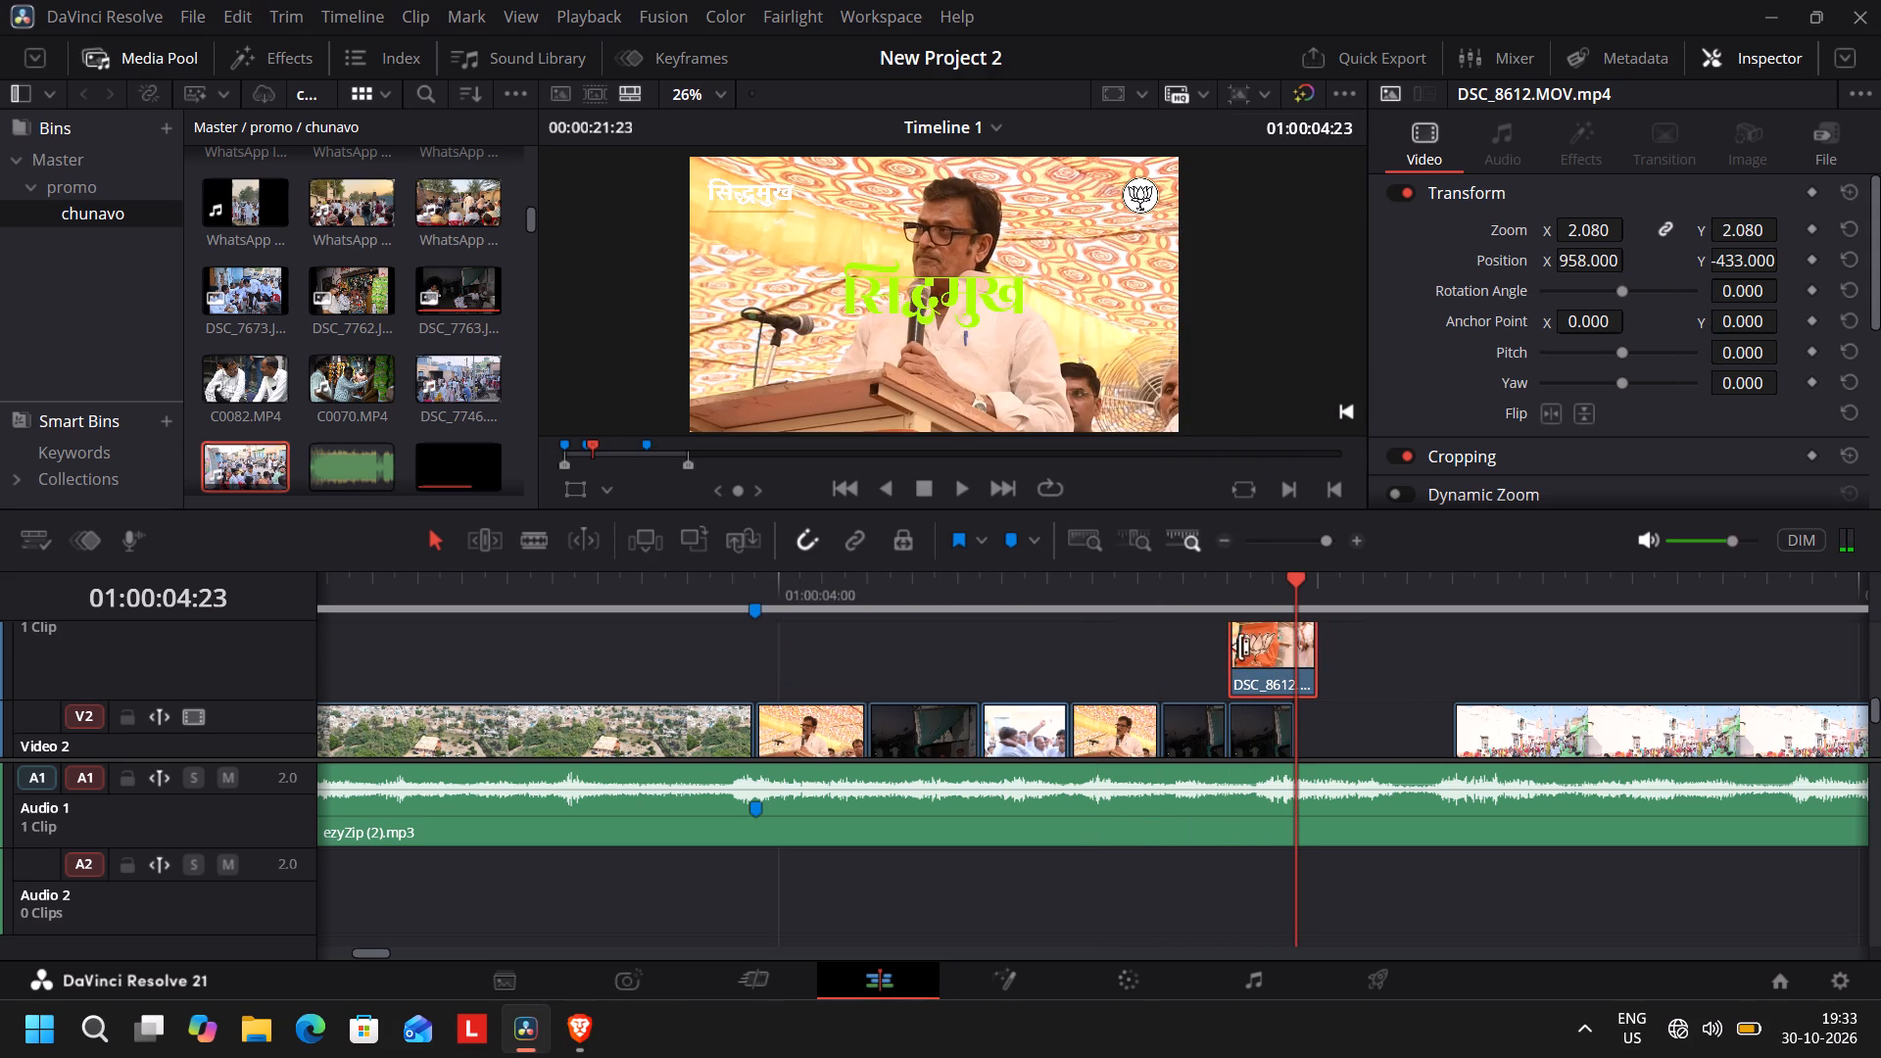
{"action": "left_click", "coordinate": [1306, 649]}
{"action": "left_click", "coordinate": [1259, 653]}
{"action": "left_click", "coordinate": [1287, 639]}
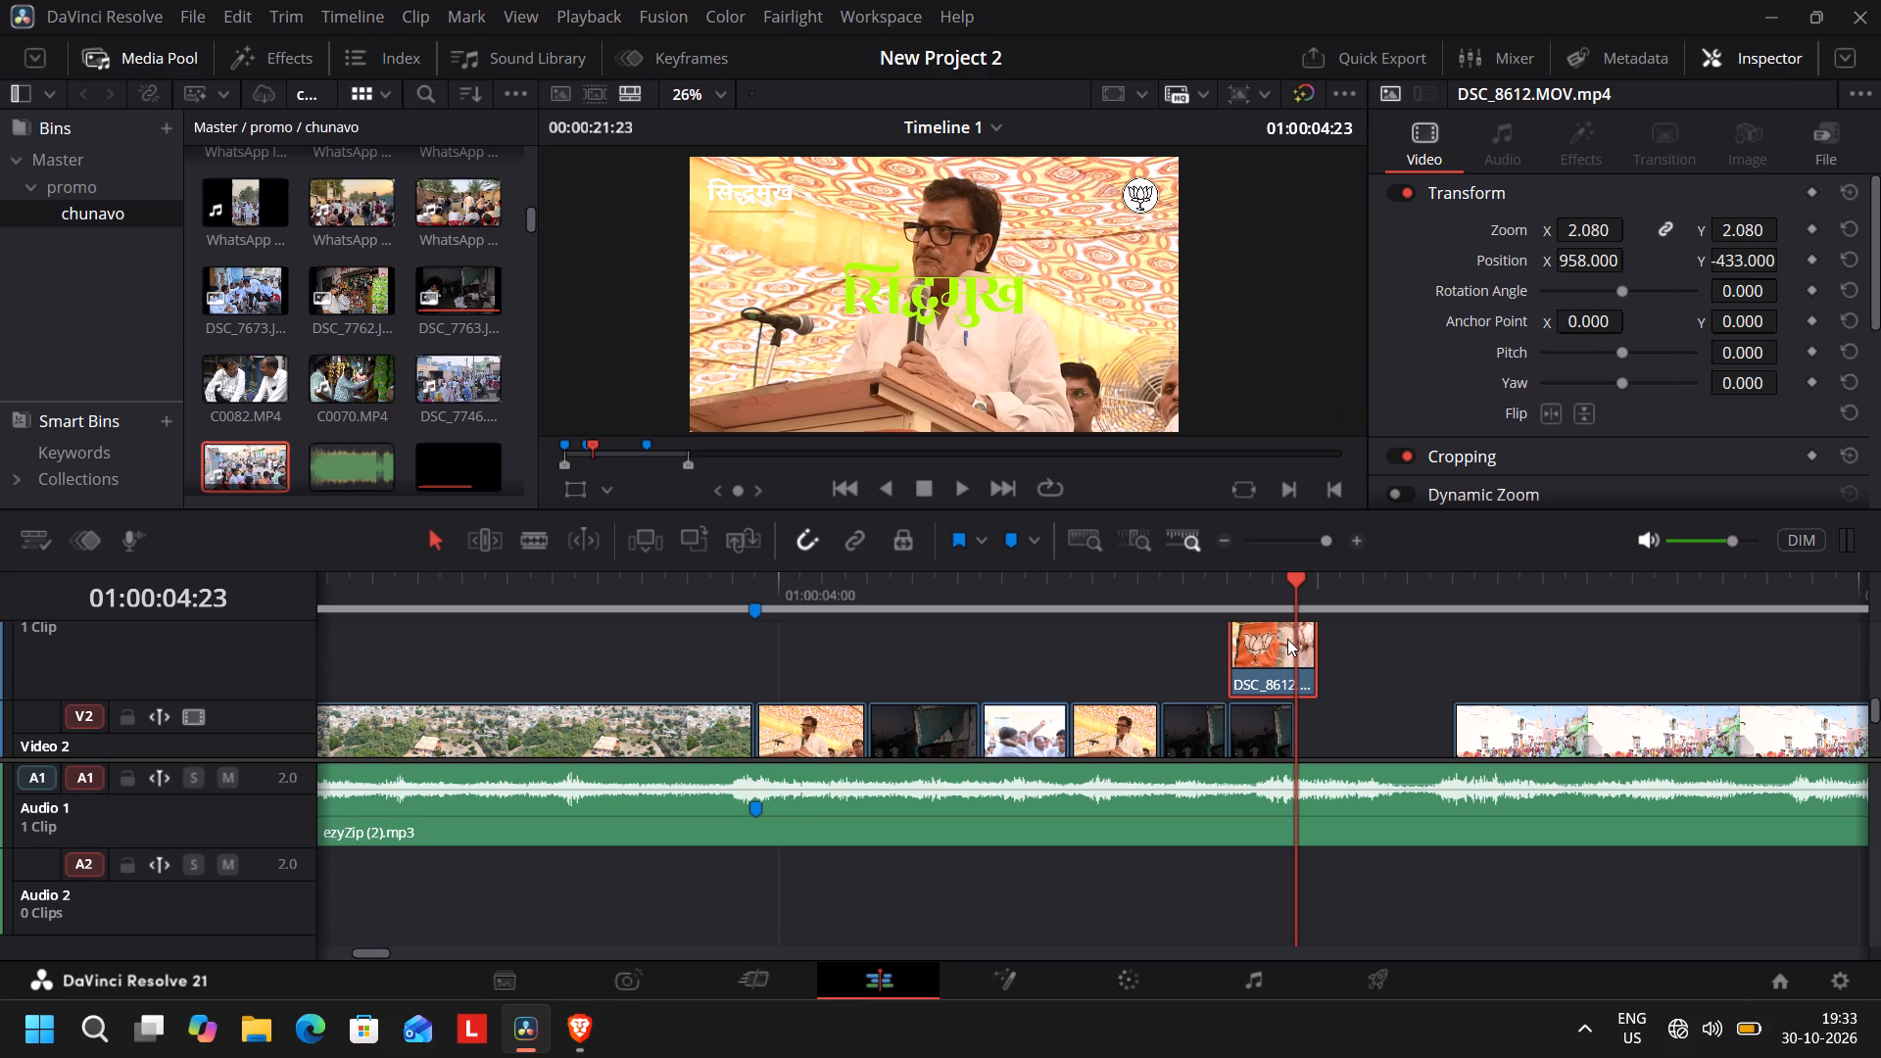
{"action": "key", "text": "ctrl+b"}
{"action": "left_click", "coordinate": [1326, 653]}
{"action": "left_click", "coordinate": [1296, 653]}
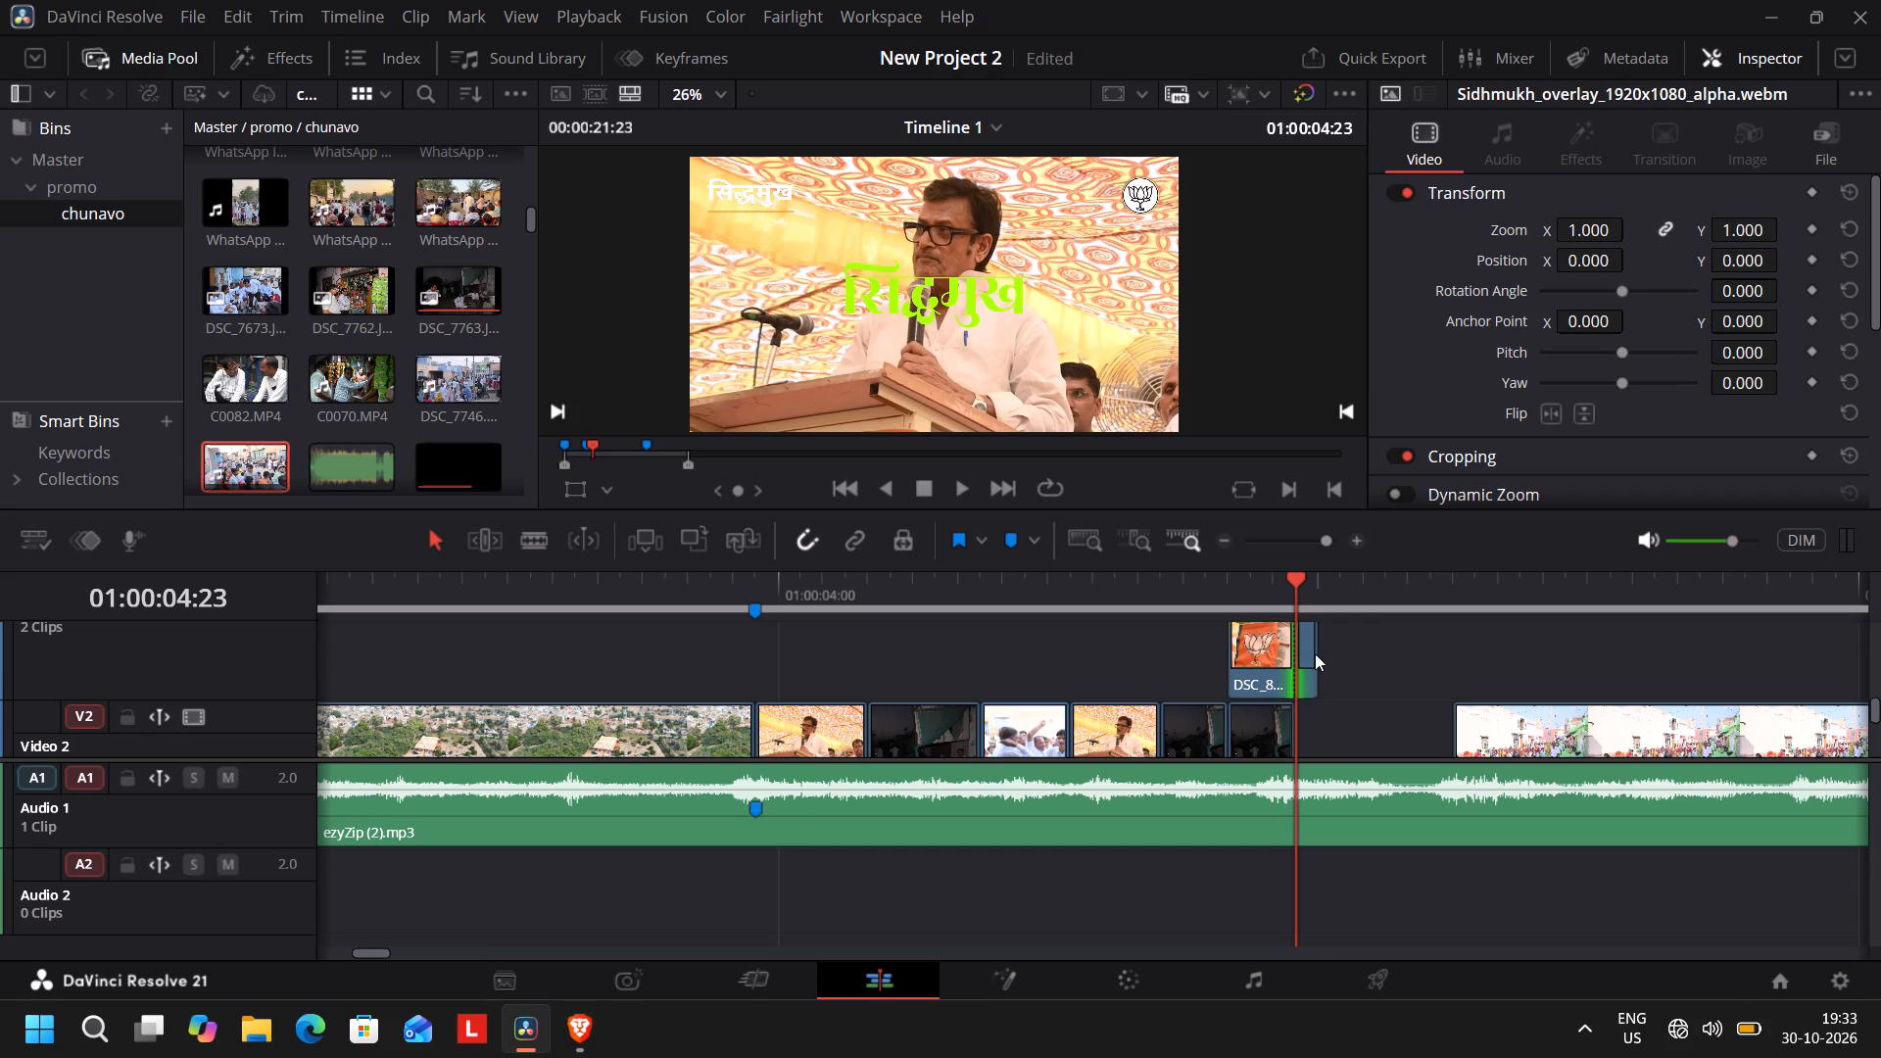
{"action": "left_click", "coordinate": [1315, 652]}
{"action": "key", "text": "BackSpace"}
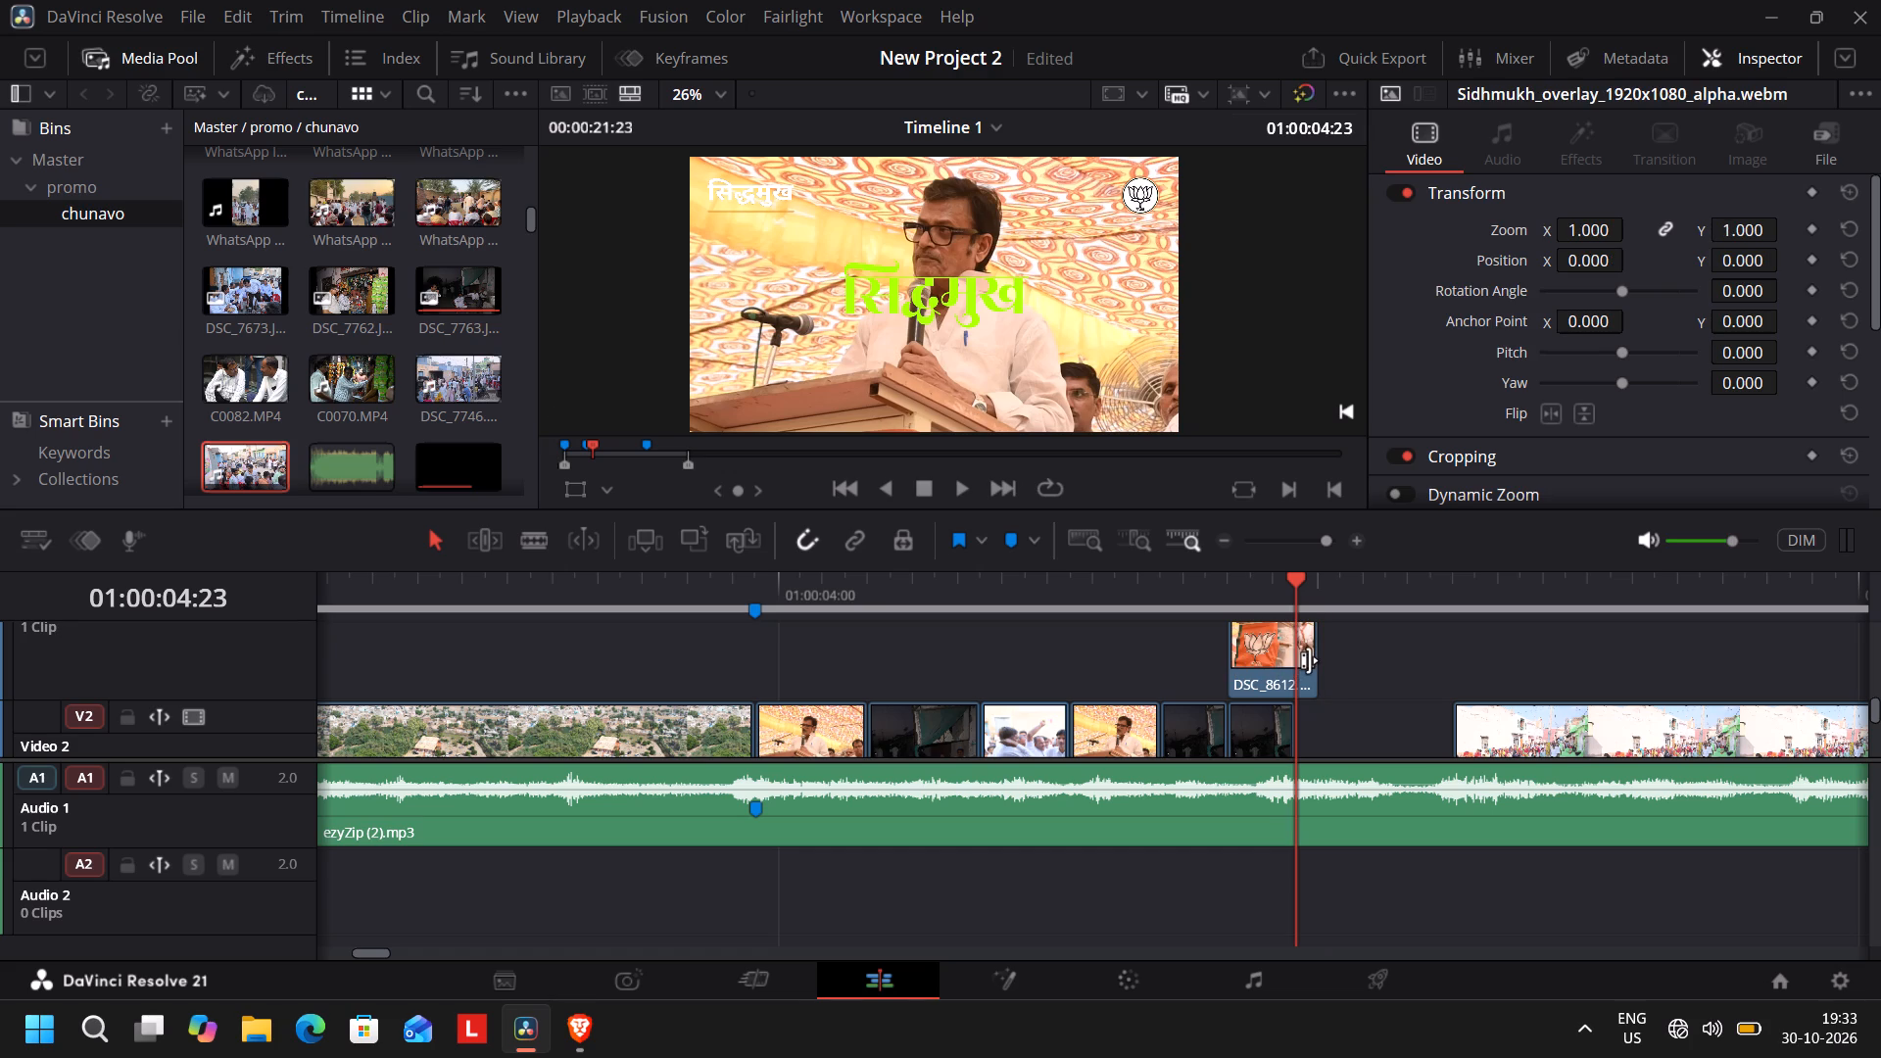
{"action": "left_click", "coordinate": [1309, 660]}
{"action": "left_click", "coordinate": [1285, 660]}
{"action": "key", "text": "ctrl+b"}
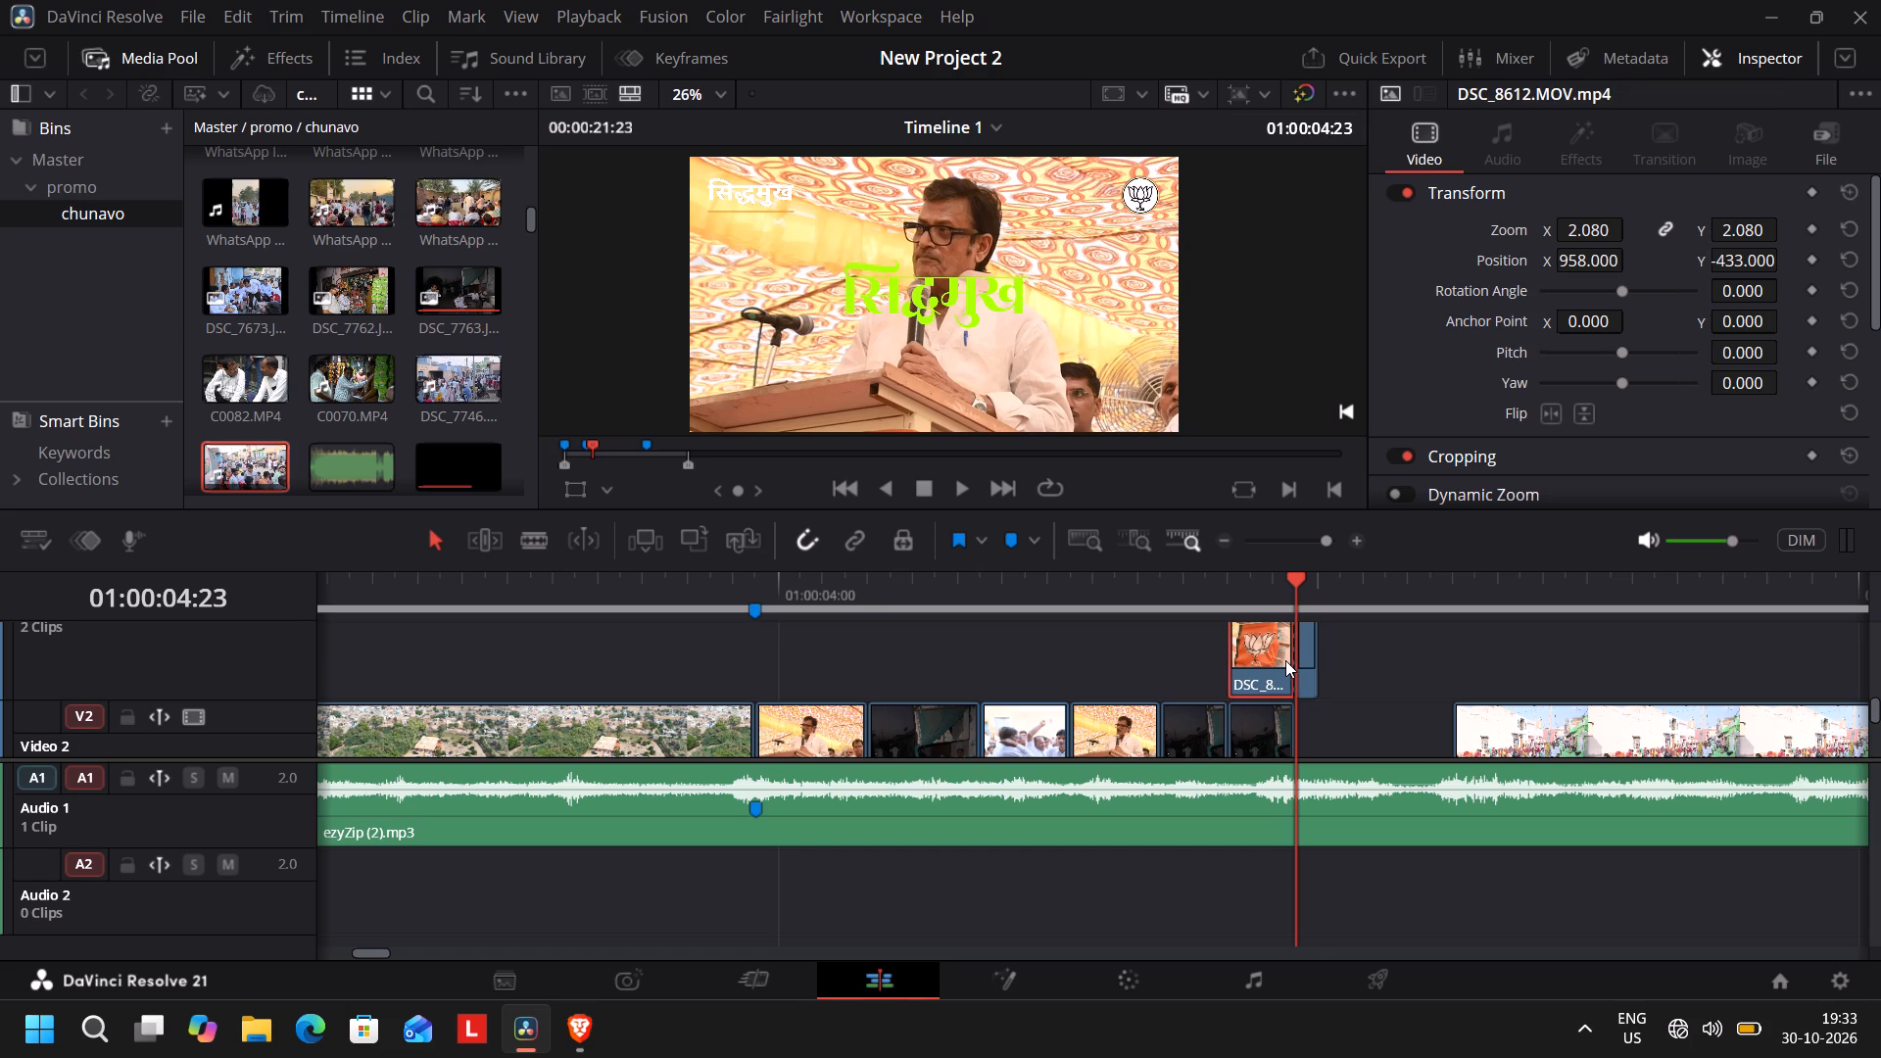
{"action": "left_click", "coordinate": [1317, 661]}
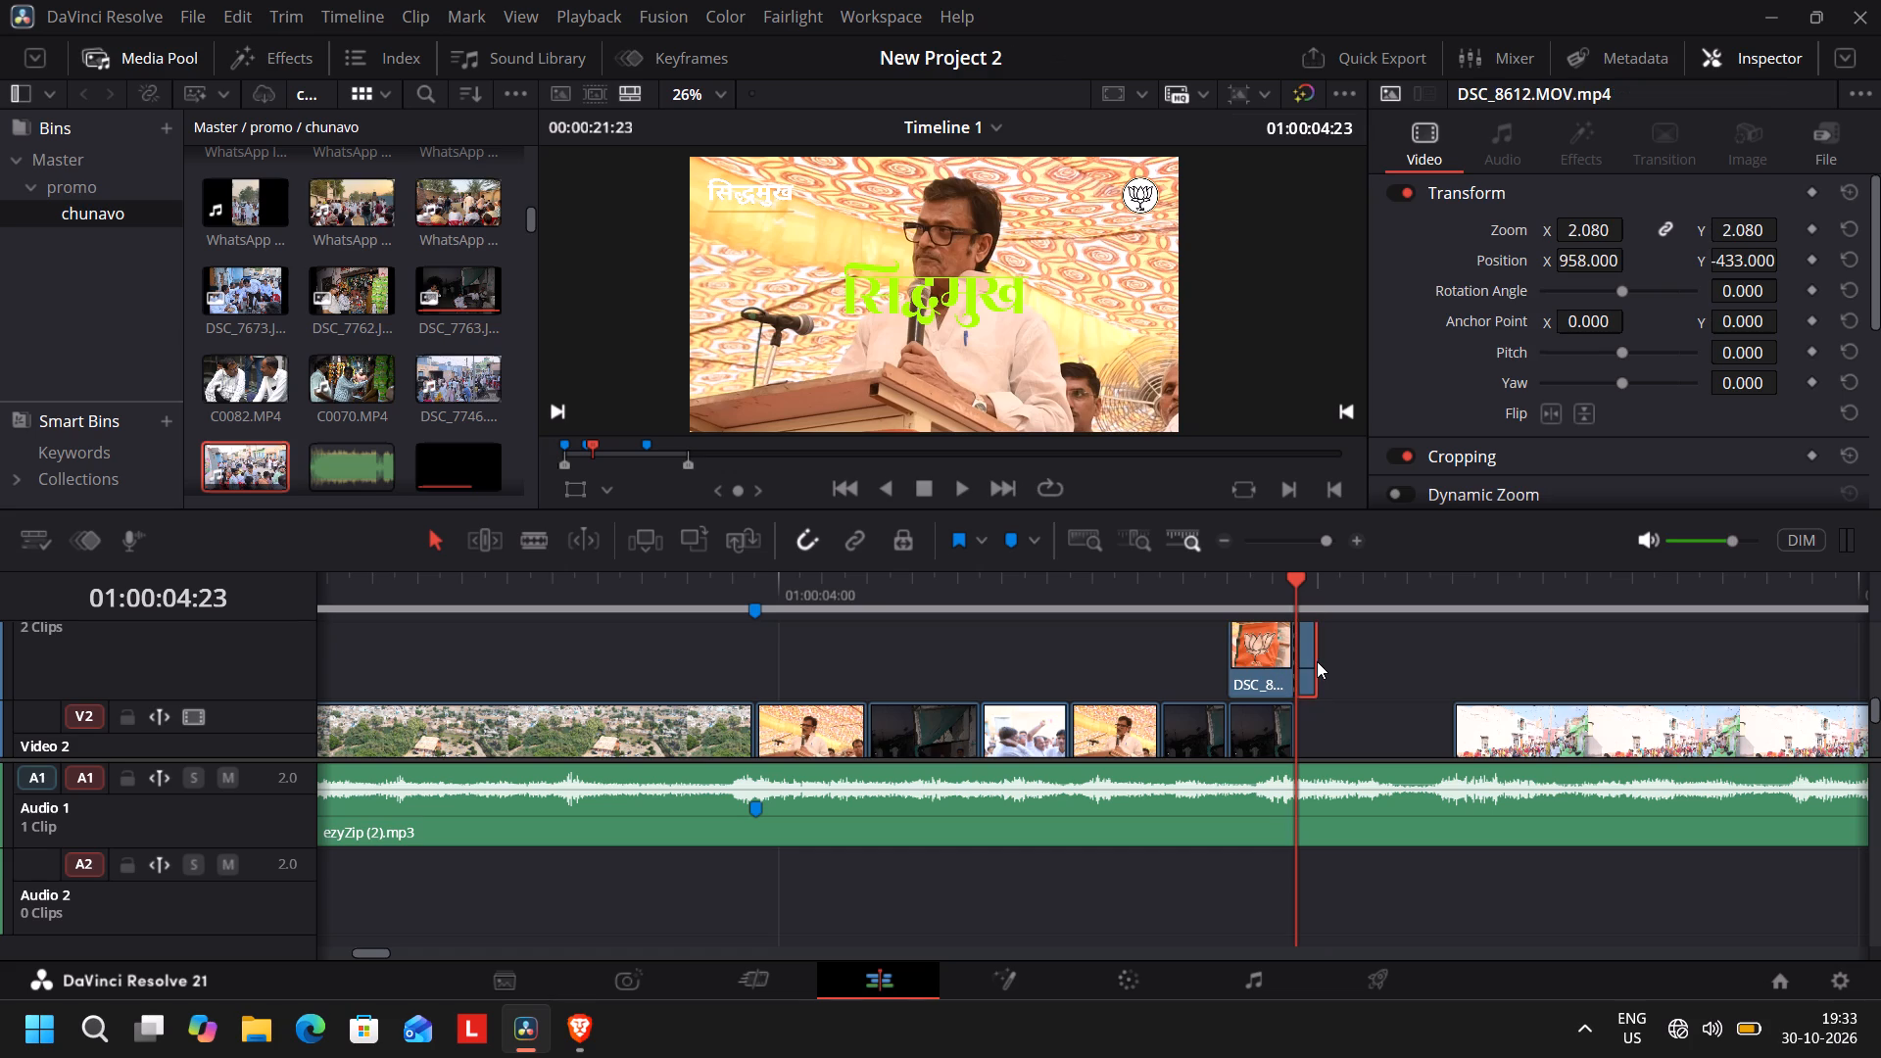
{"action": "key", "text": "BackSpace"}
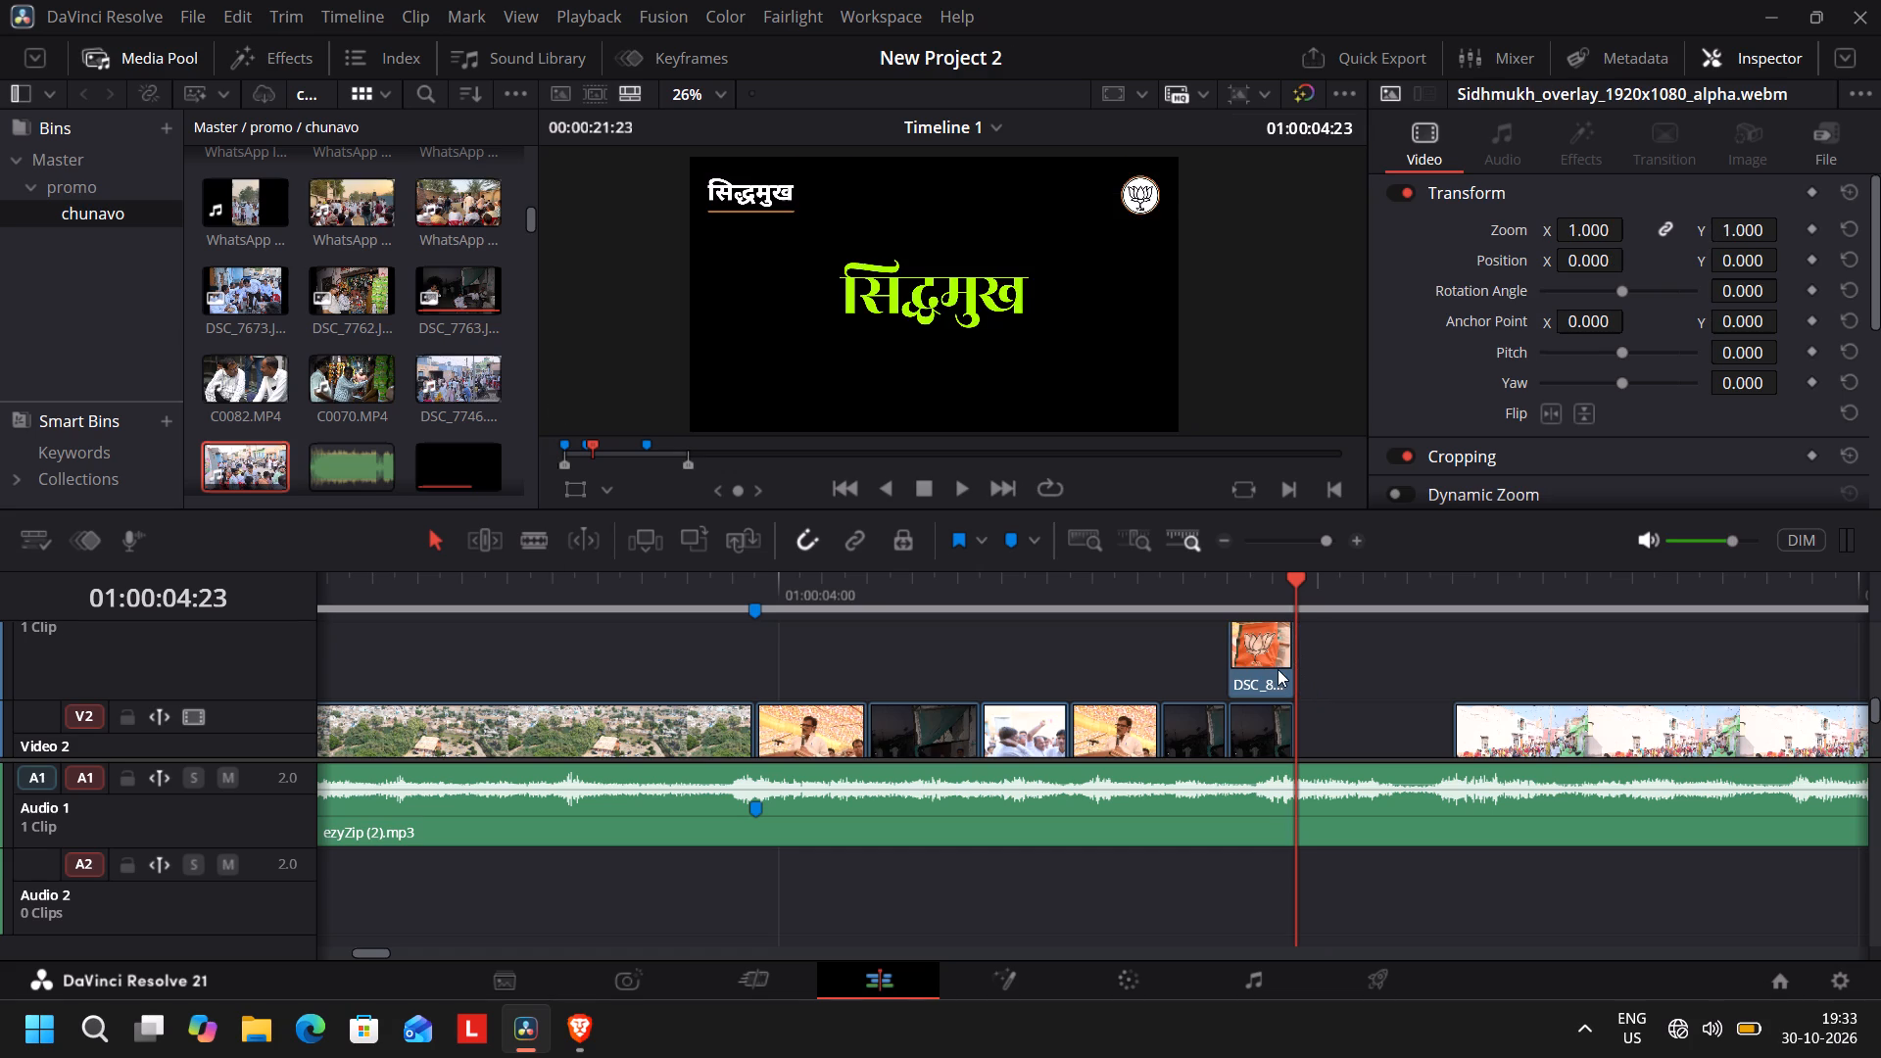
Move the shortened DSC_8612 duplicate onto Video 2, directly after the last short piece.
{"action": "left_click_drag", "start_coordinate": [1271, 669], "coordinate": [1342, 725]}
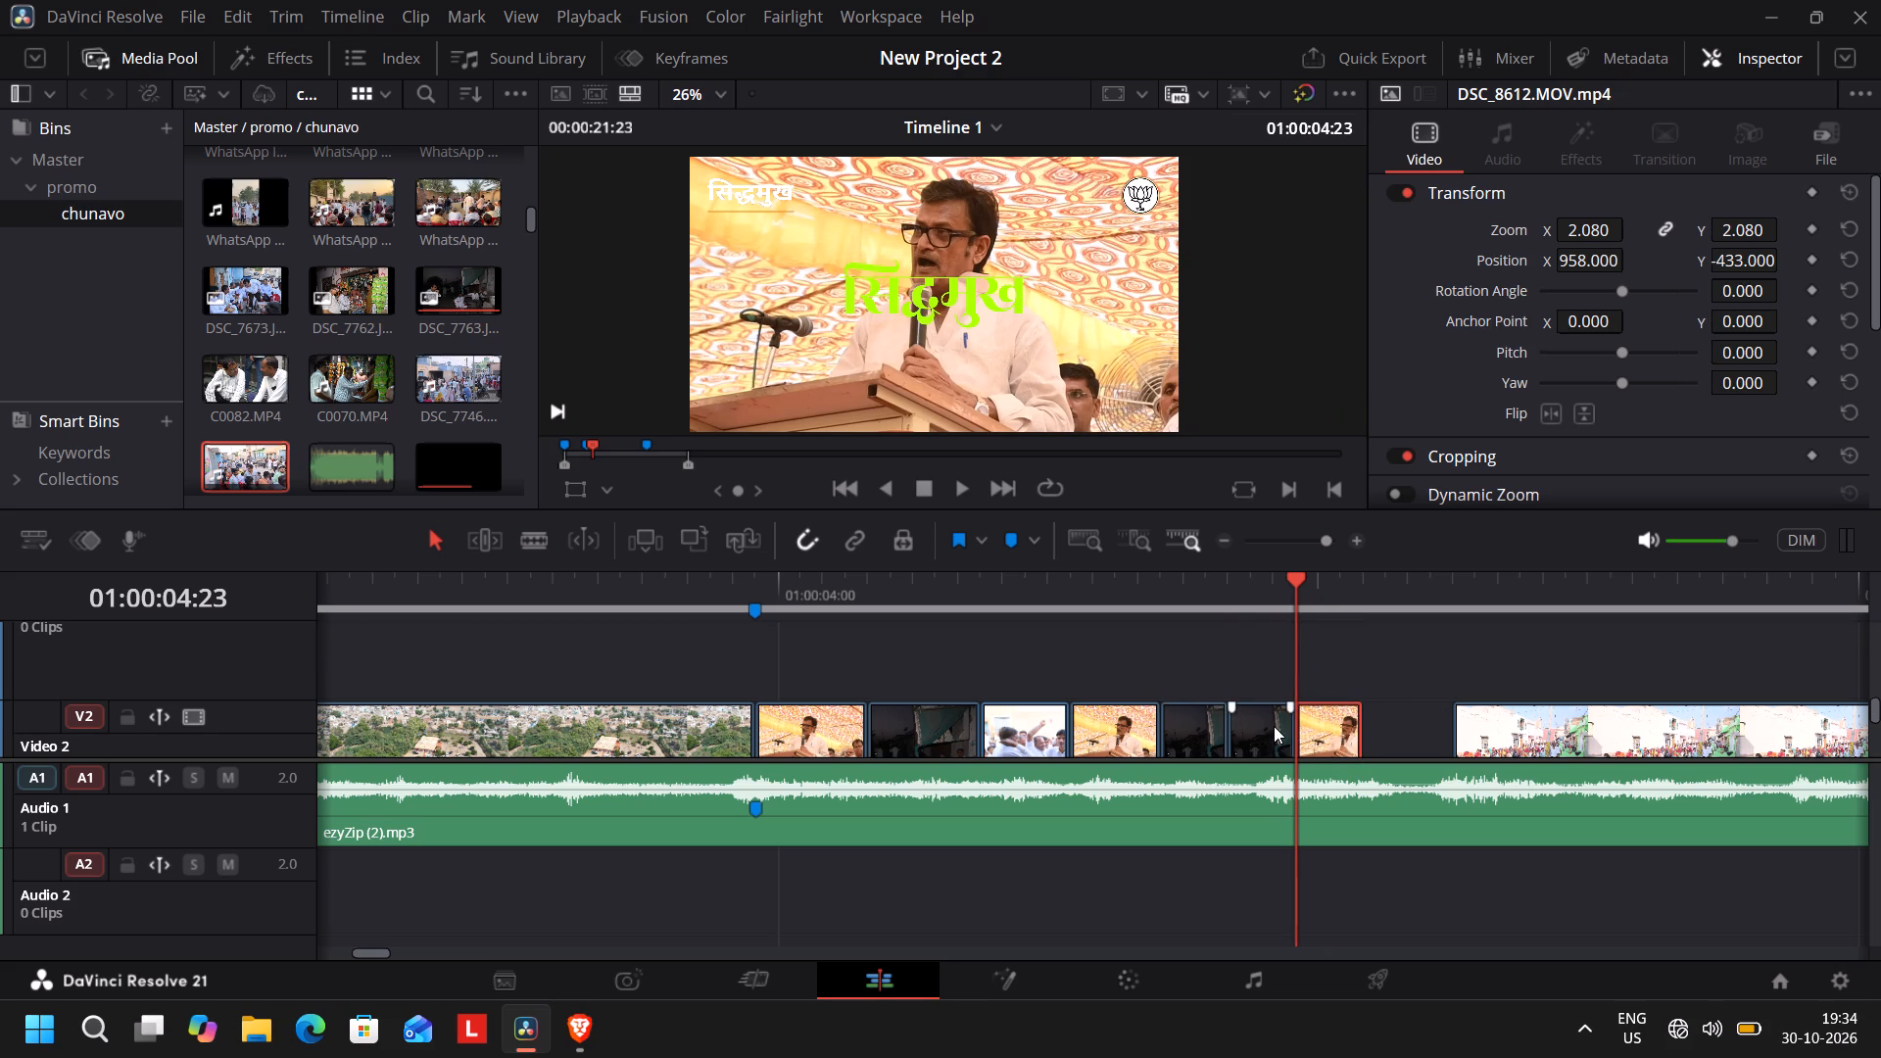
Duplicate the DSC_7700 clip from Video 2 onto Video 3, ending at the start of the last DSC_8612 piece.
{"action": "left_click_drag", "start_coordinate": [1017, 722], "coordinate": [1205, 646], "text": "alt"}
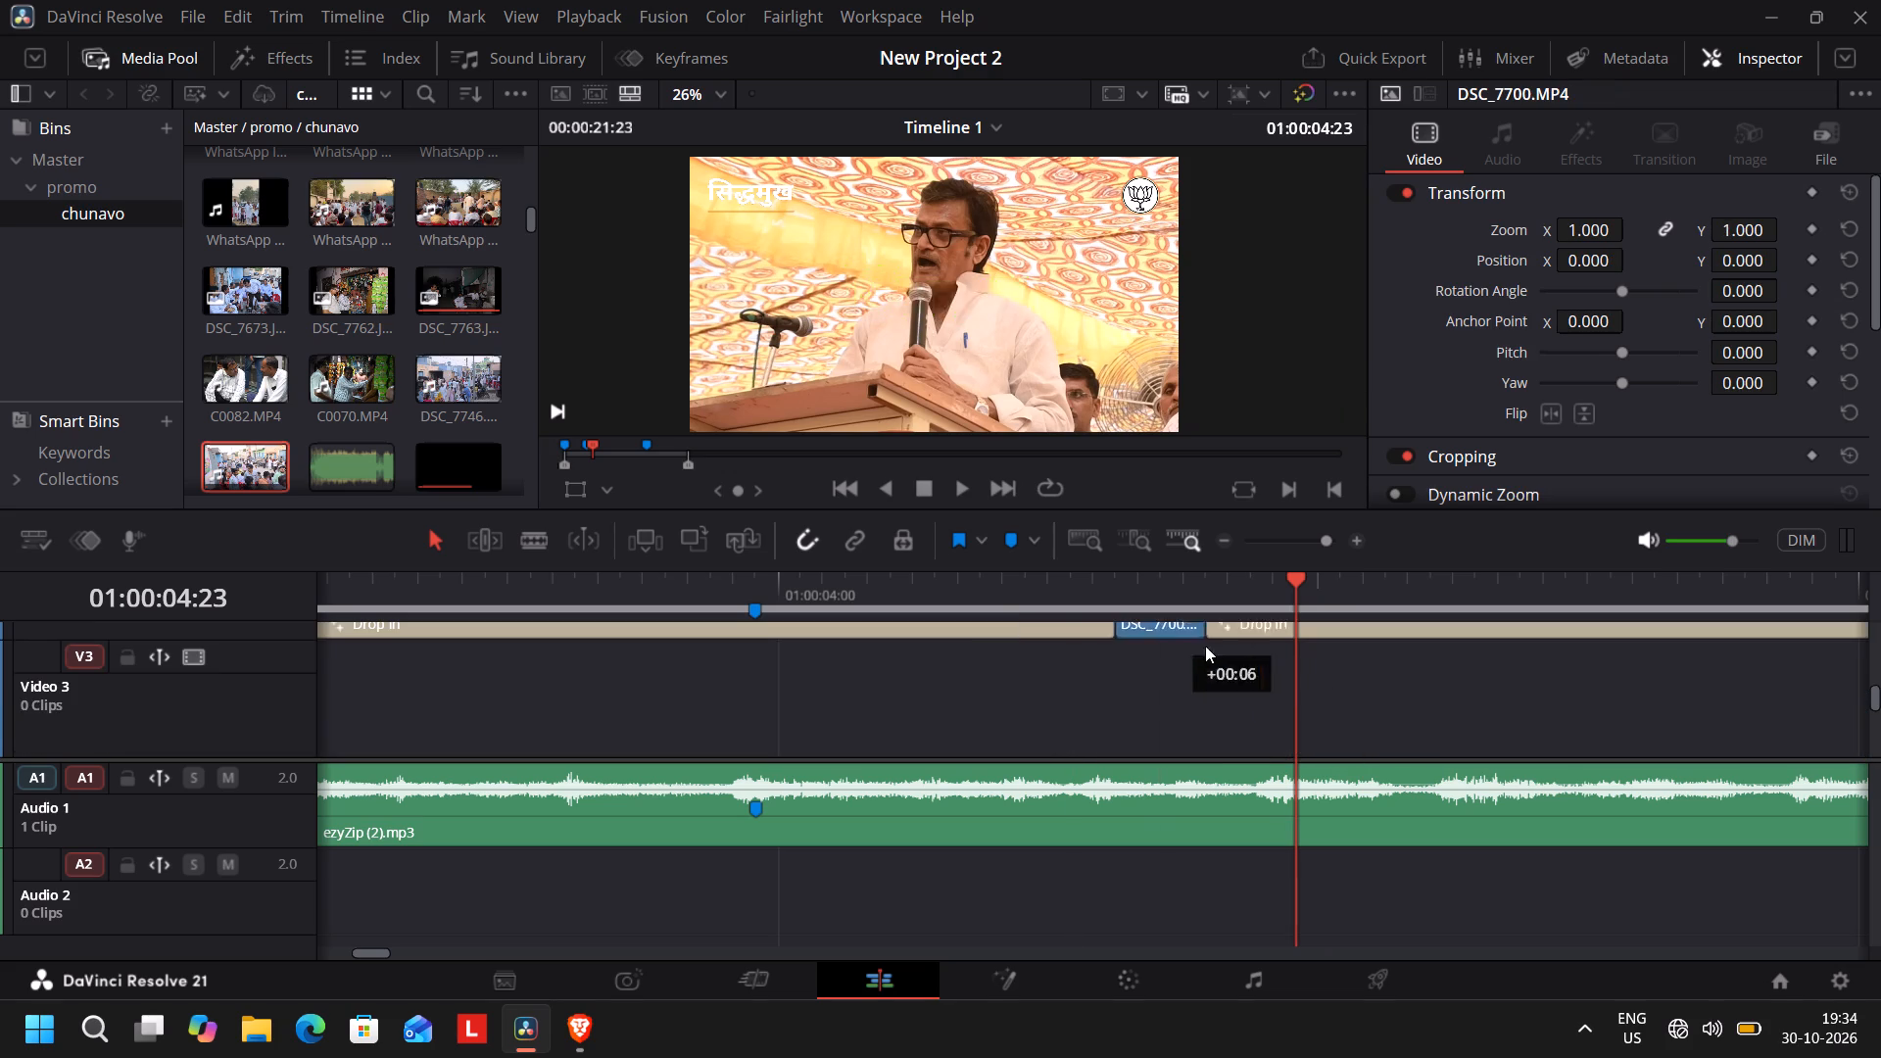
{"action": "left_click_drag", "start_coordinate": [1205, 646], "coordinate": [1262, 697], "text": "alt"}
Split the DSC_7700 duplicate on Video 3 at 01:00:04:20 and delete the part before the cut.
{"action": "scroll", "coordinate": [1291, 687], "scroll_direction": "down", "scroll_amount": 1}
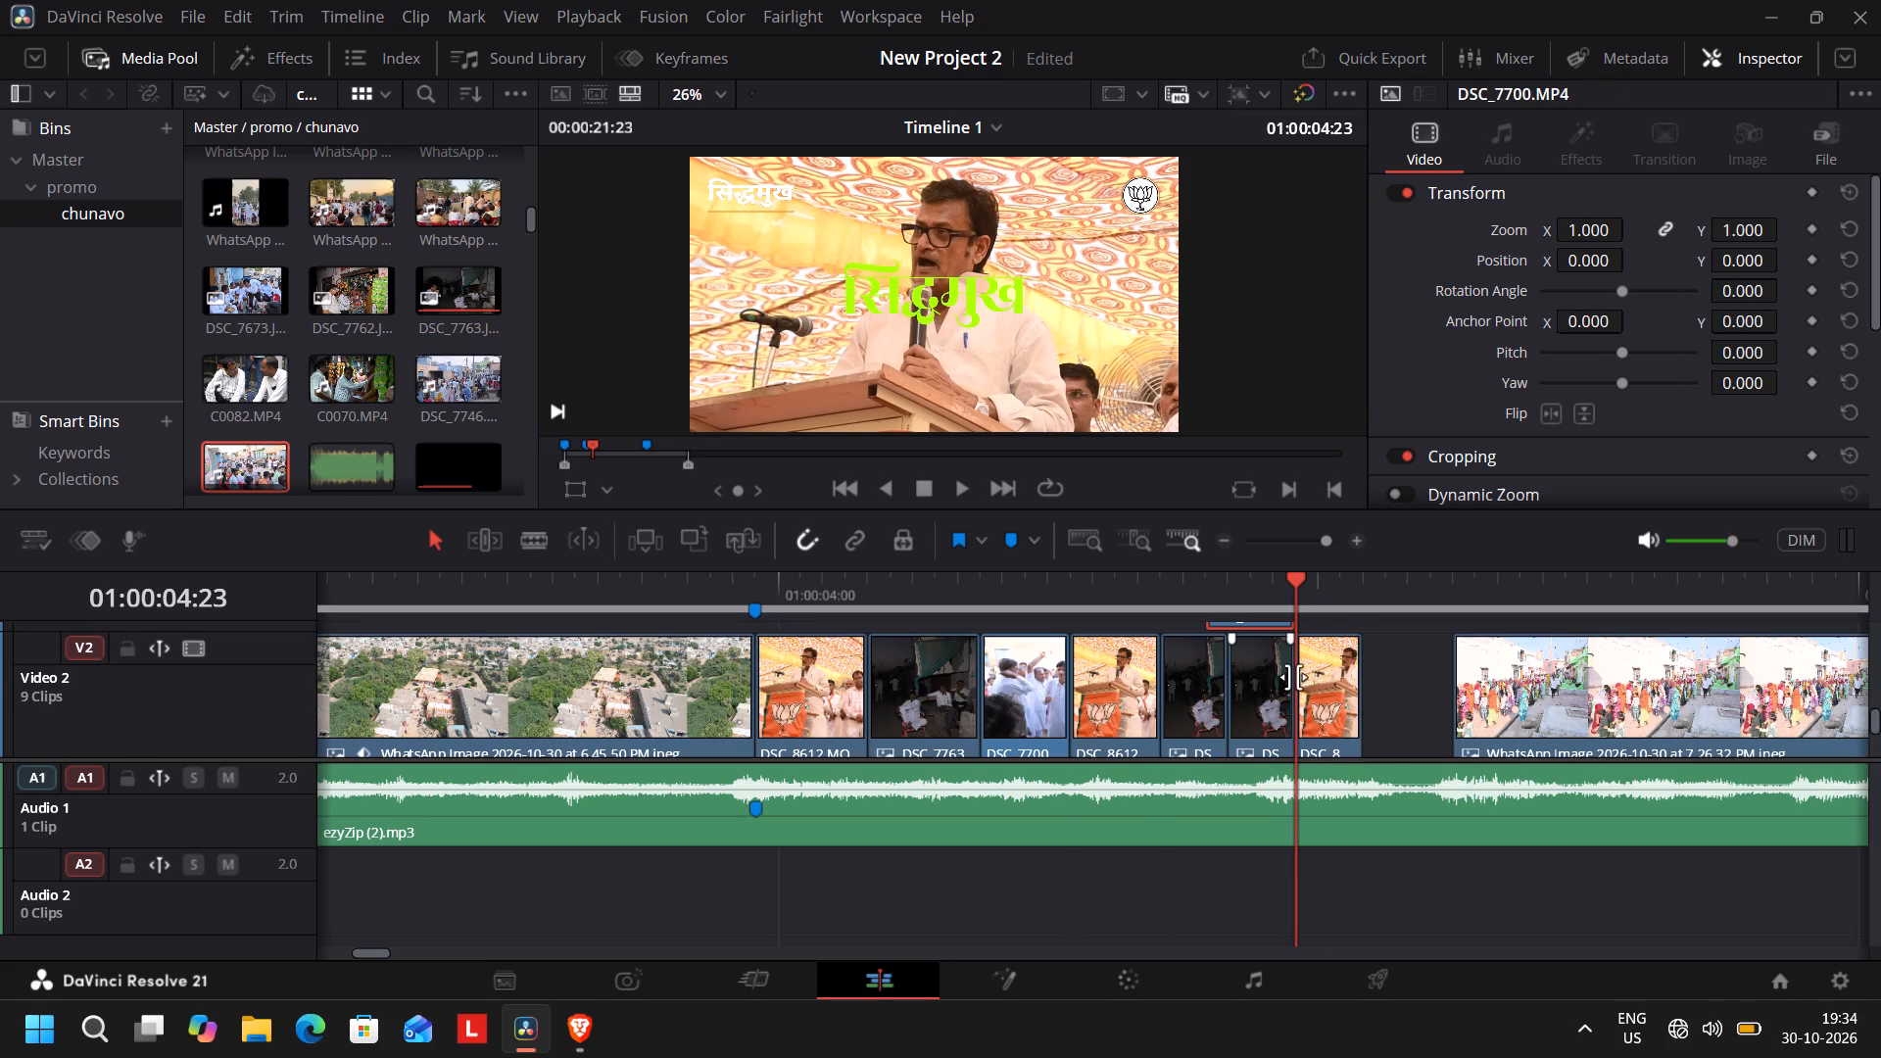
{"action": "left_click_drag", "start_coordinate": [1298, 592], "coordinate": [1230, 596]}
{"action": "scroll", "coordinate": [1264, 667], "scroll_direction": "up", "scroll_amount": 1}
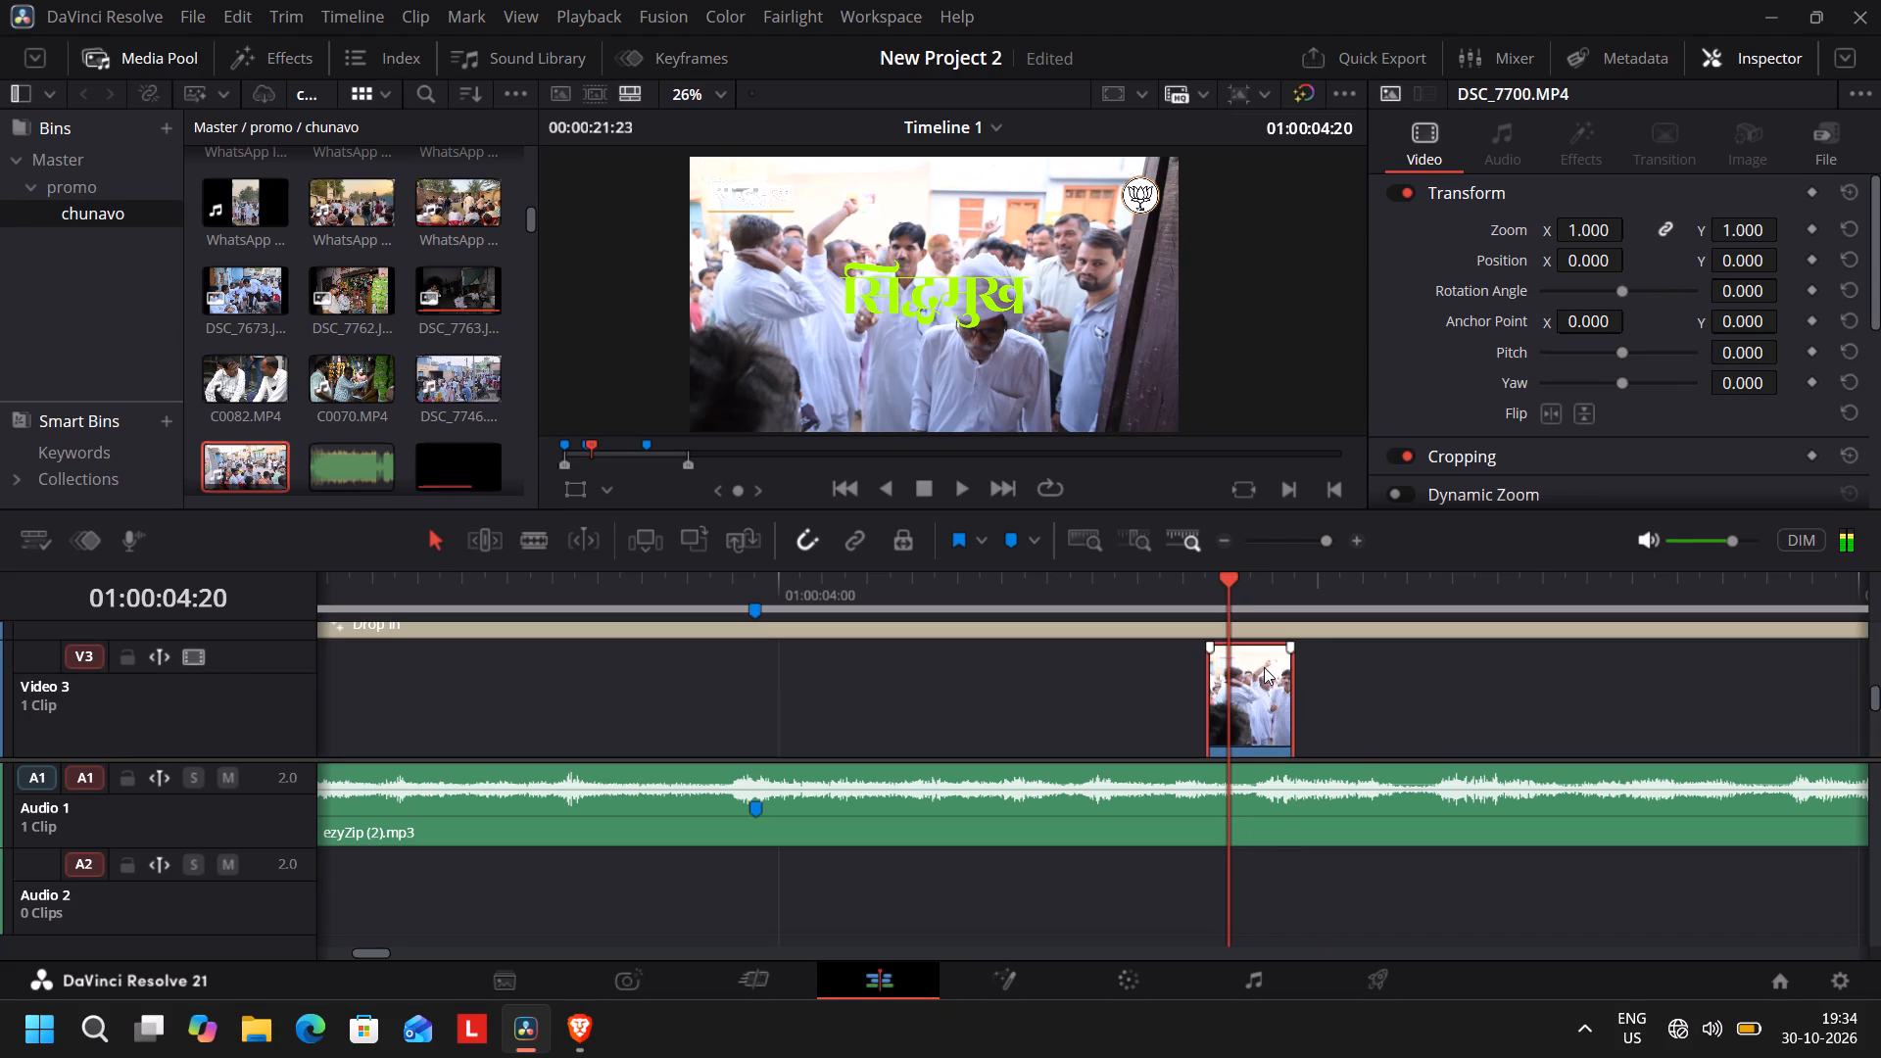
{"action": "left_click", "coordinate": [1261, 670]}
{"action": "key", "text": "ctrl+b"}
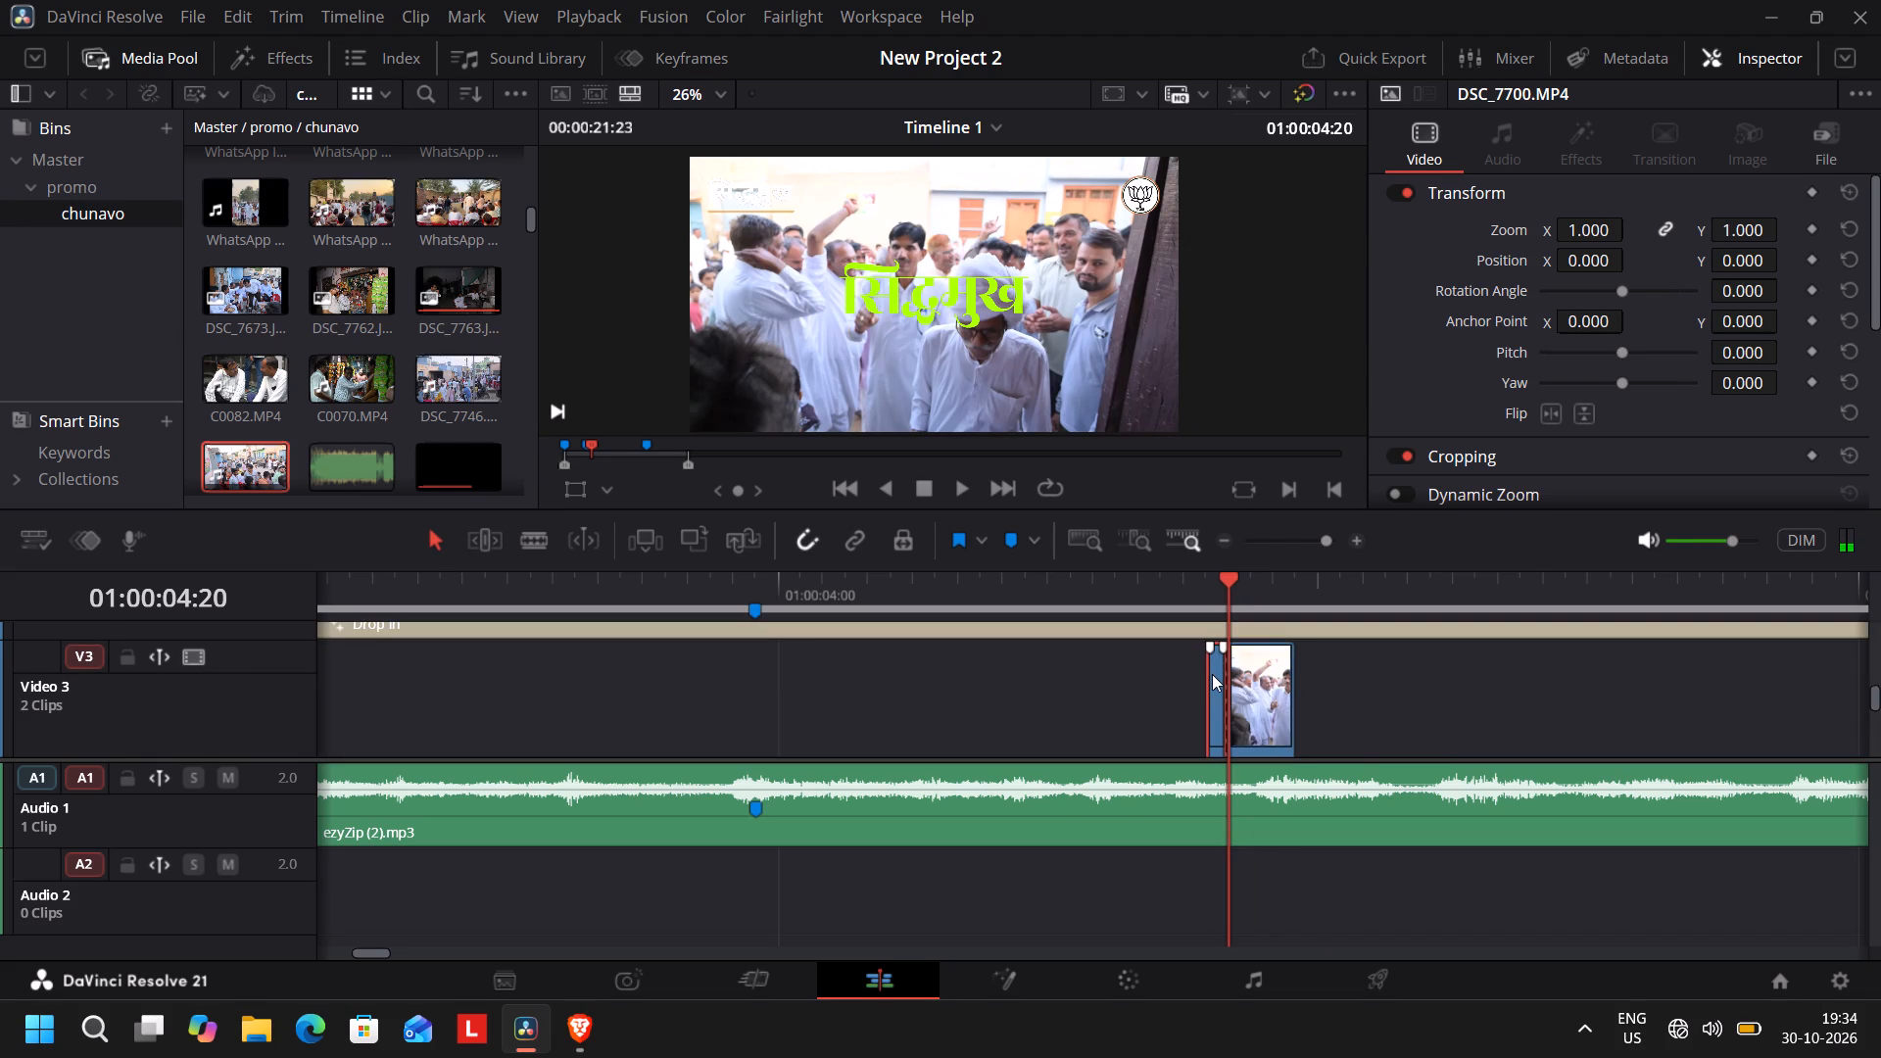
{"action": "left_click", "coordinate": [1212, 674]}
{"action": "key", "text": "BackSpace"}
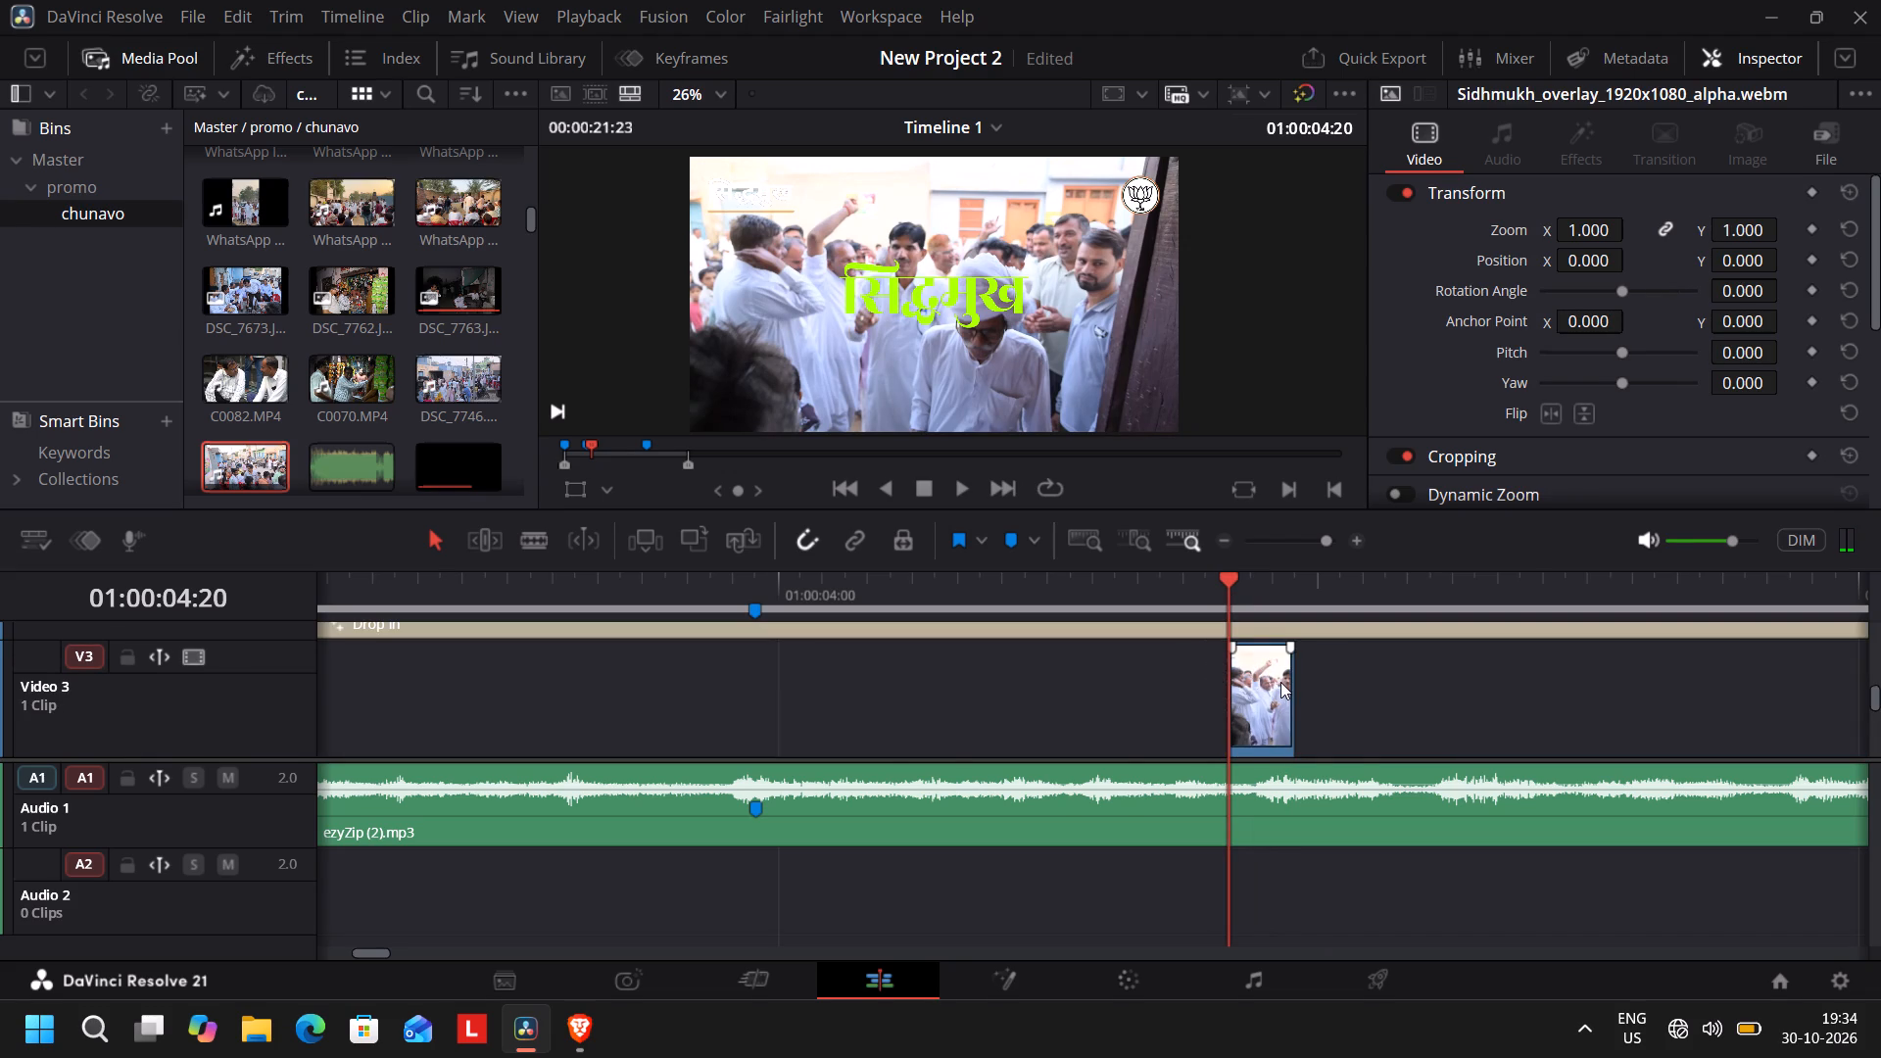
Move the shortened DSC_7700 duplicate straight down onto Video 2, overwriting the last DSC_7763 copy.
{"action": "scroll", "coordinate": [1280, 682], "scroll_direction": "down", "scroll_amount": 1}
{"action": "scroll", "coordinate": [1282, 682], "scroll_direction": "up", "scroll_amount": 1}
{"action": "scroll", "coordinate": [1282, 682], "scroll_direction": "down", "scroll_amount": 1}
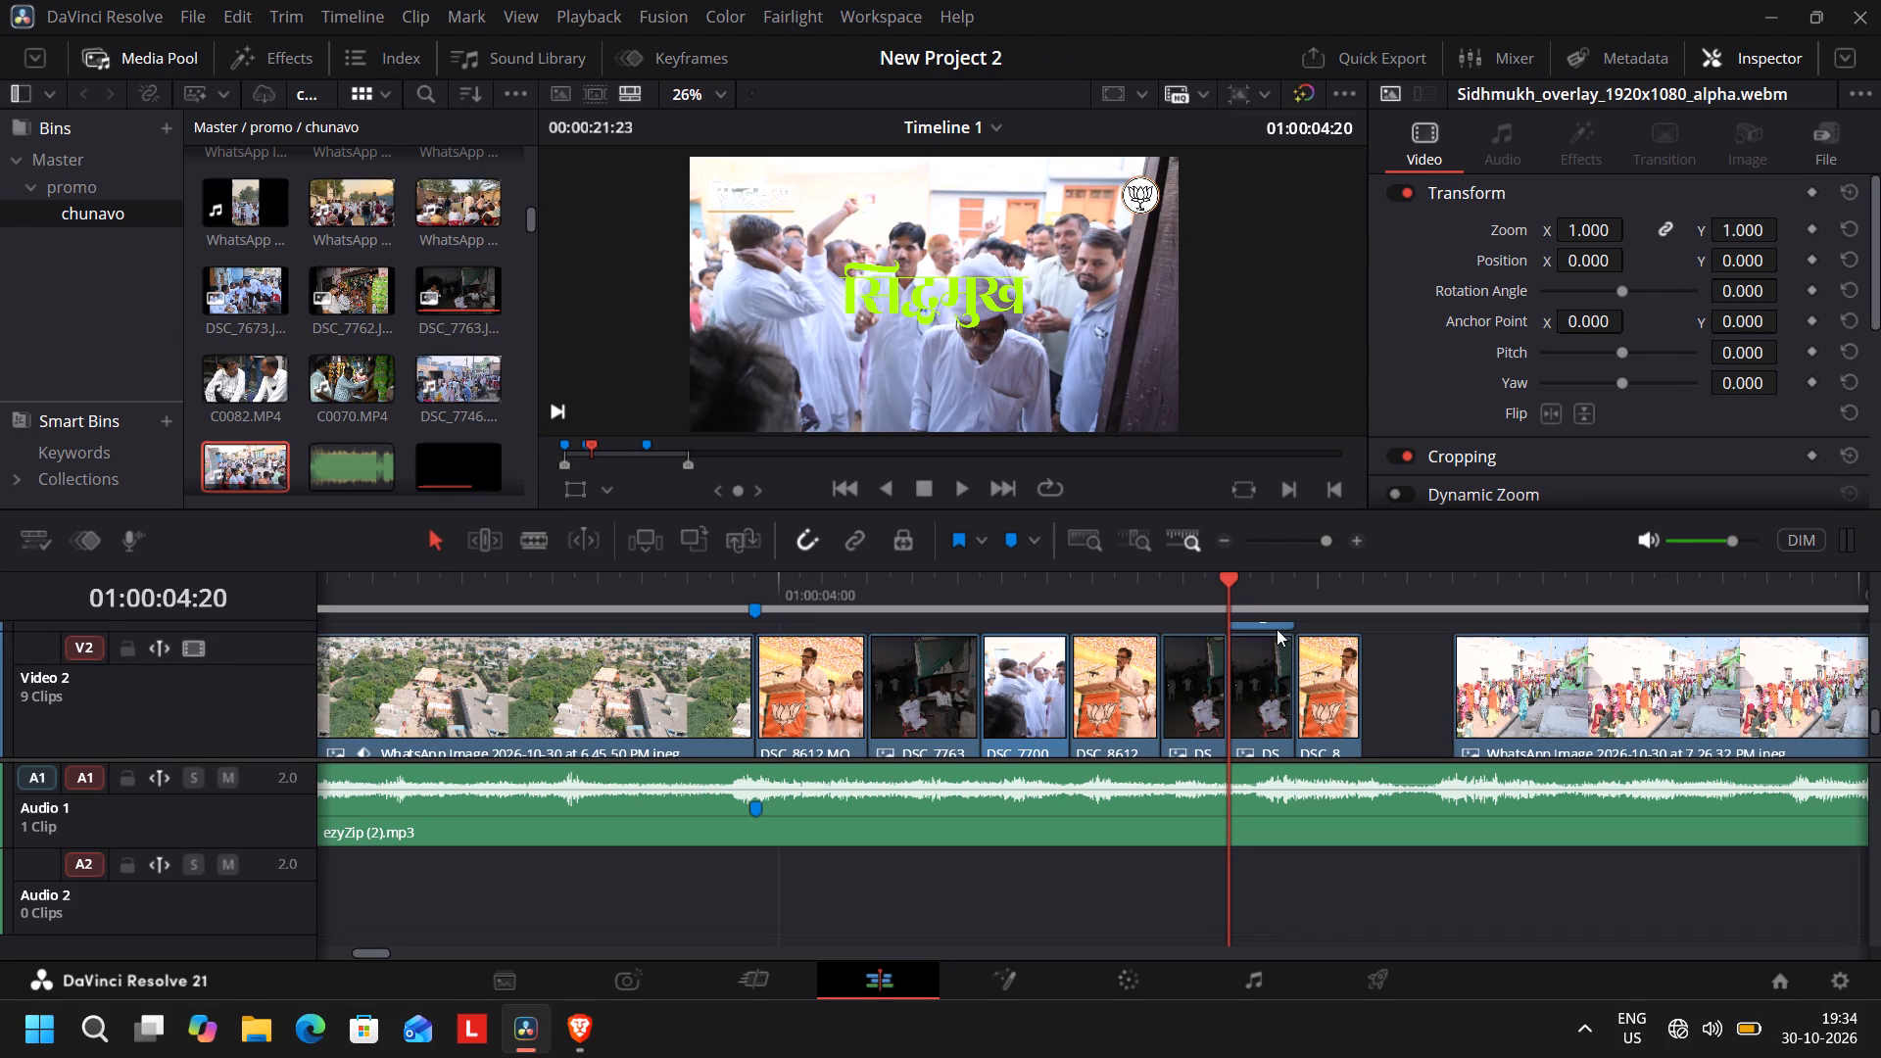
{"action": "left_click_drag", "start_coordinate": [1276, 624], "coordinate": [1275, 653]}
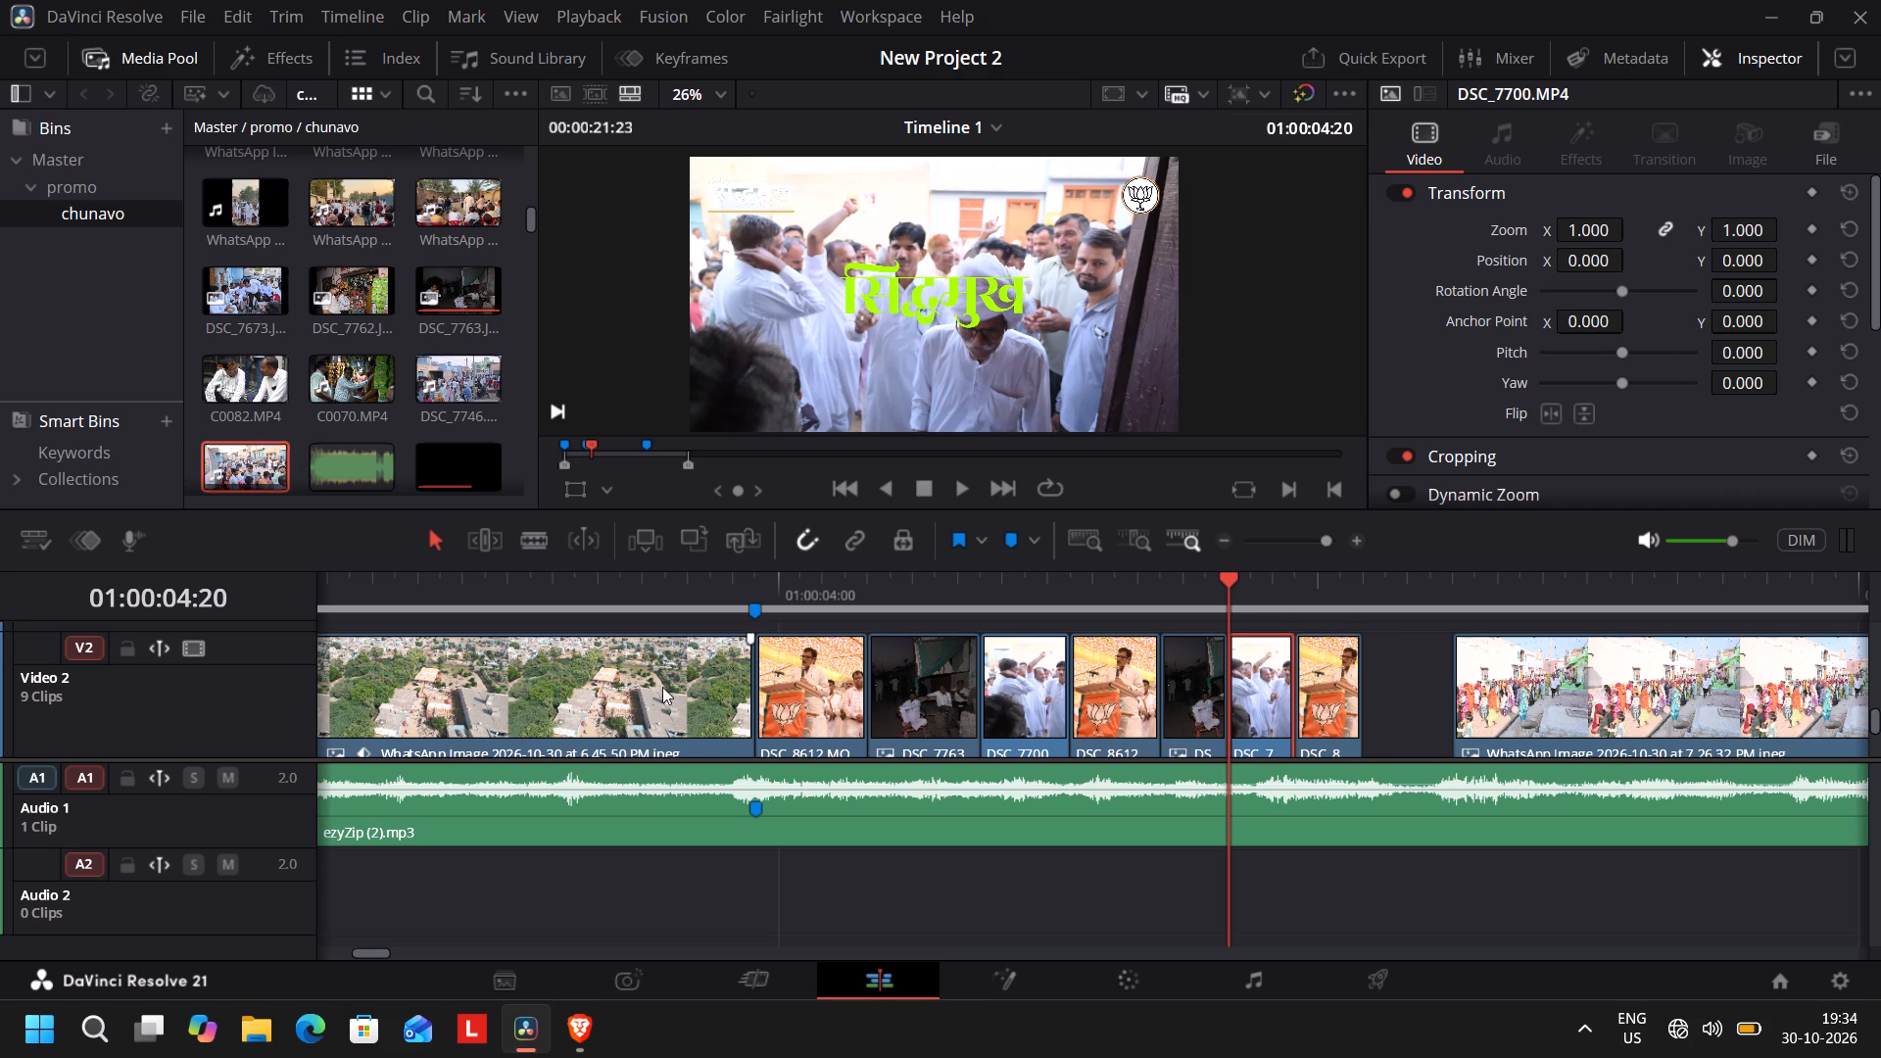
Duplicate the 6.45.50 PM aerial clip onto Video 1, ending where the 7.26.32 PM clip starts on Video 2.
{"action": "left_click_drag", "start_coordinate": [661, 687], "coordinate": [910, 748], "text": "alt"}
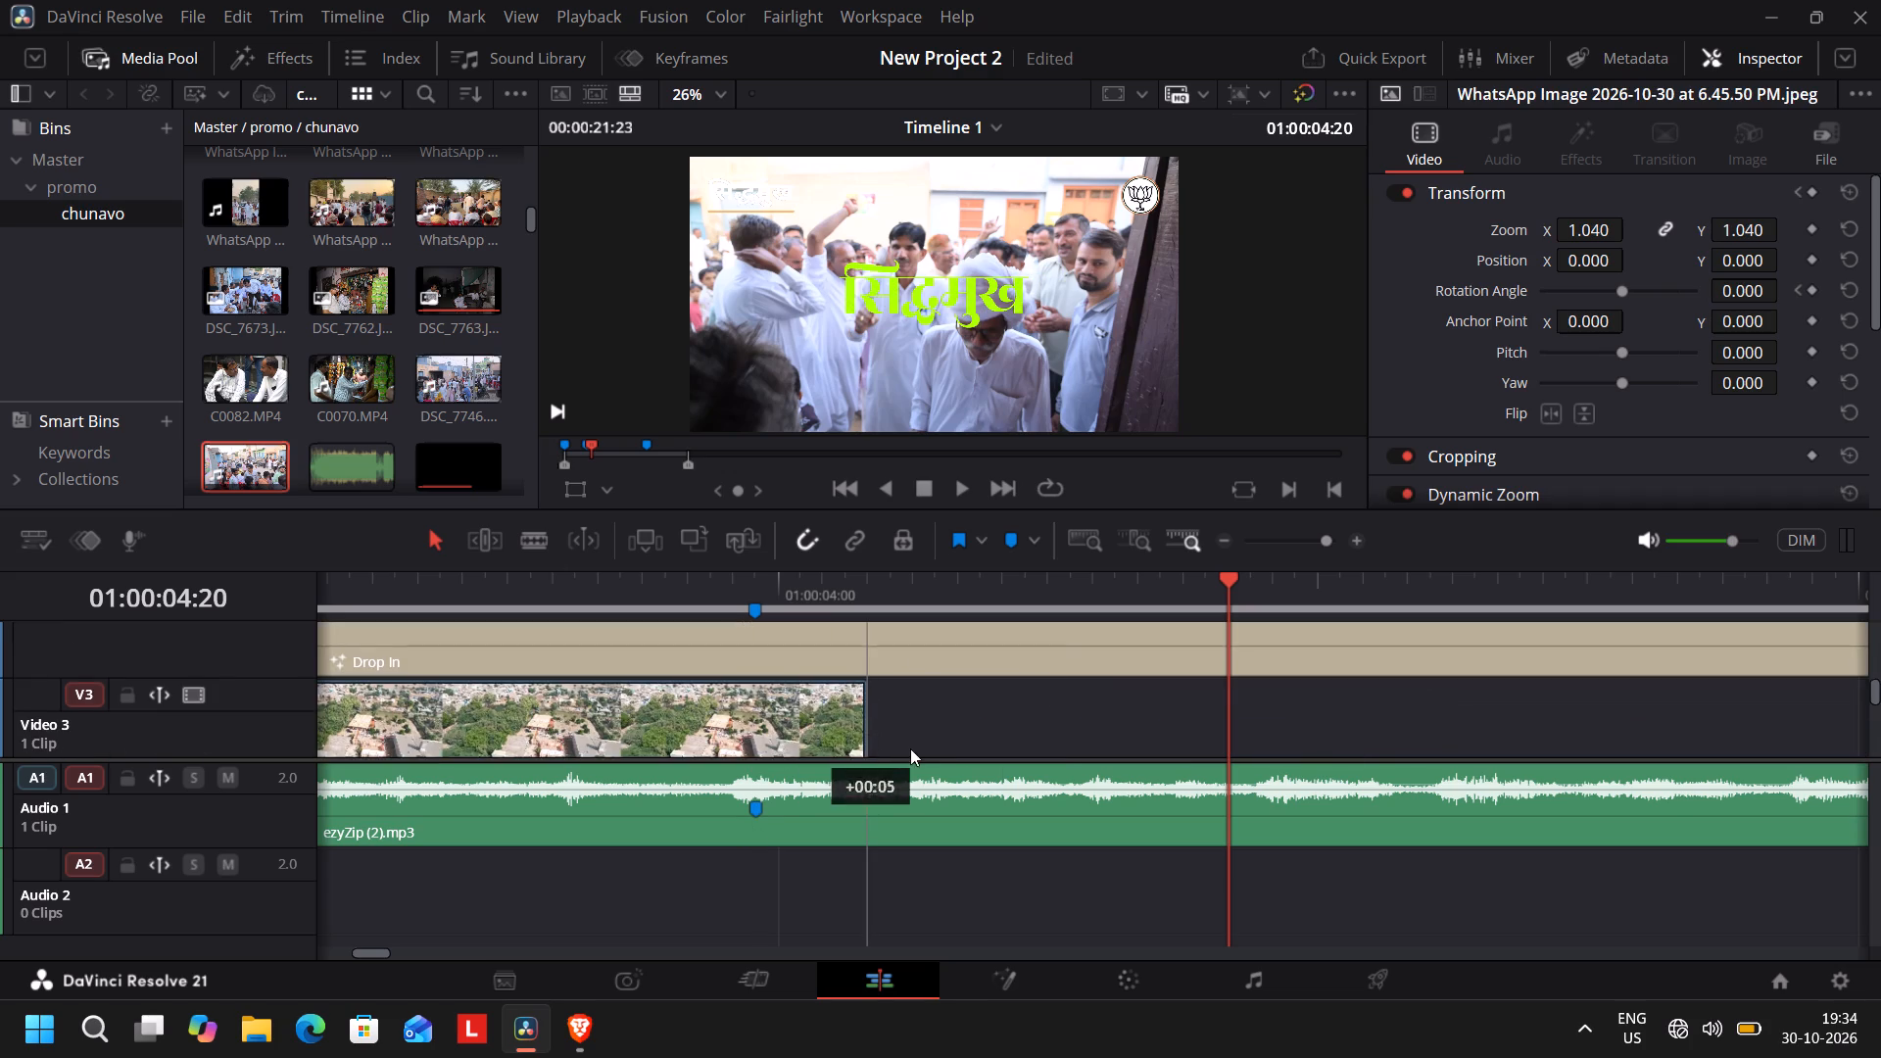
{"action": "left_click_drag", "start_coordinate": [910, 748], "coordinate": [1327, 745], "text": "alt"}
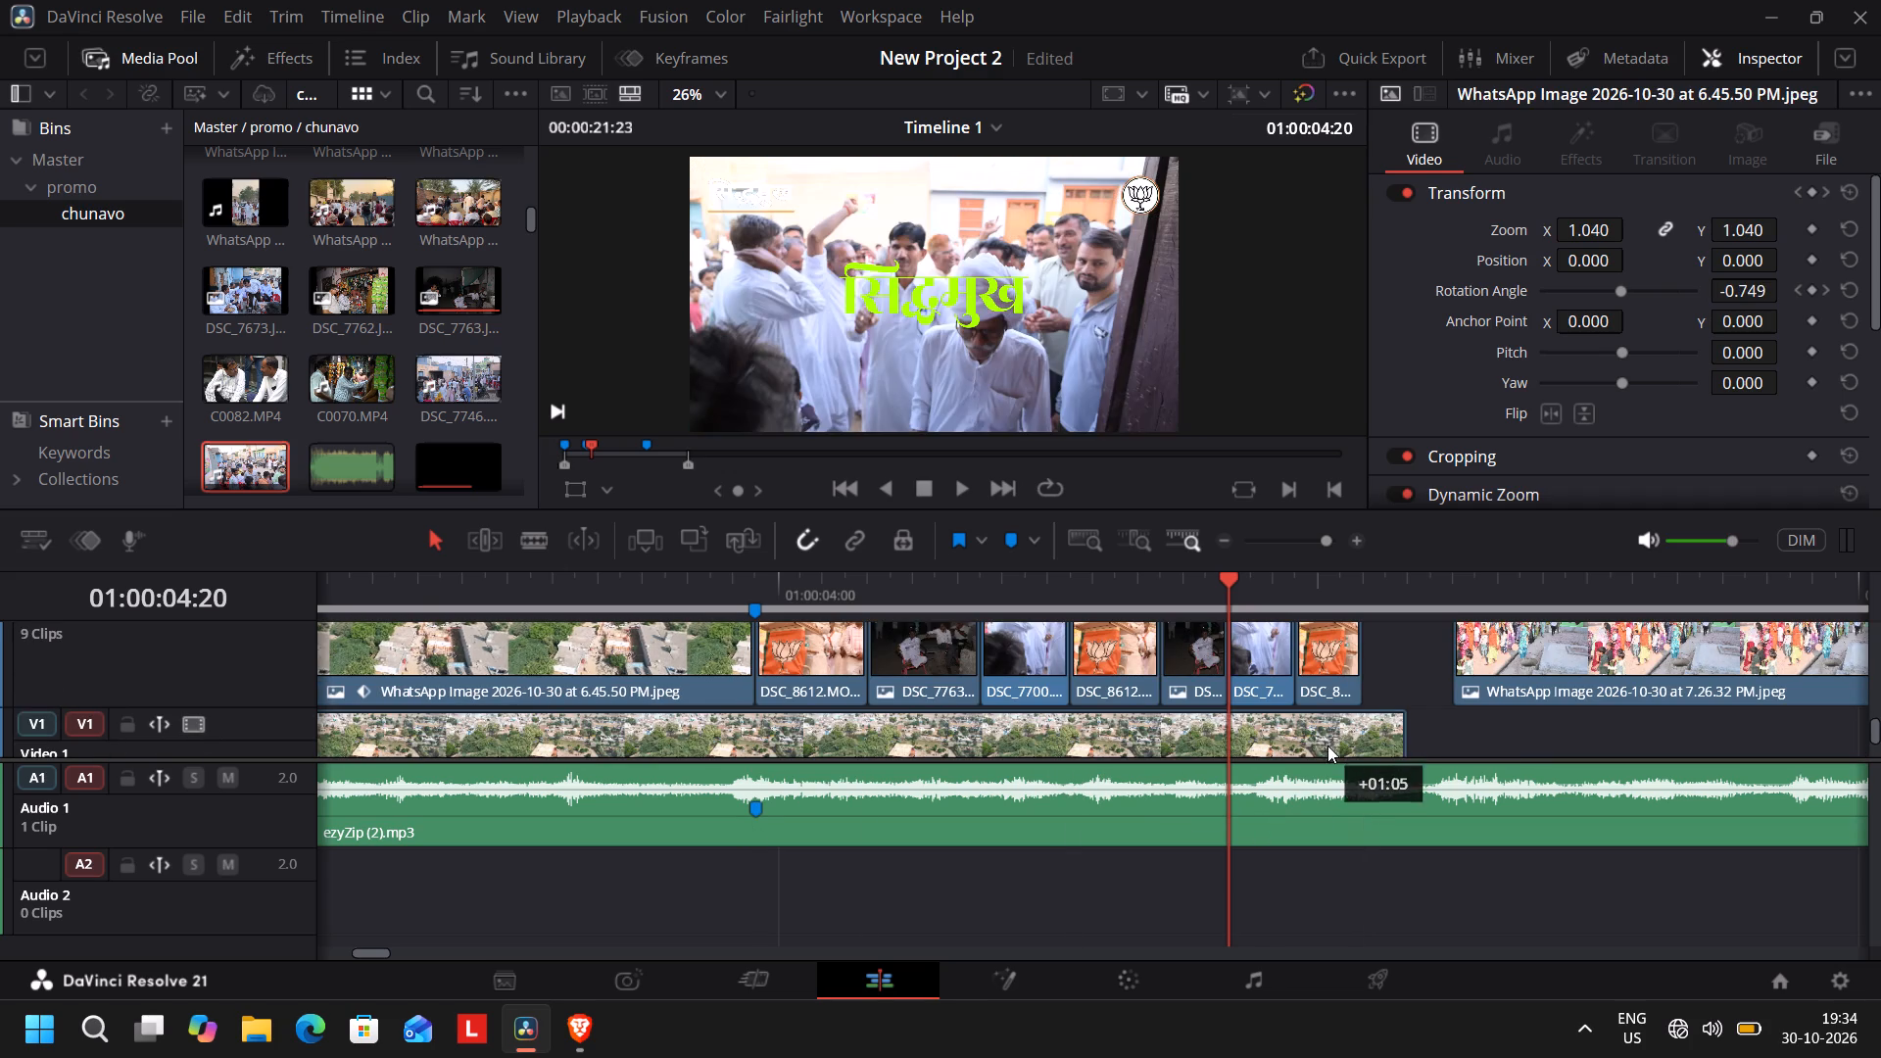
{"action": "left_click_drag", "start_coordinate": [1327, 745], "coordinate": [1377, 742], "text": "alt"}
Split the aerial duplicate on Video 1 at 01:00:05:02 and delete the part before the cut.
{"action": "left_click_drag", "start_coordinate": [1249, 592], "coordinate": [1326, 604]}
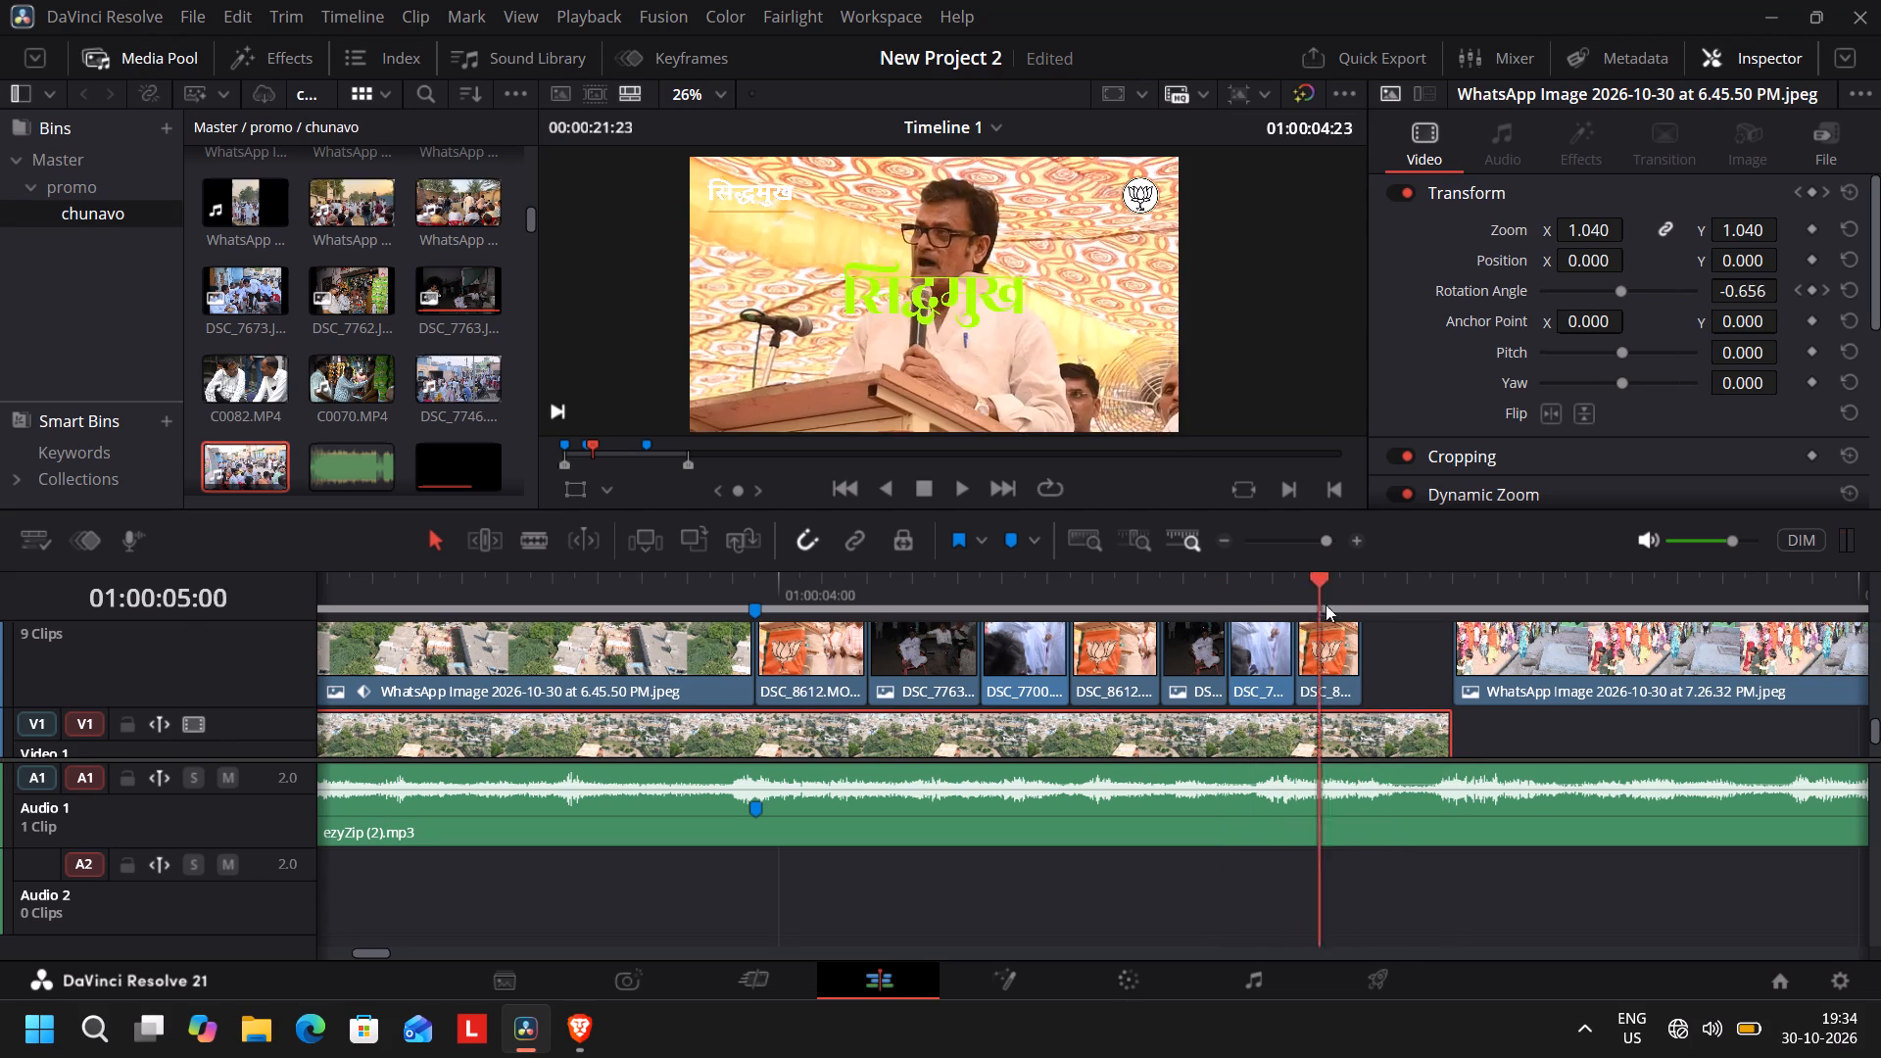
{"action": "left_click_drag", "start_coordinate": [1326, 604], "coordinate": [1373, 617]}
{"action": "left_click", "coordinate": [1384, 721]}
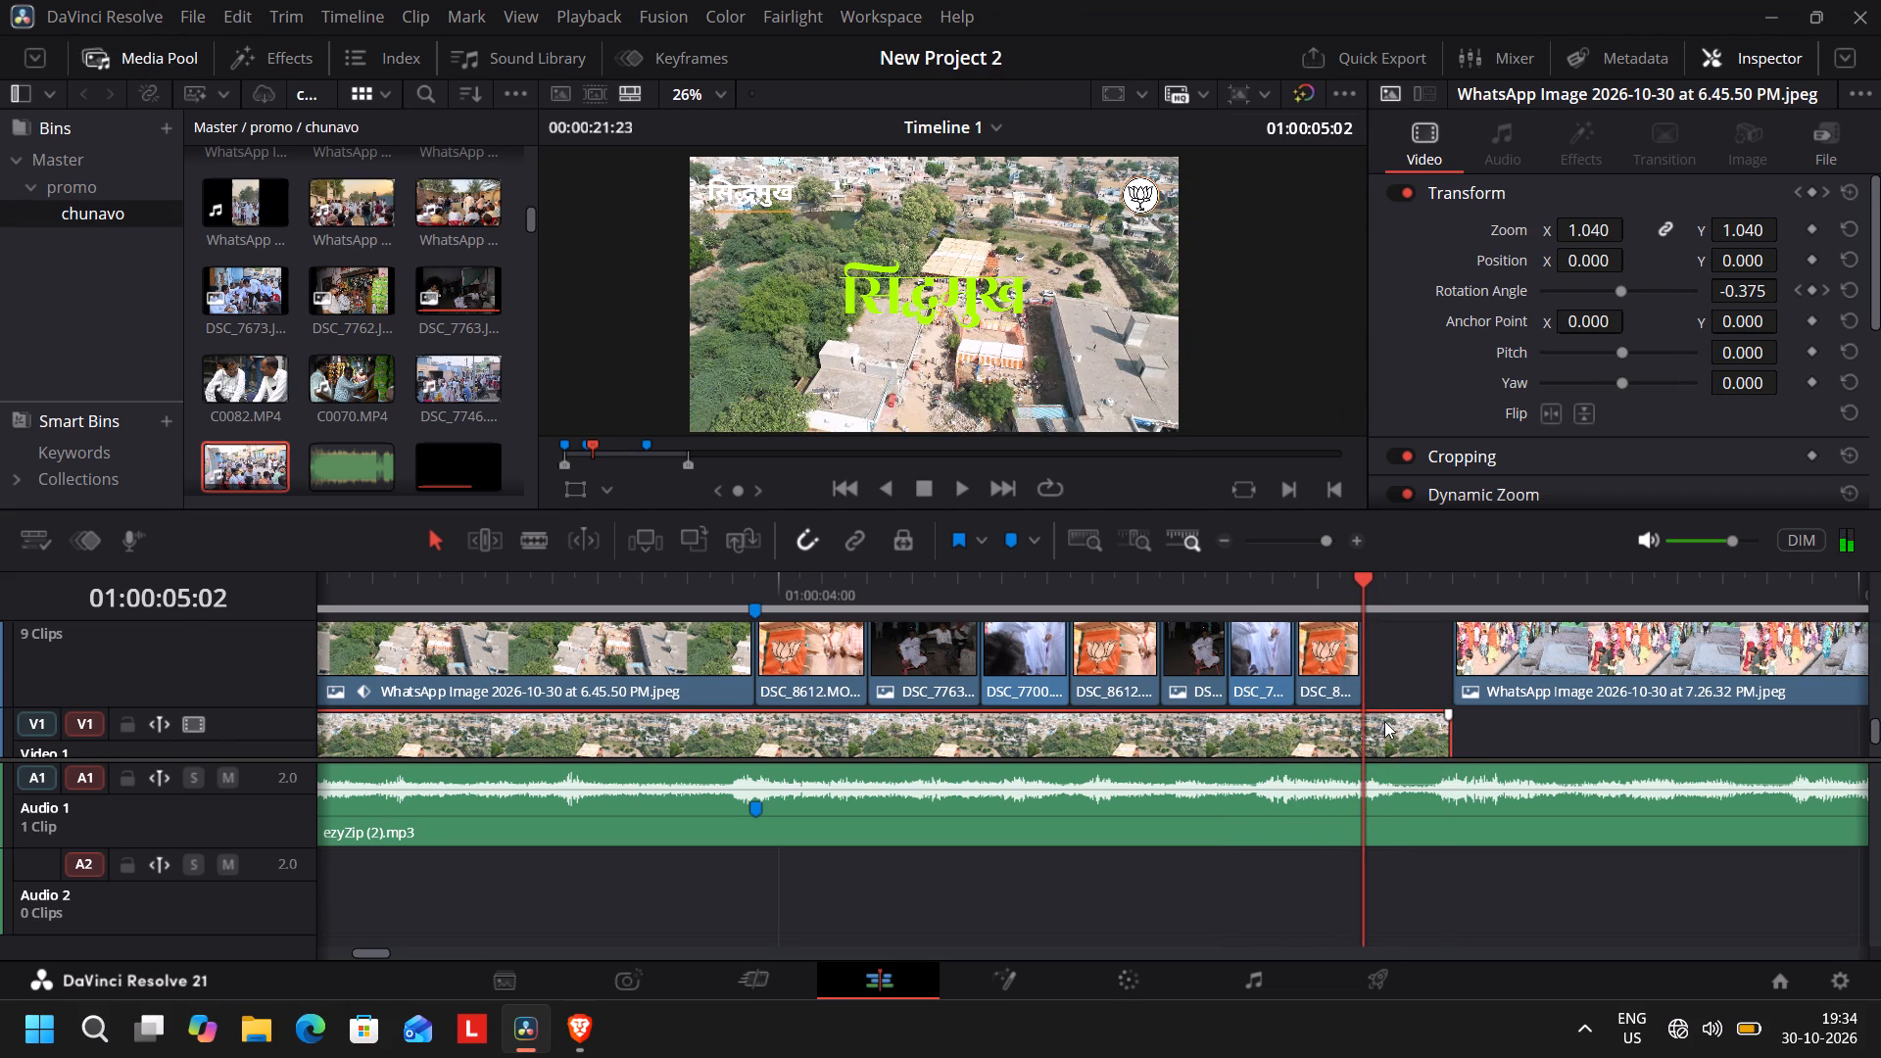
{"action": "key", "text": "ctrl+b"}
{"action": "left_click", "coordinate": [1291, 726]}
{"action": "key", "text": "BackSpace"}
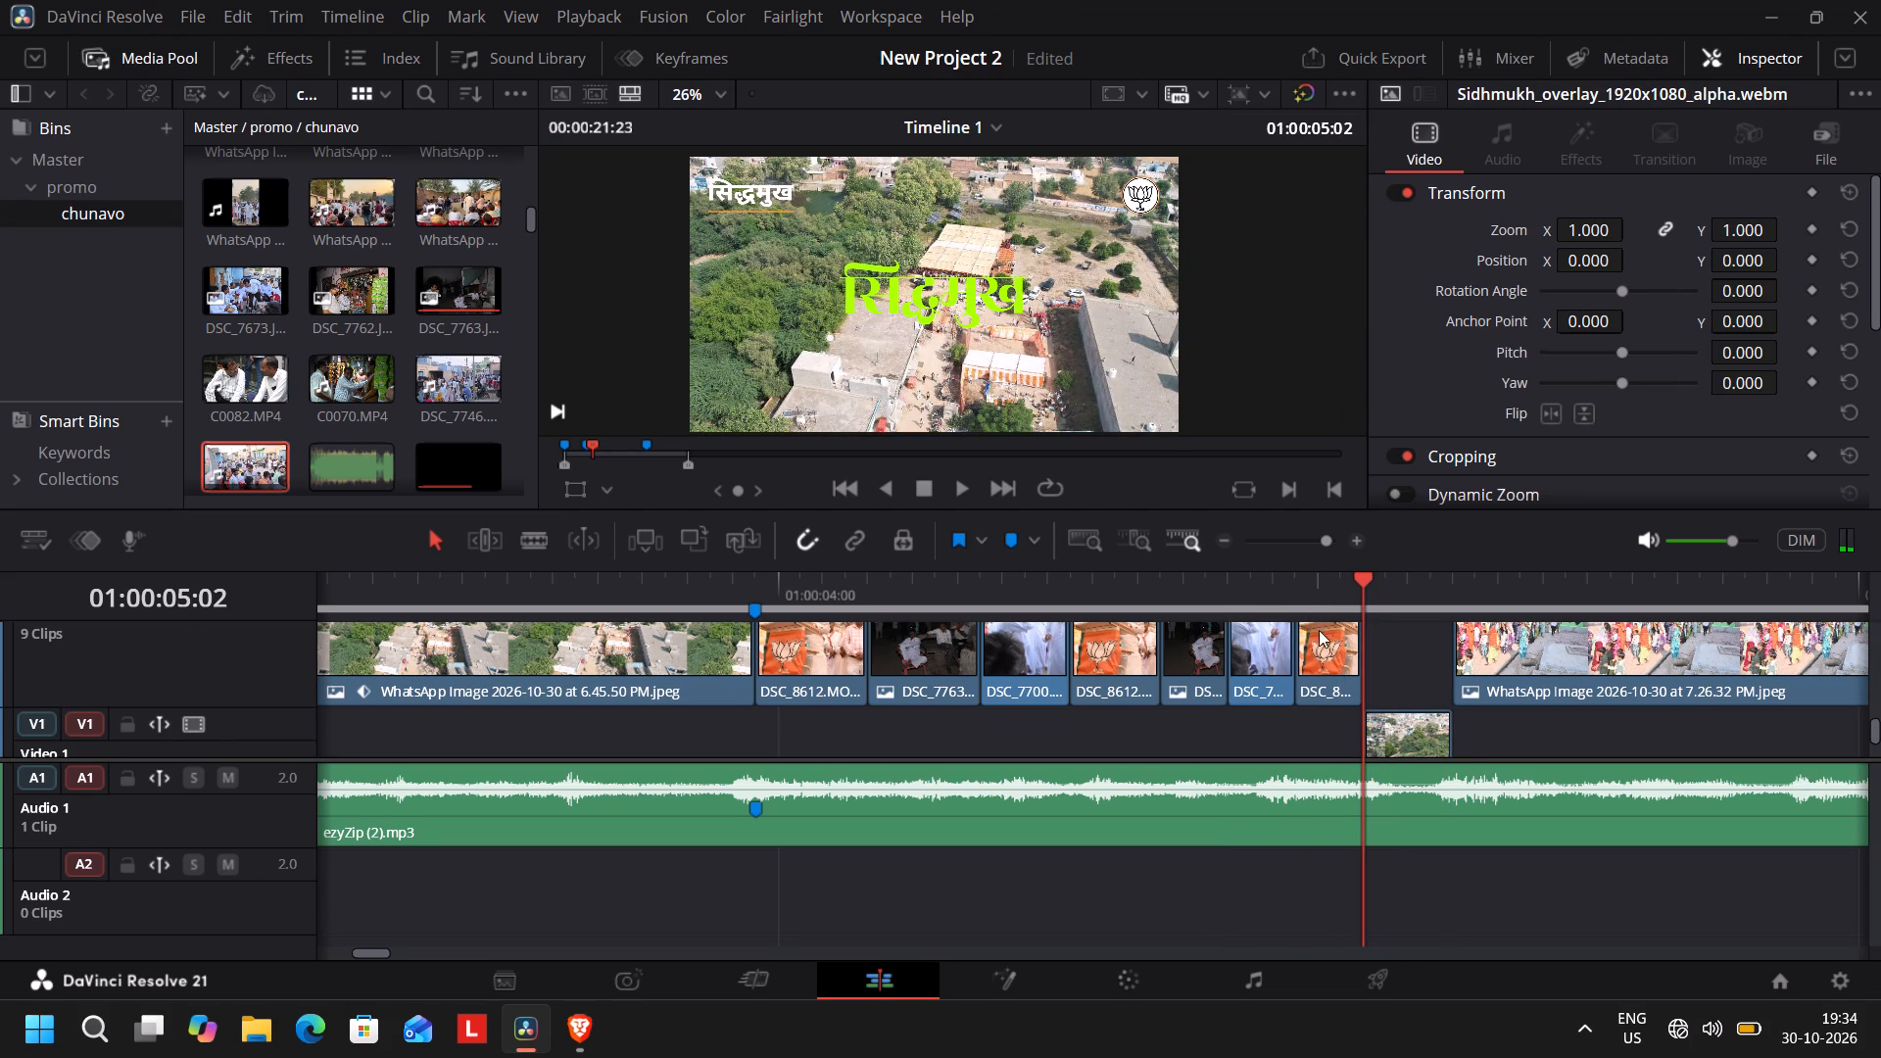
Place the playhead at 01:00:05:04 and select the remaining aerial piece on Video 1.
{"action": "left_click_drag", "start_coordinate": [1365, 597], "coordinate": [1410, 597]}
{"action": "left_click", "coordinate": [1406, 738]}
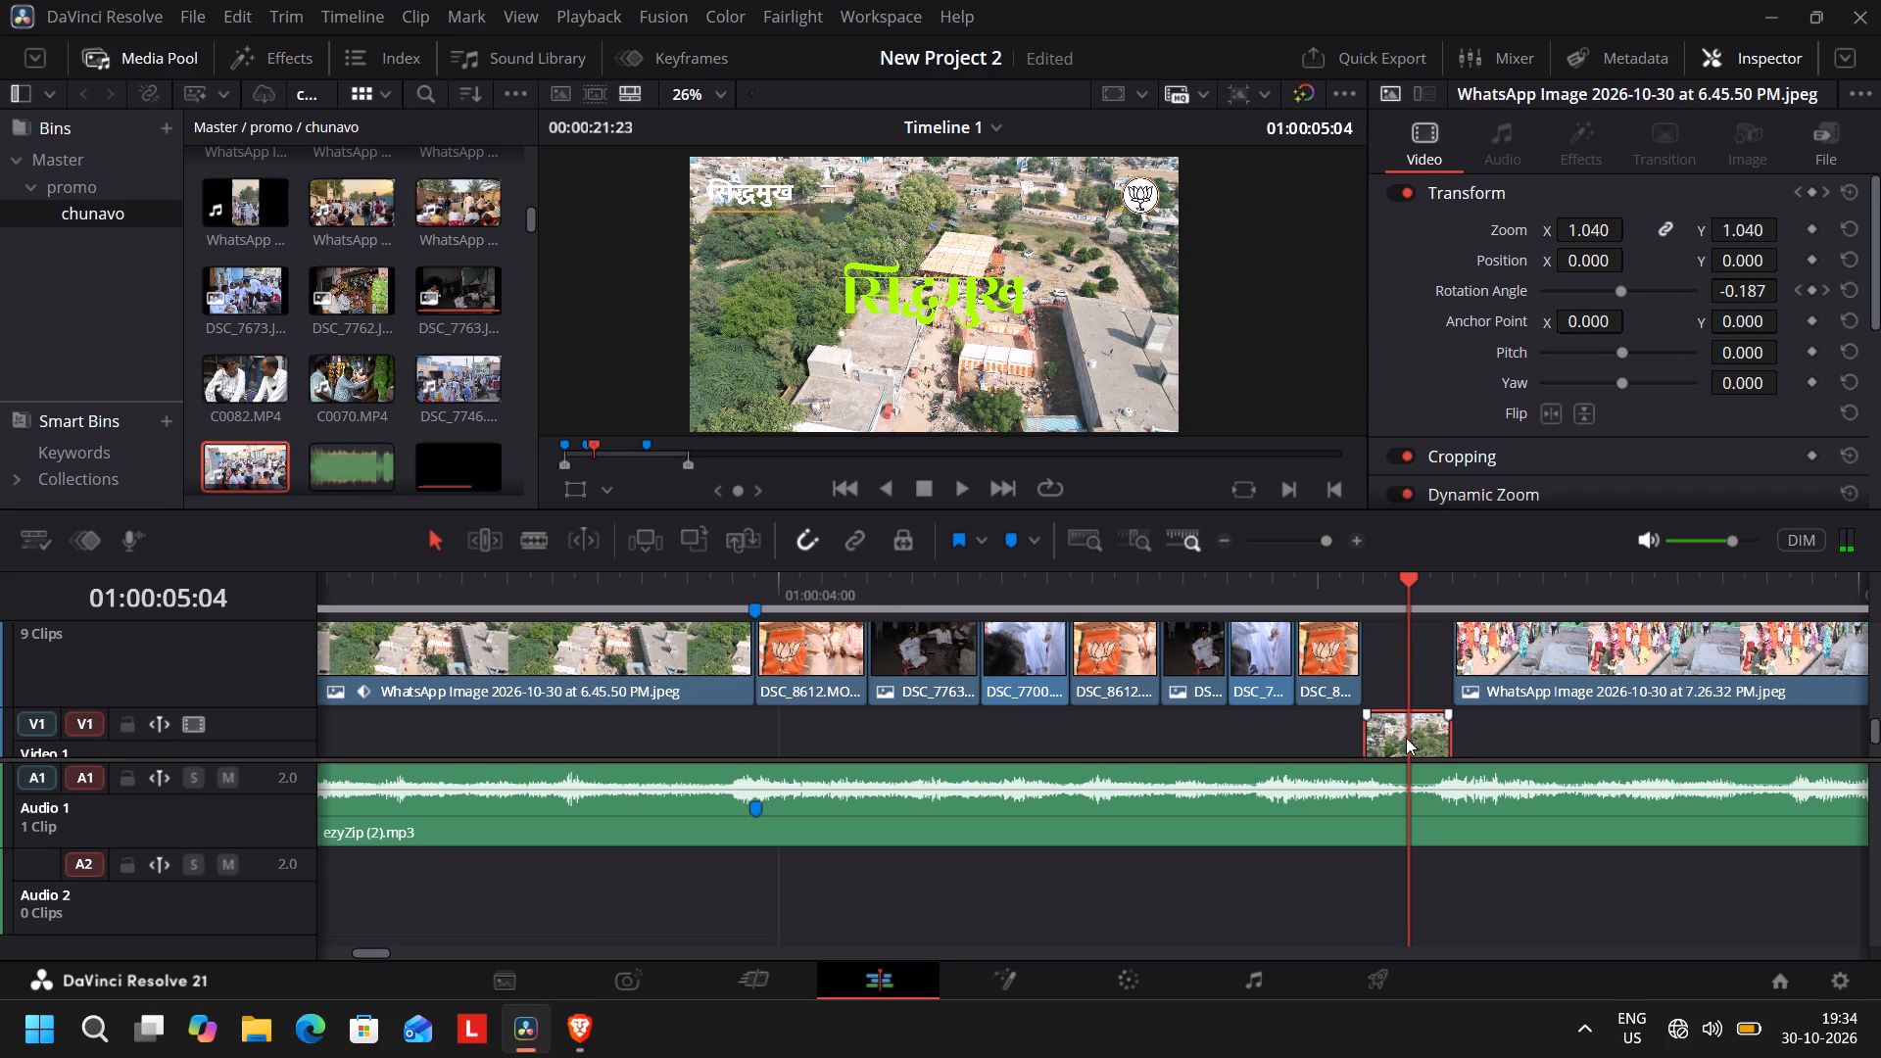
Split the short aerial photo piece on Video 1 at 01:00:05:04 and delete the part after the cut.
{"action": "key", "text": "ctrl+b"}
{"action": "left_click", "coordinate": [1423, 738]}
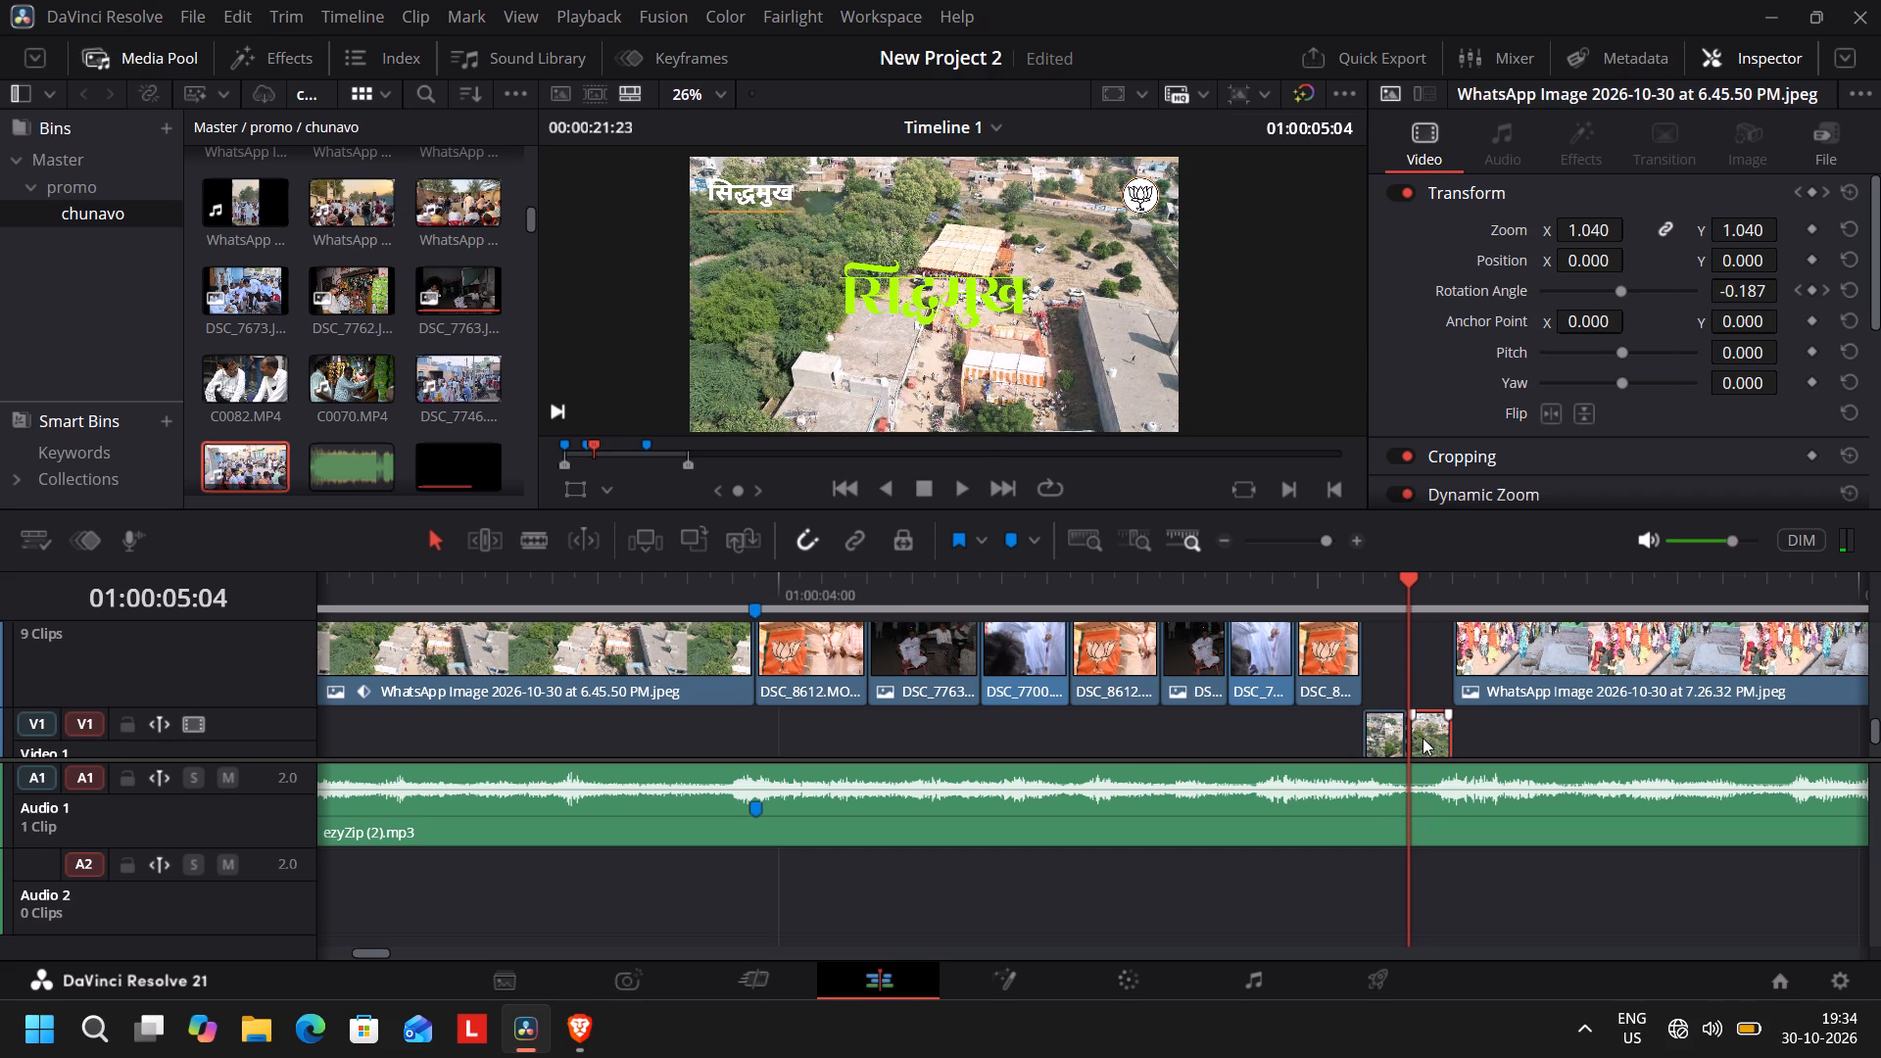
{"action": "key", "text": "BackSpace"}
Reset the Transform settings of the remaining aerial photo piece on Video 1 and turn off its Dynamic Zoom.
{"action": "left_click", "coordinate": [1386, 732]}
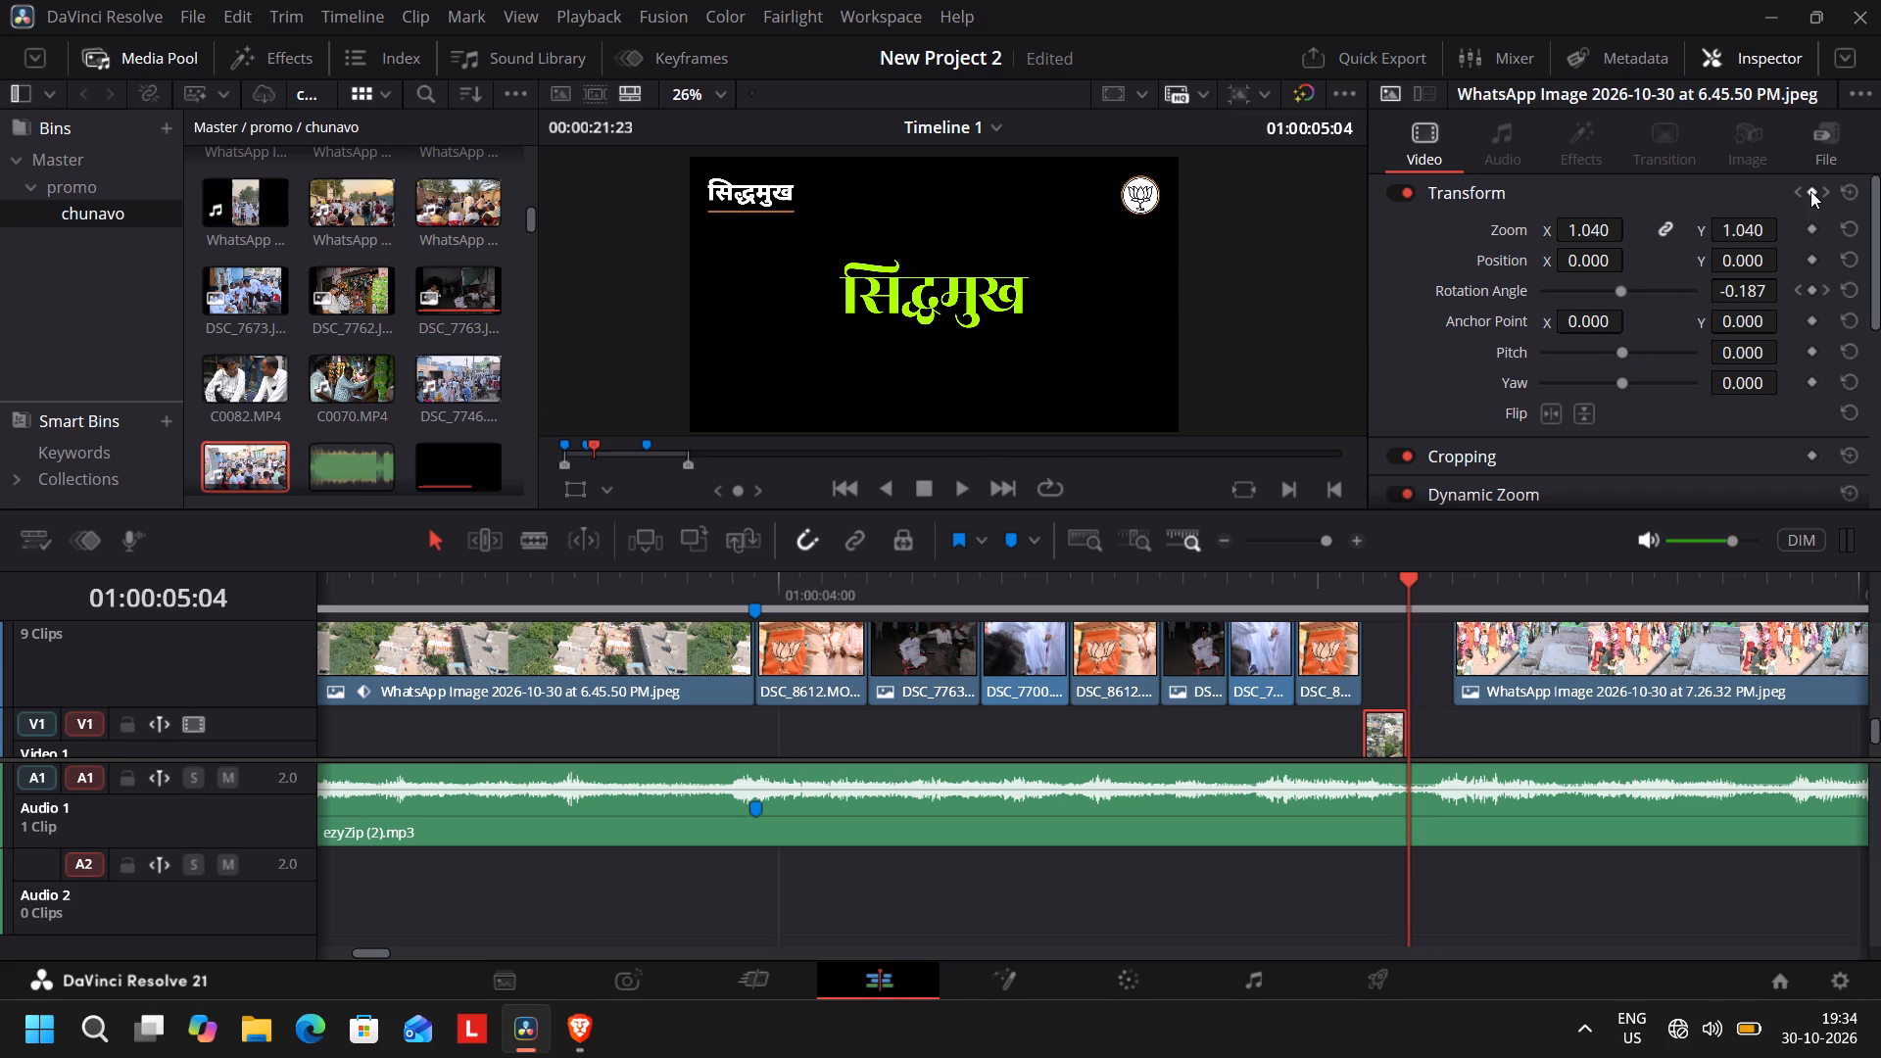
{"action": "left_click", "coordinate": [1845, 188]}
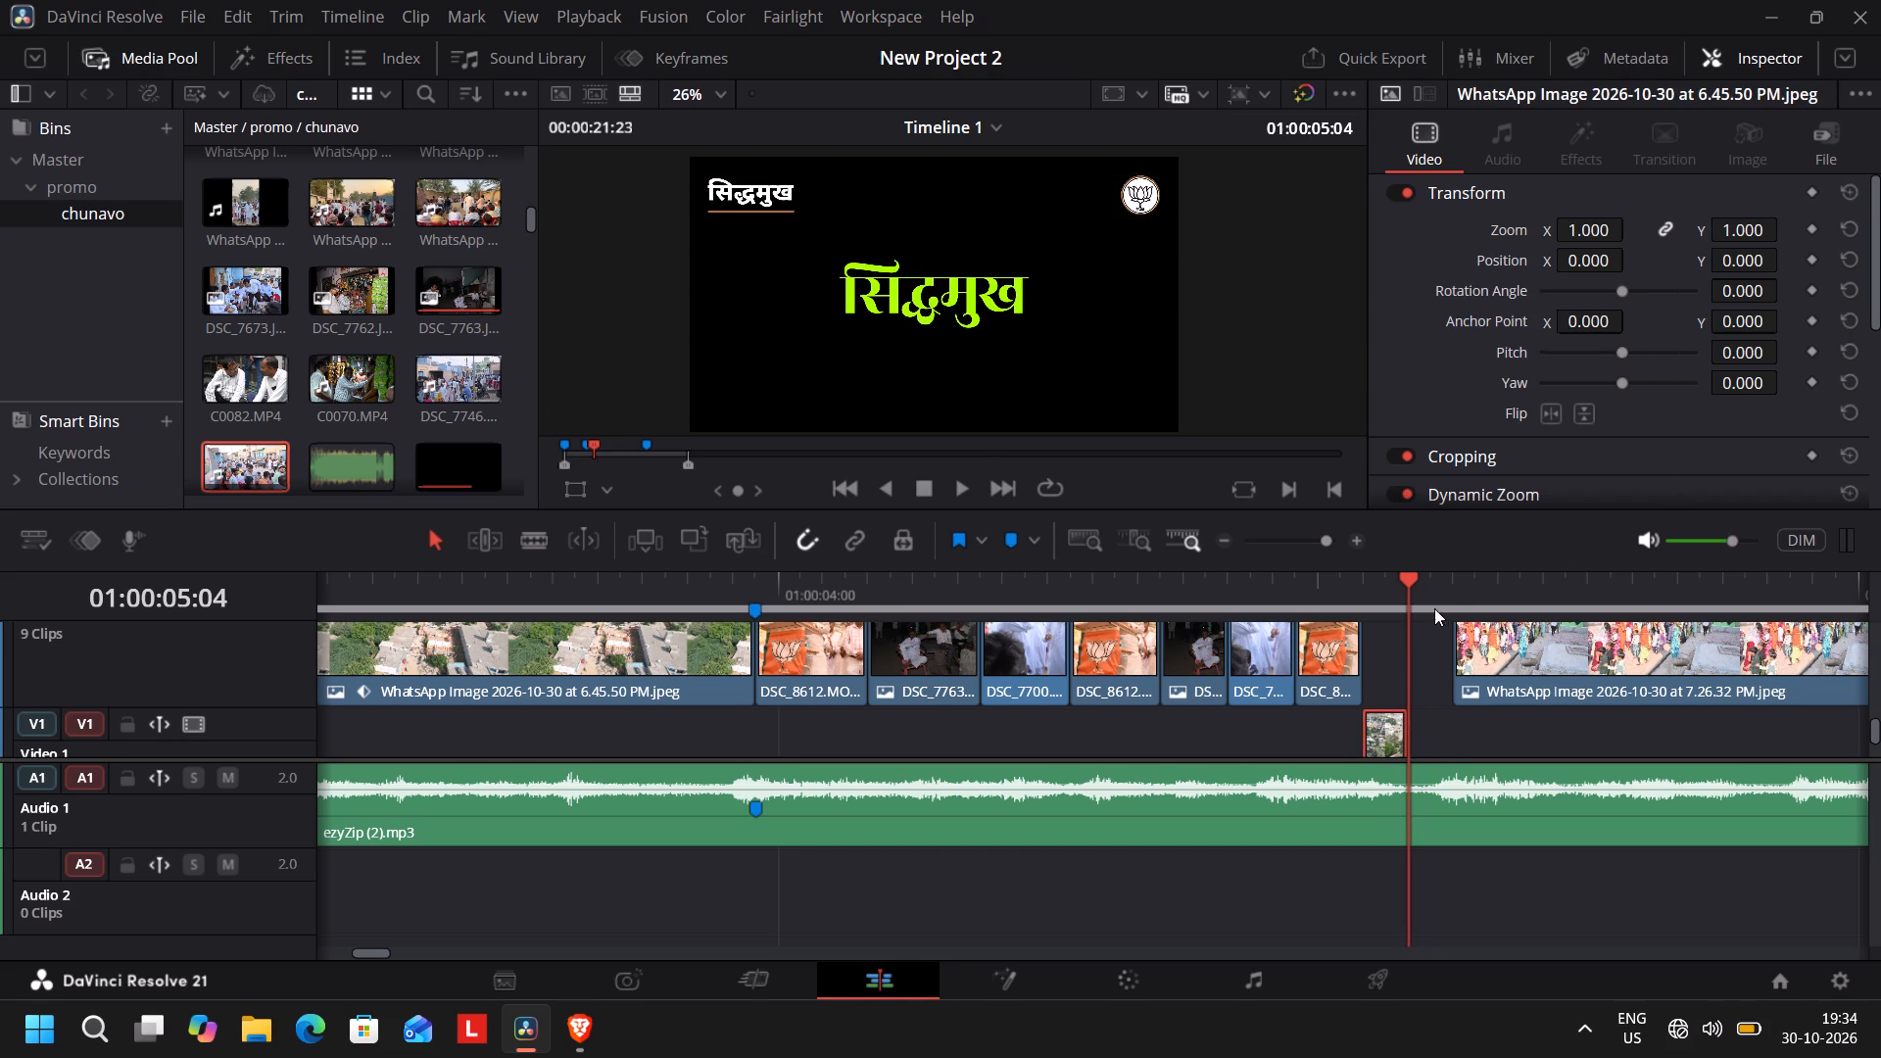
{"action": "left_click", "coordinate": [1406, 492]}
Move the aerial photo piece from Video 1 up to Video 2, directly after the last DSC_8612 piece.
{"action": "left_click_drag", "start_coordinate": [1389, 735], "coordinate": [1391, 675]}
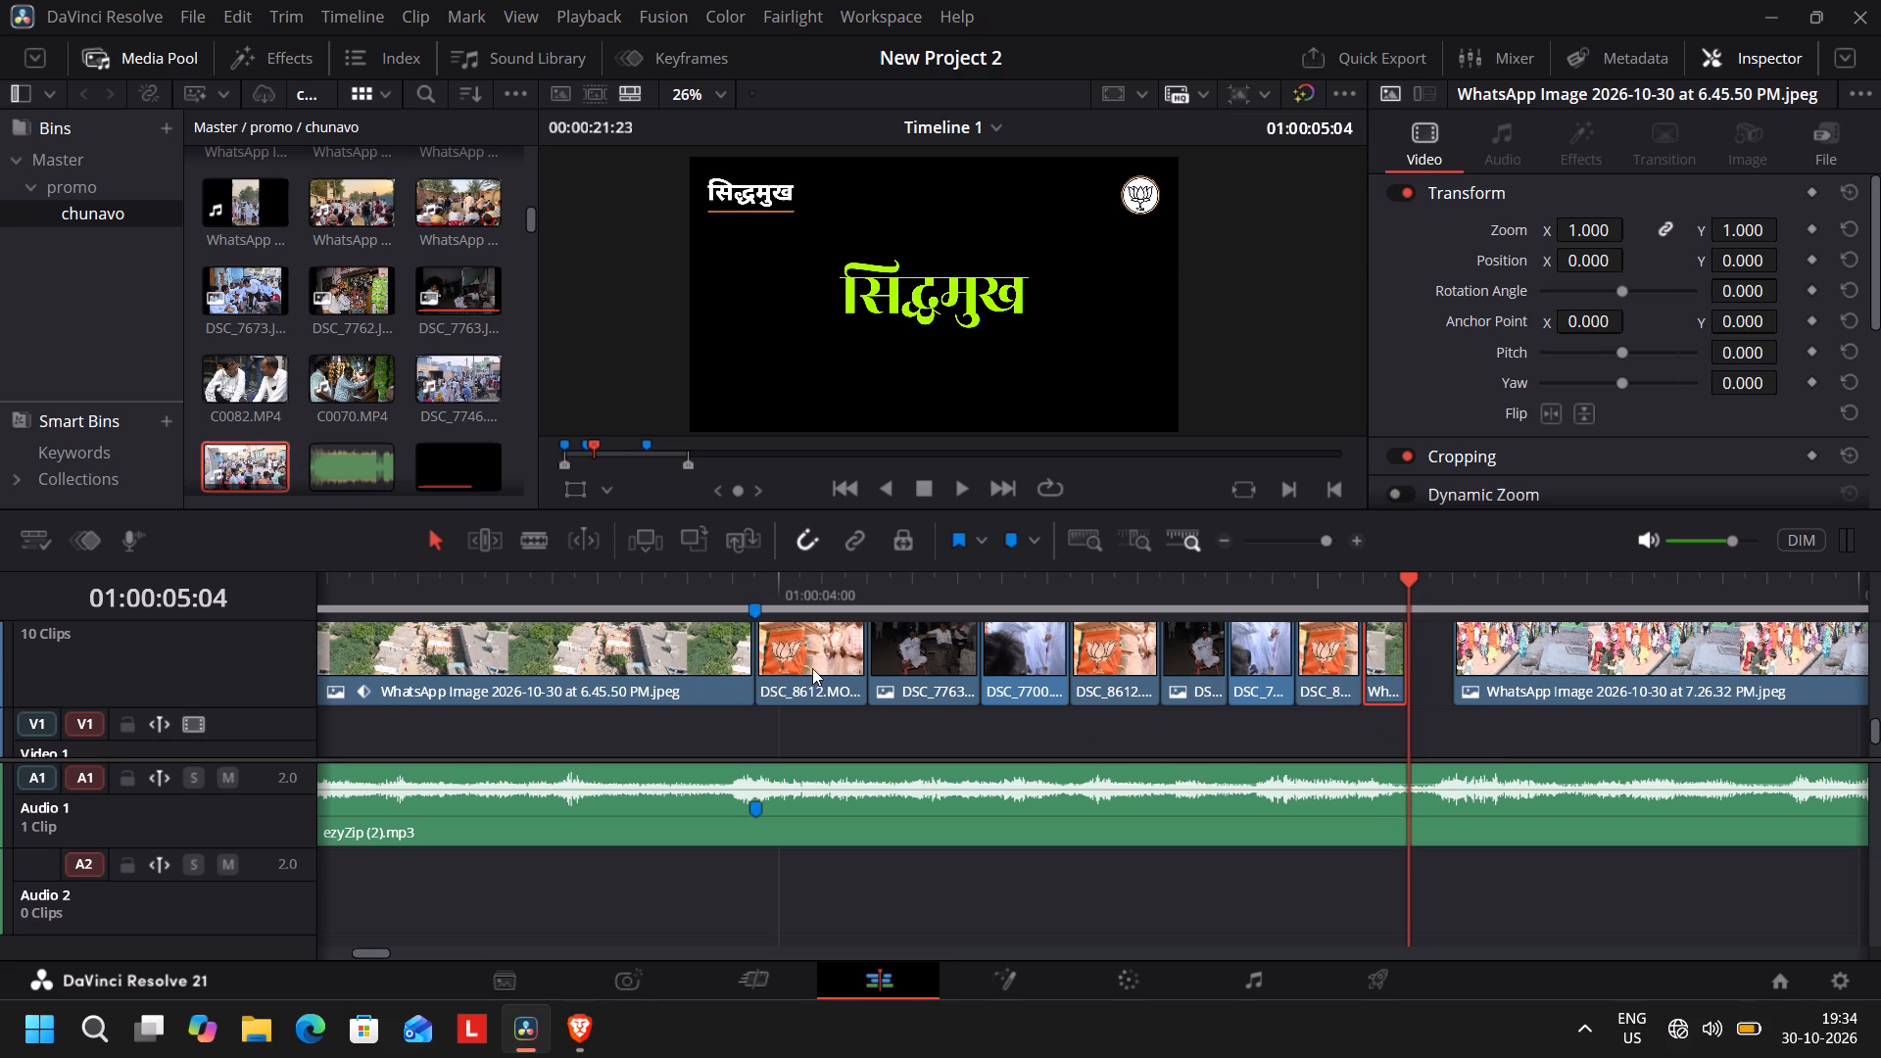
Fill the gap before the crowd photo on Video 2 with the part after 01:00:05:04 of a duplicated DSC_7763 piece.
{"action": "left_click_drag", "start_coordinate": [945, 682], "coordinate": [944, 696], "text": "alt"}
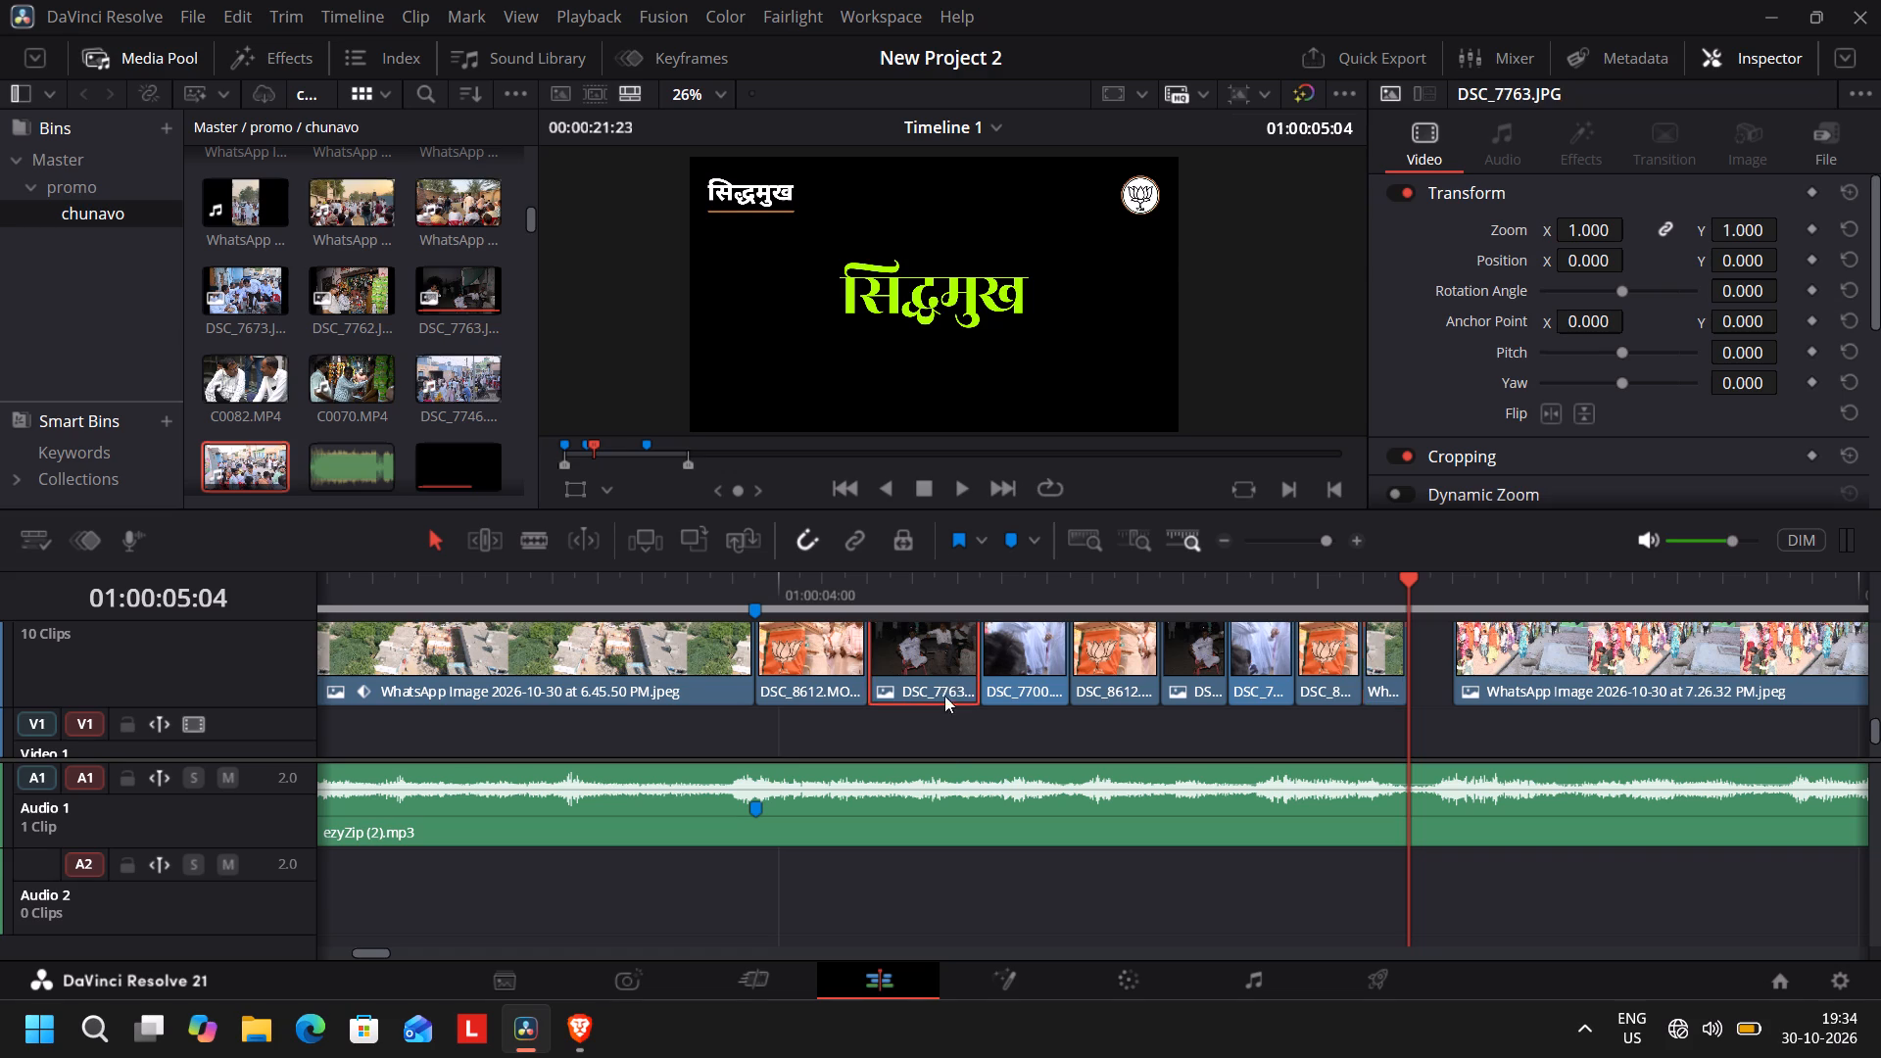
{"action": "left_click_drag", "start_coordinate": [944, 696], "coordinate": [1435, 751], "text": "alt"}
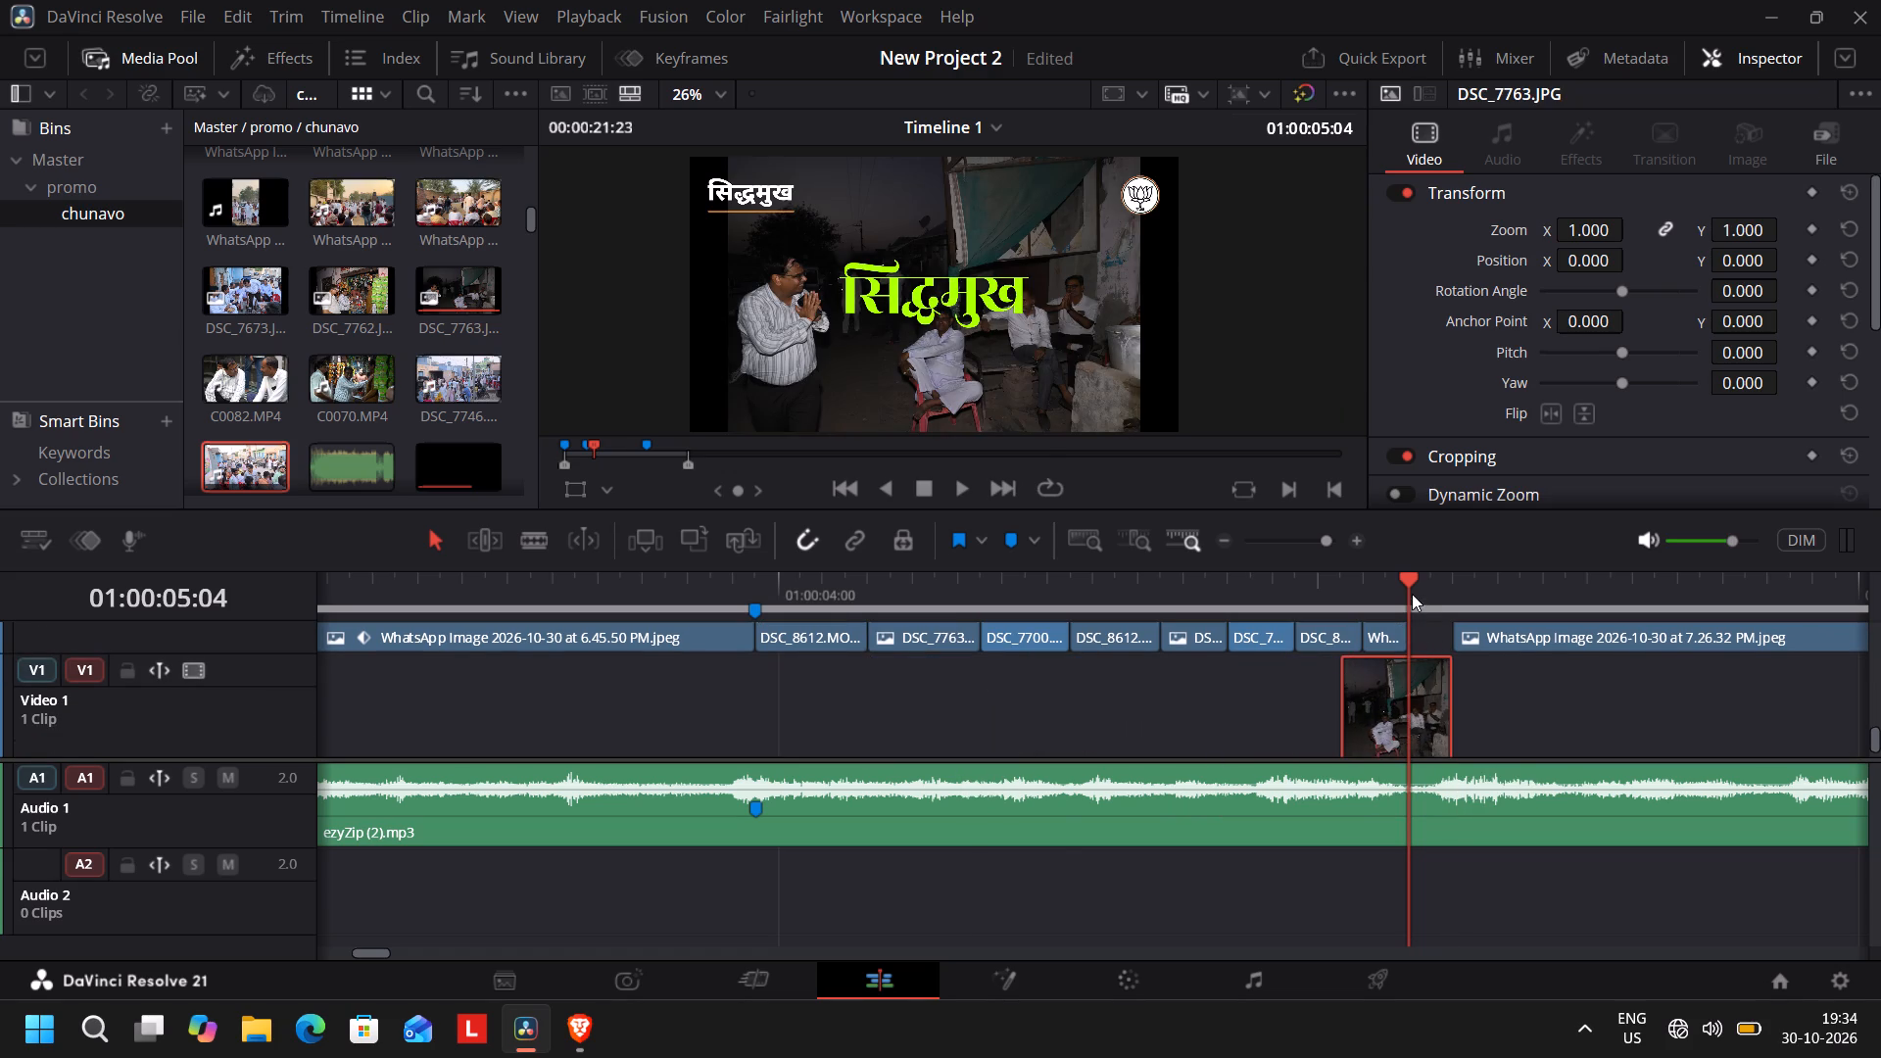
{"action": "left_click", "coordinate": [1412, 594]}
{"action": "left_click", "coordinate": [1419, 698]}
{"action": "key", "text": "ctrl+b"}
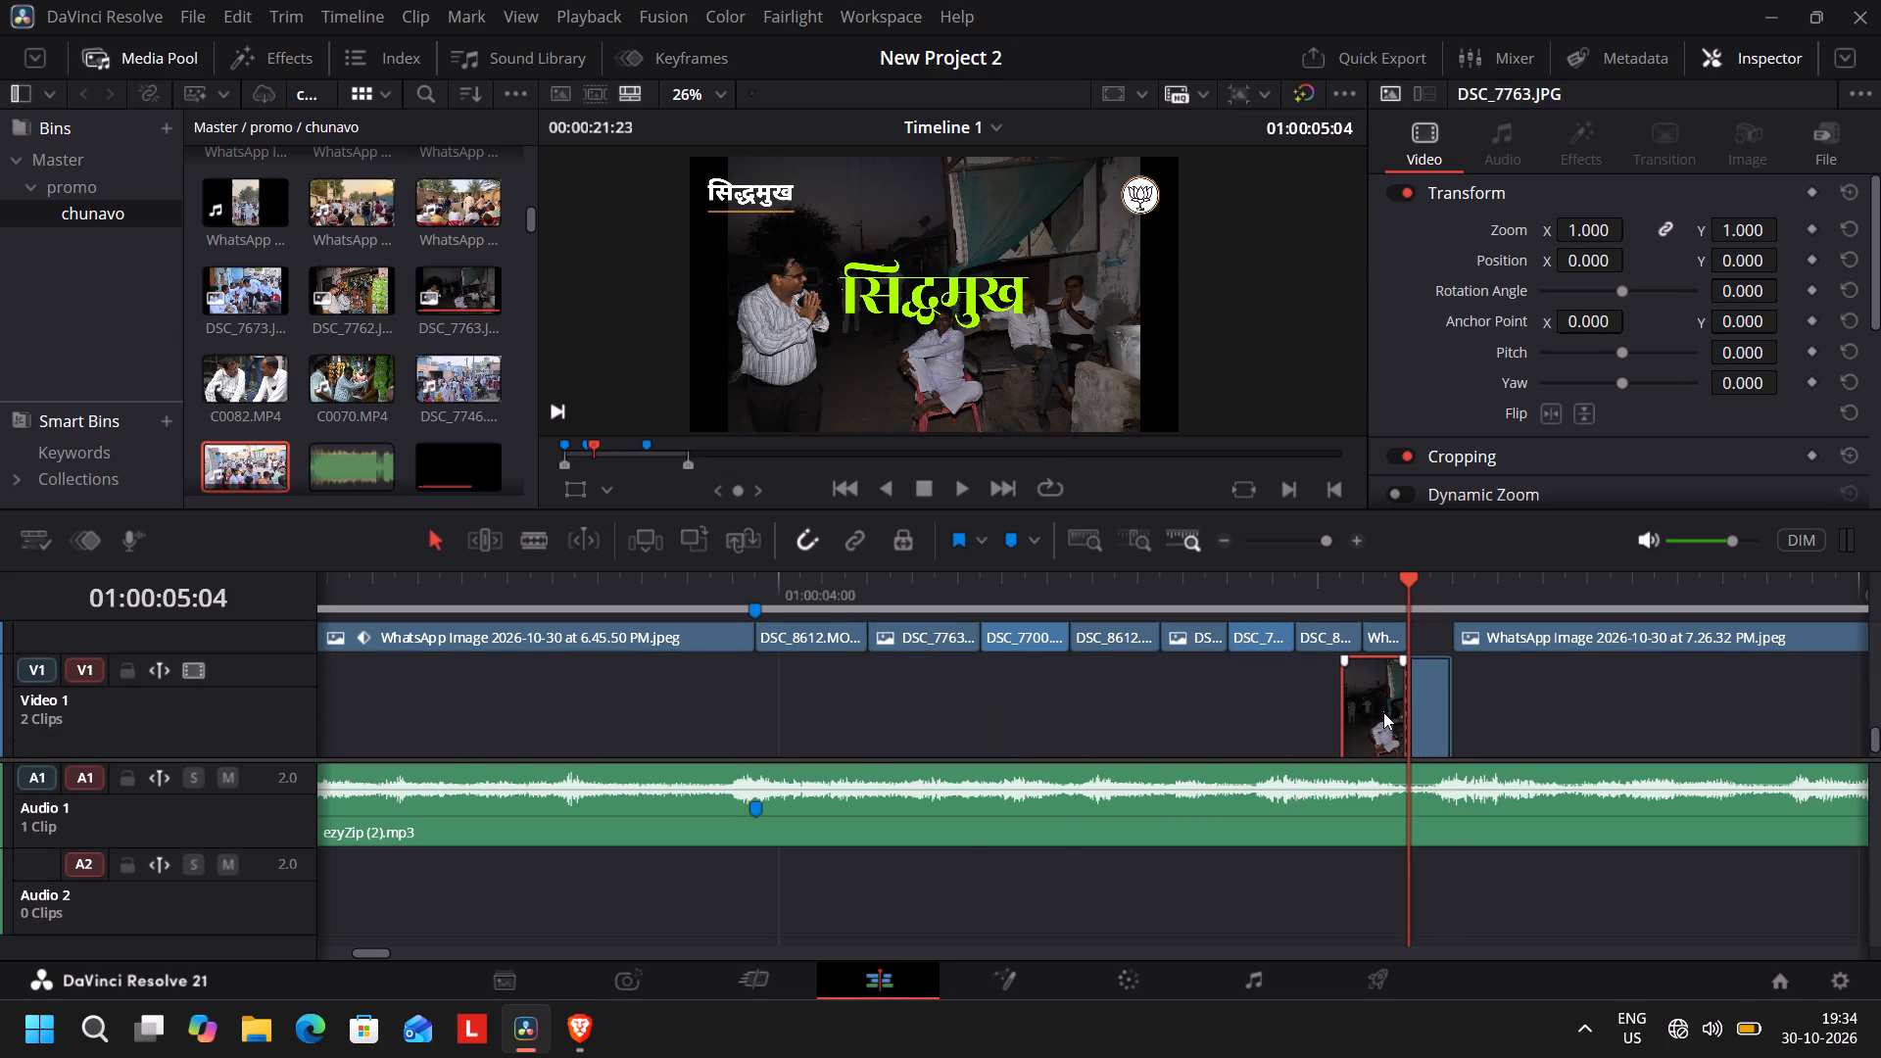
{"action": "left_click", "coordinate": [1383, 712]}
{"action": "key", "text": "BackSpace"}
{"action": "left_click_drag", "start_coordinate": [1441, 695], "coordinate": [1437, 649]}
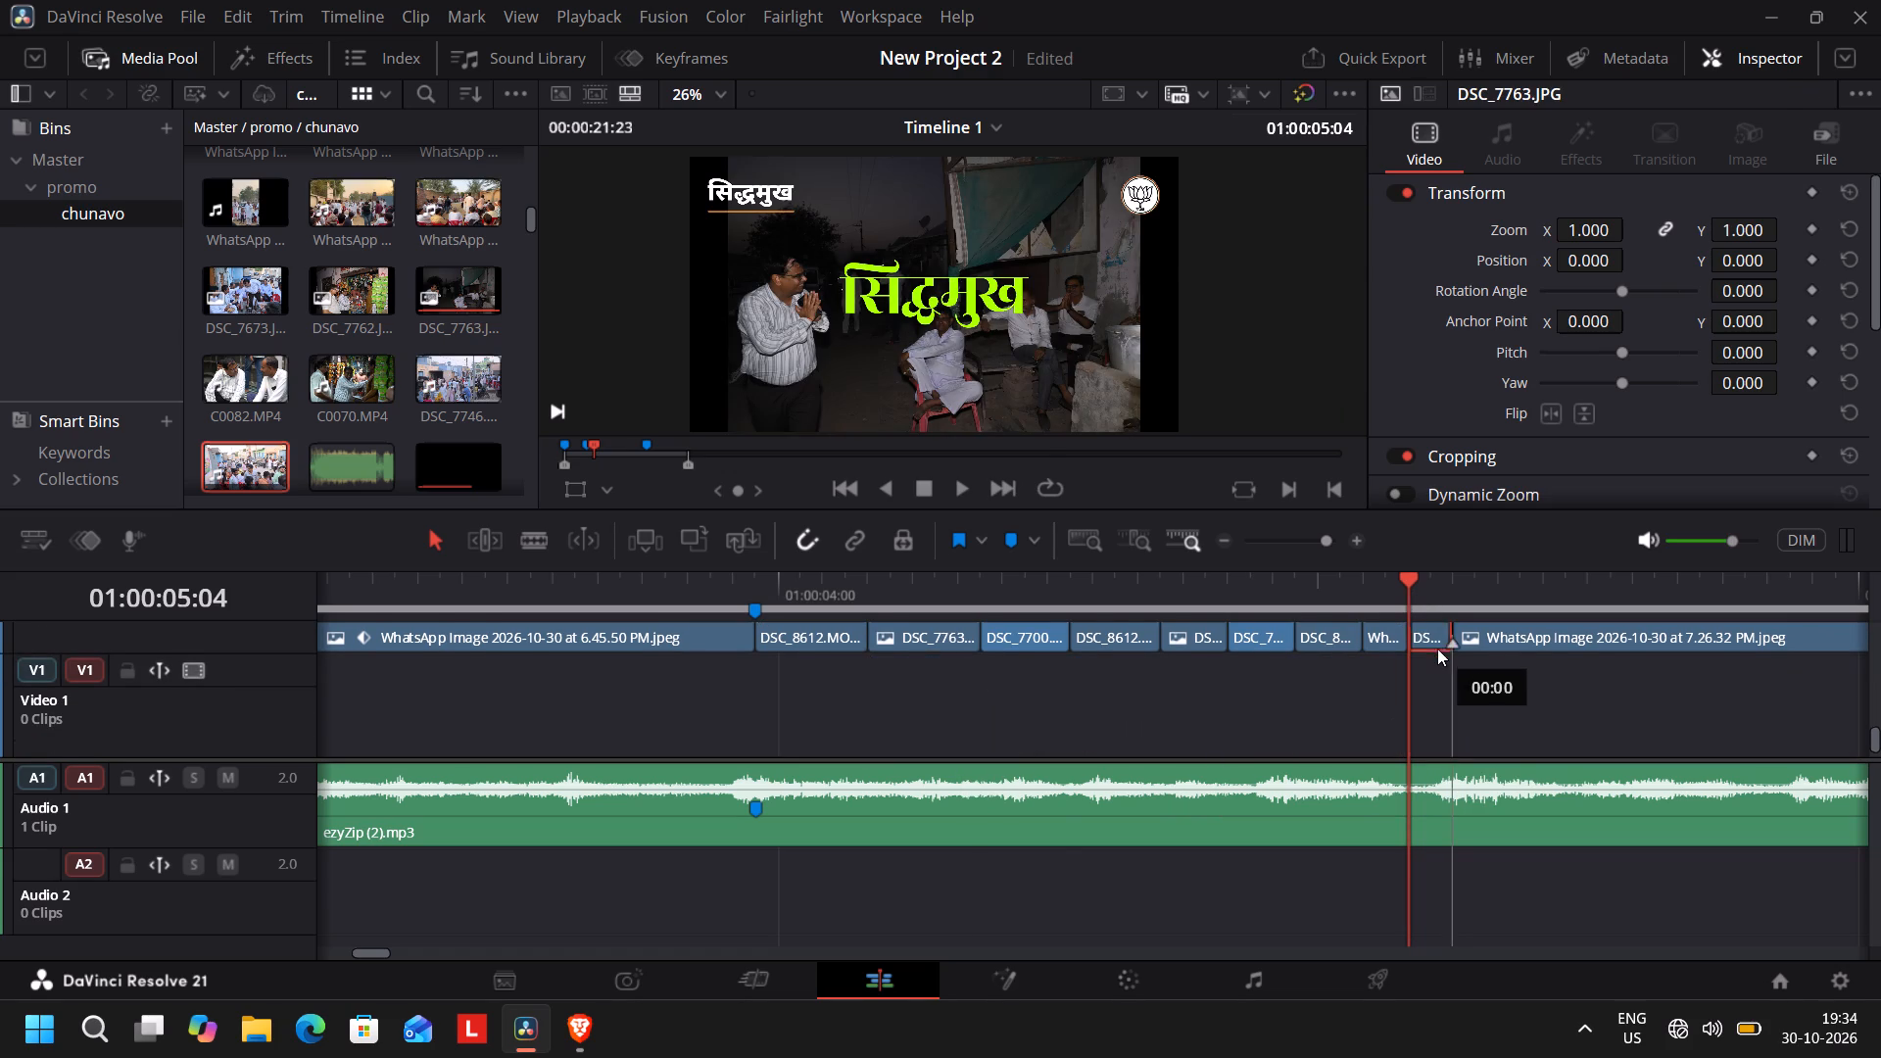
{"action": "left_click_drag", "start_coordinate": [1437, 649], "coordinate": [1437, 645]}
Play back the short-shot sequence from just before 01:00:04:00 several times to check the cuts against the music beats.
{"action": "left_click_drag", "start_coordinate": [1404, 585], "coordinate": [712, 530]}
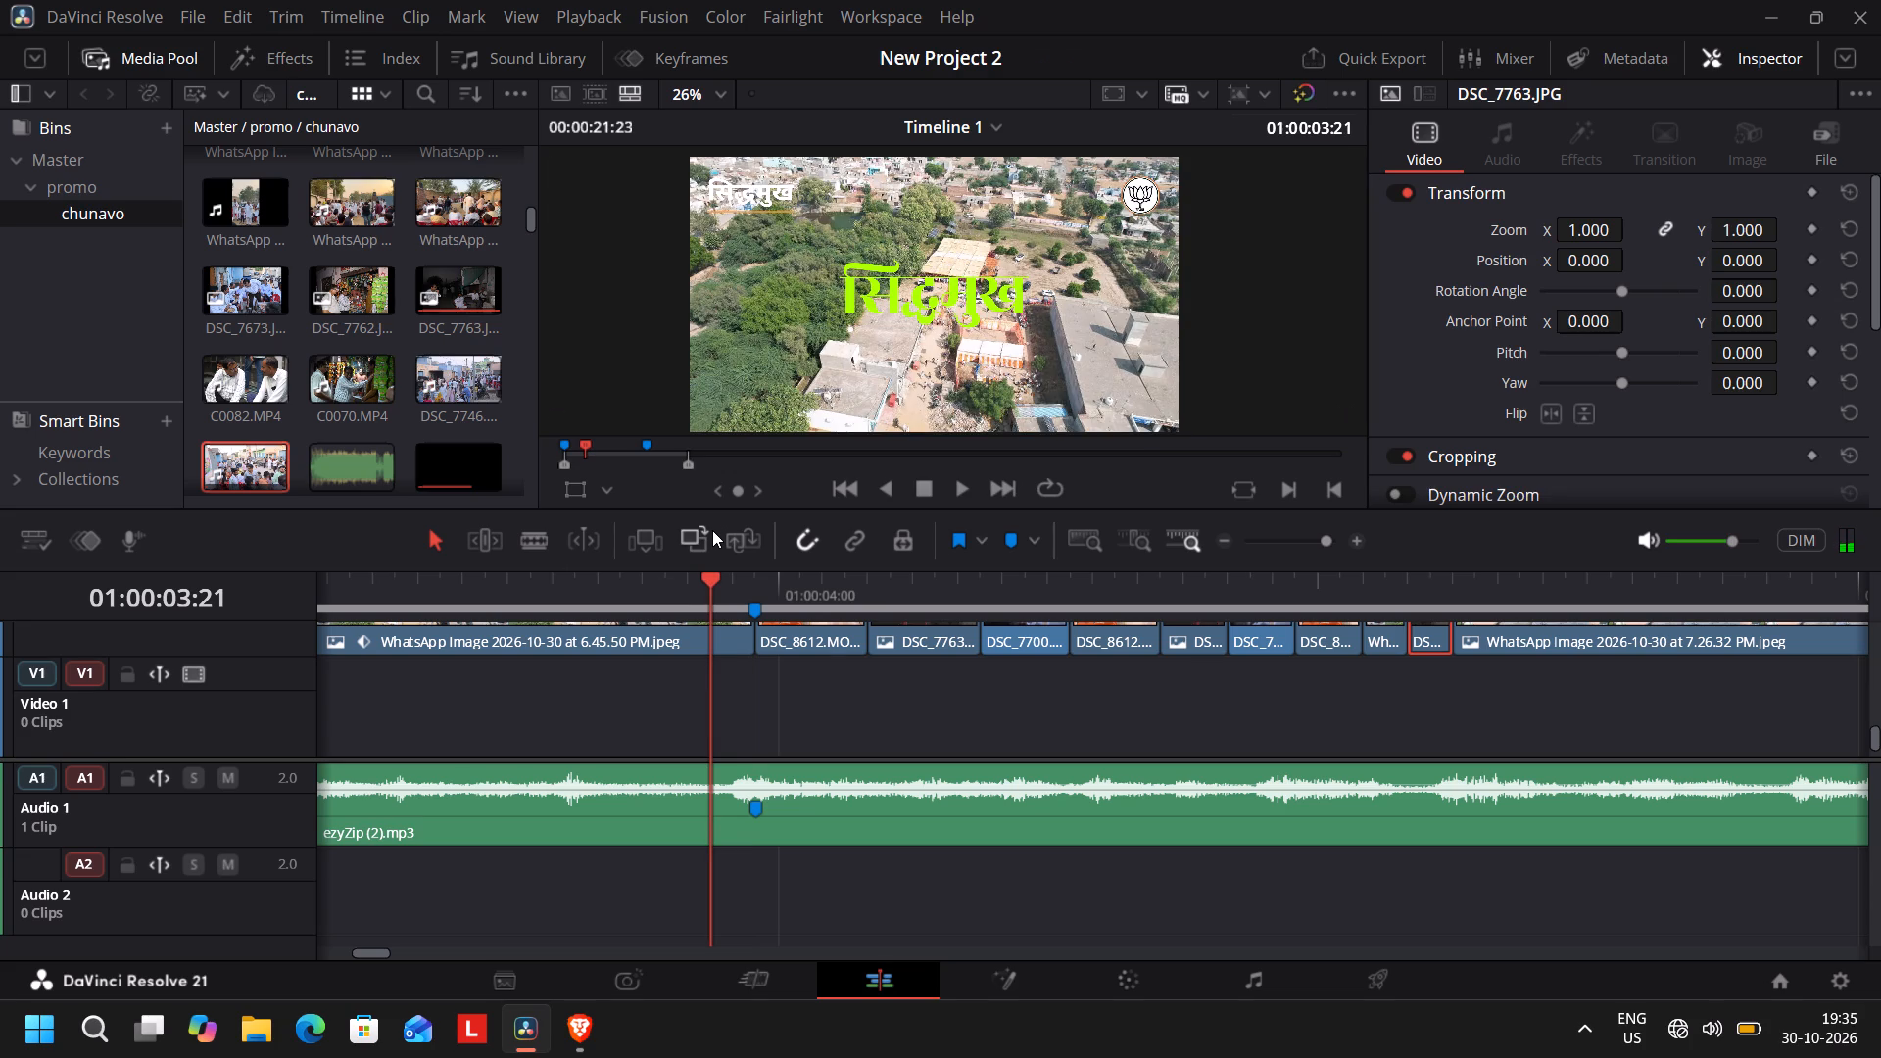
{"action": "key", "text": "space"}
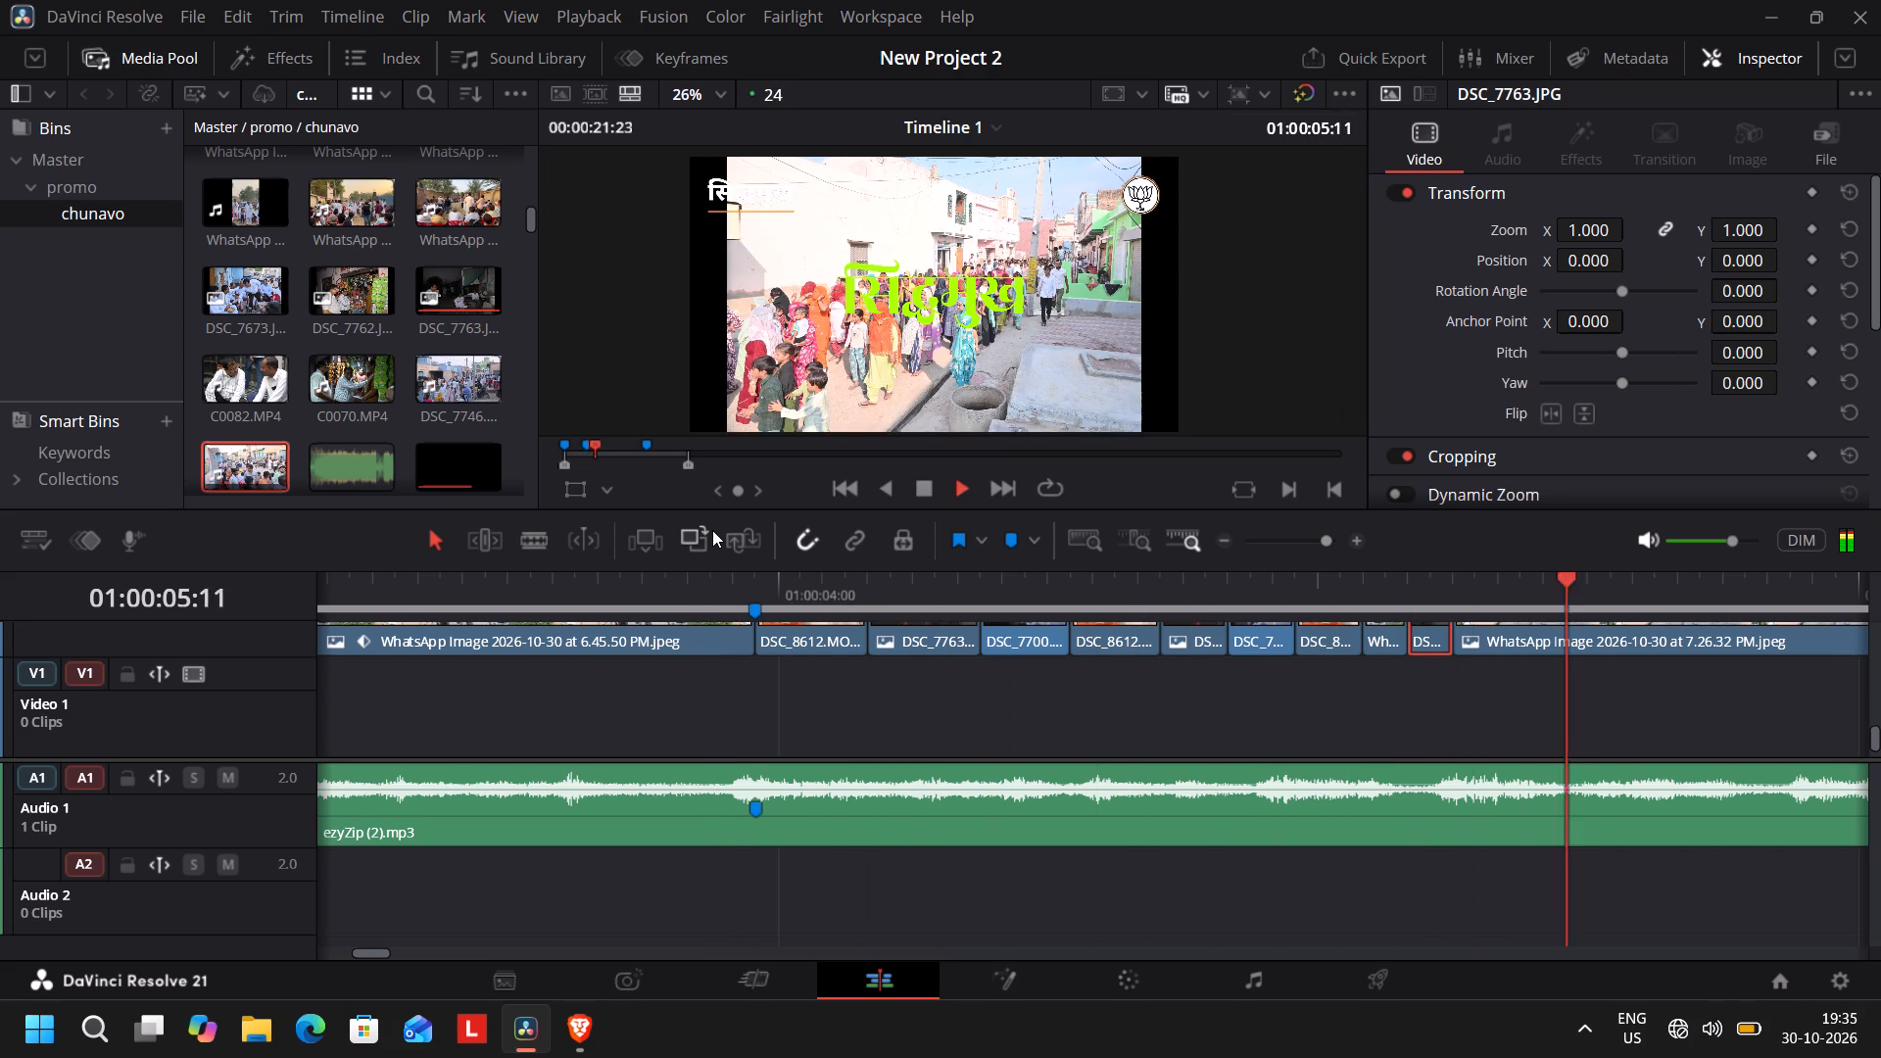
{"action": "key", "text": "space"}
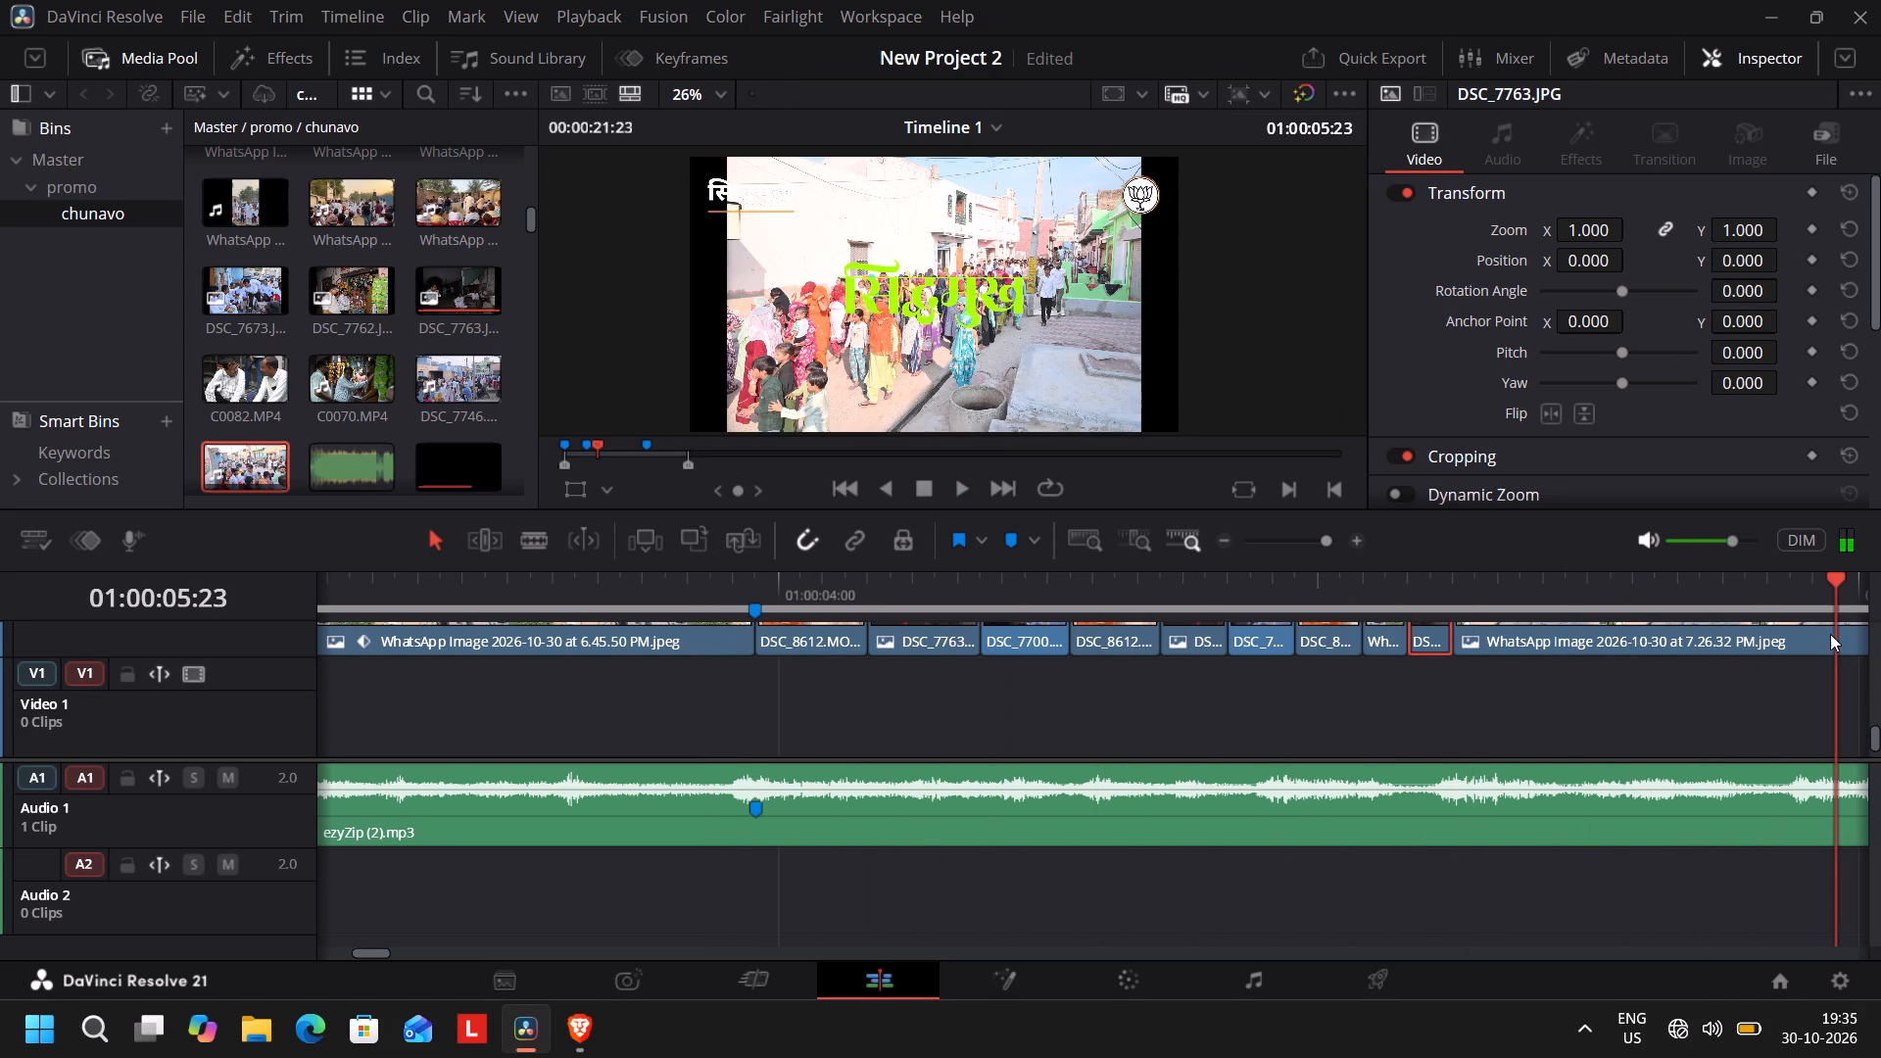
{"action": "left_click_drag", "start_coordinate": [1835, 587], "coordinate": [724, 633]}
{"action": "key", "text": "space"}
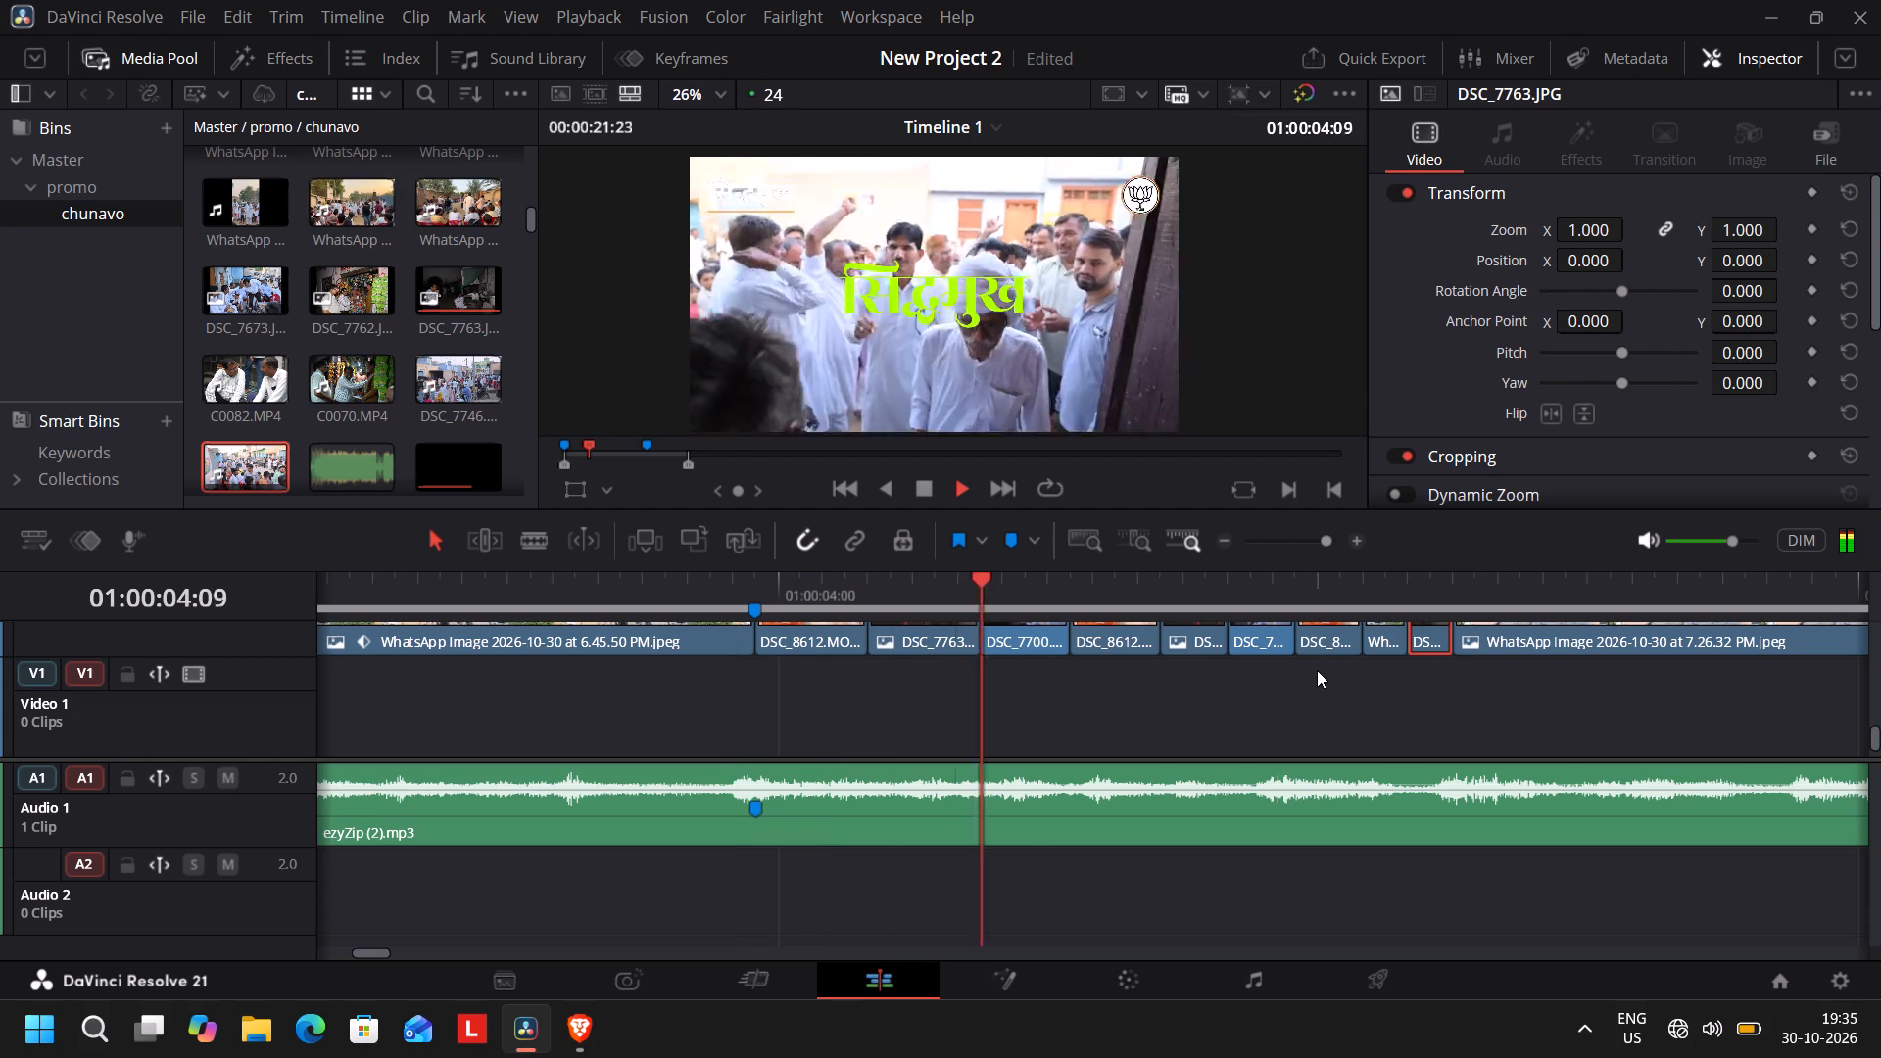
{"action": "key", "text": "space"}
{"action": "left_click_drag", "start_coordinate": [1511, 588], "coordinate": [760, 597]}
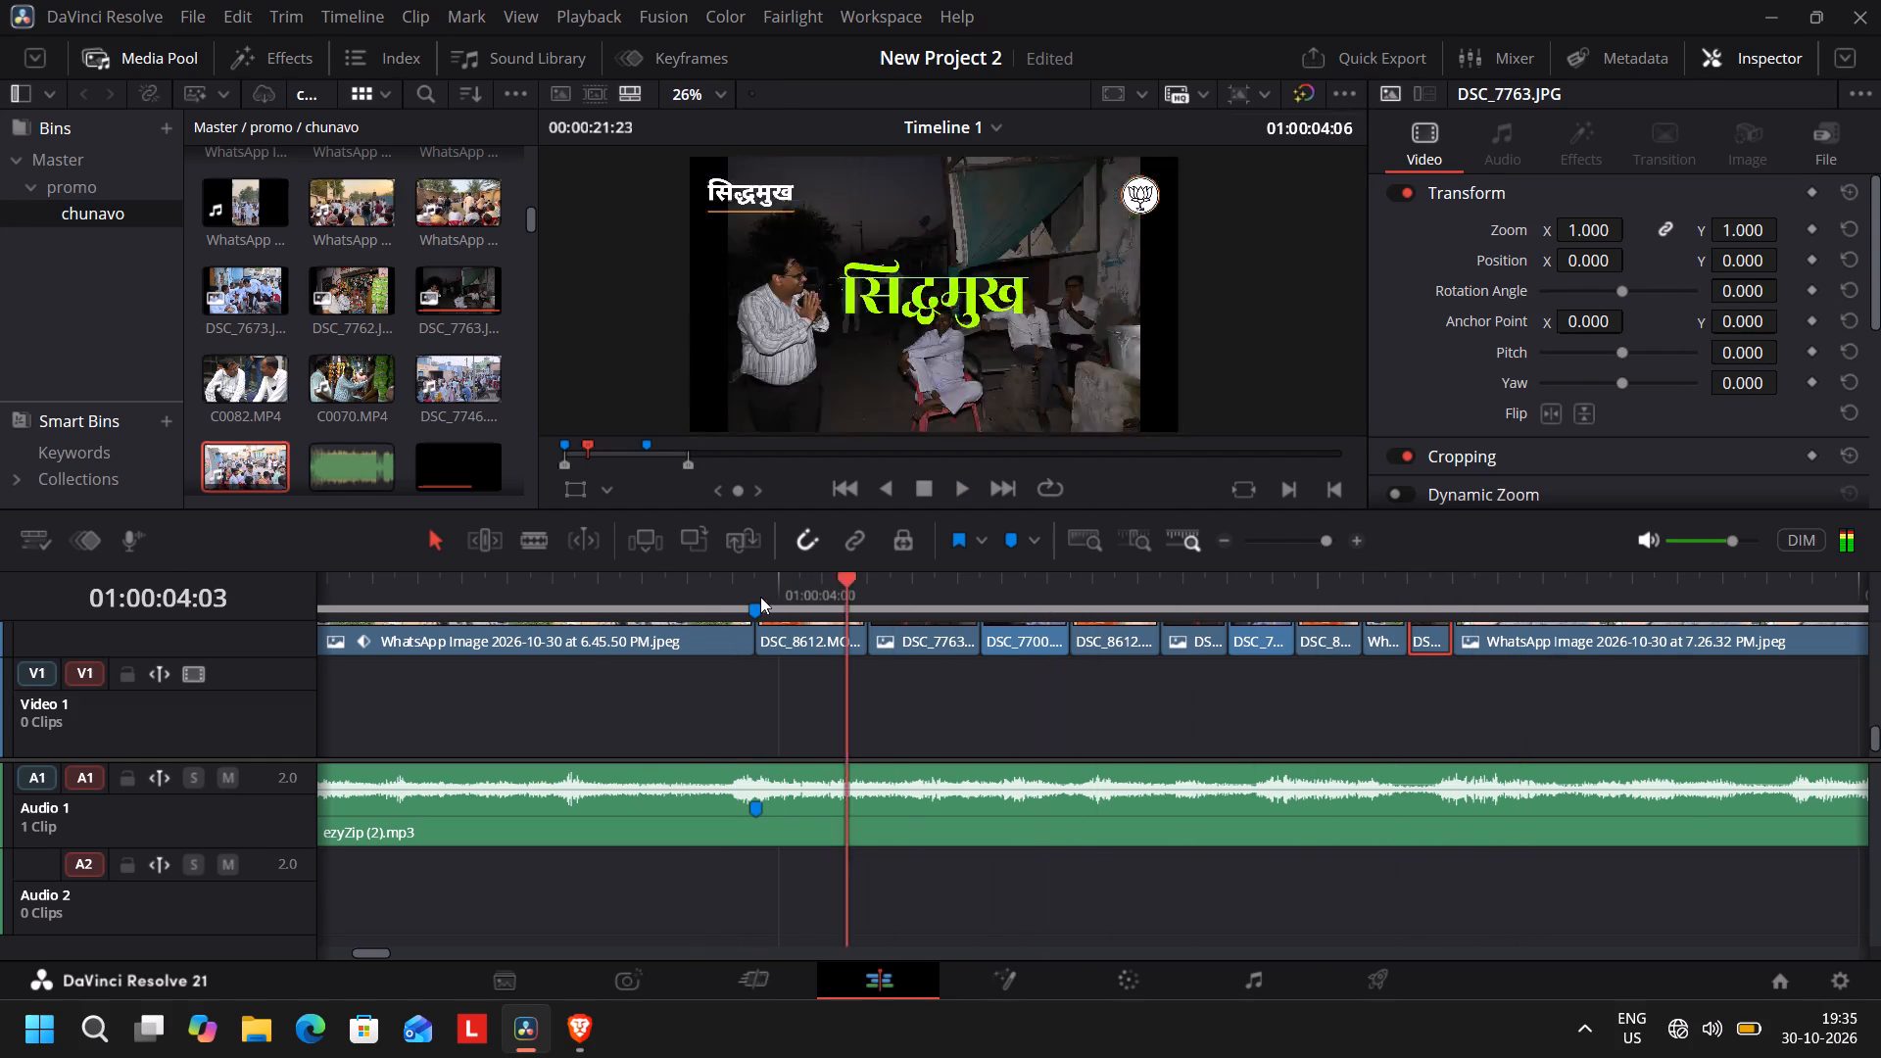
{"action": "left_click_drag", "start_coordinate": [760, 597], "coordinate": [693, 597]}
{"action": "key", "text": "space"}
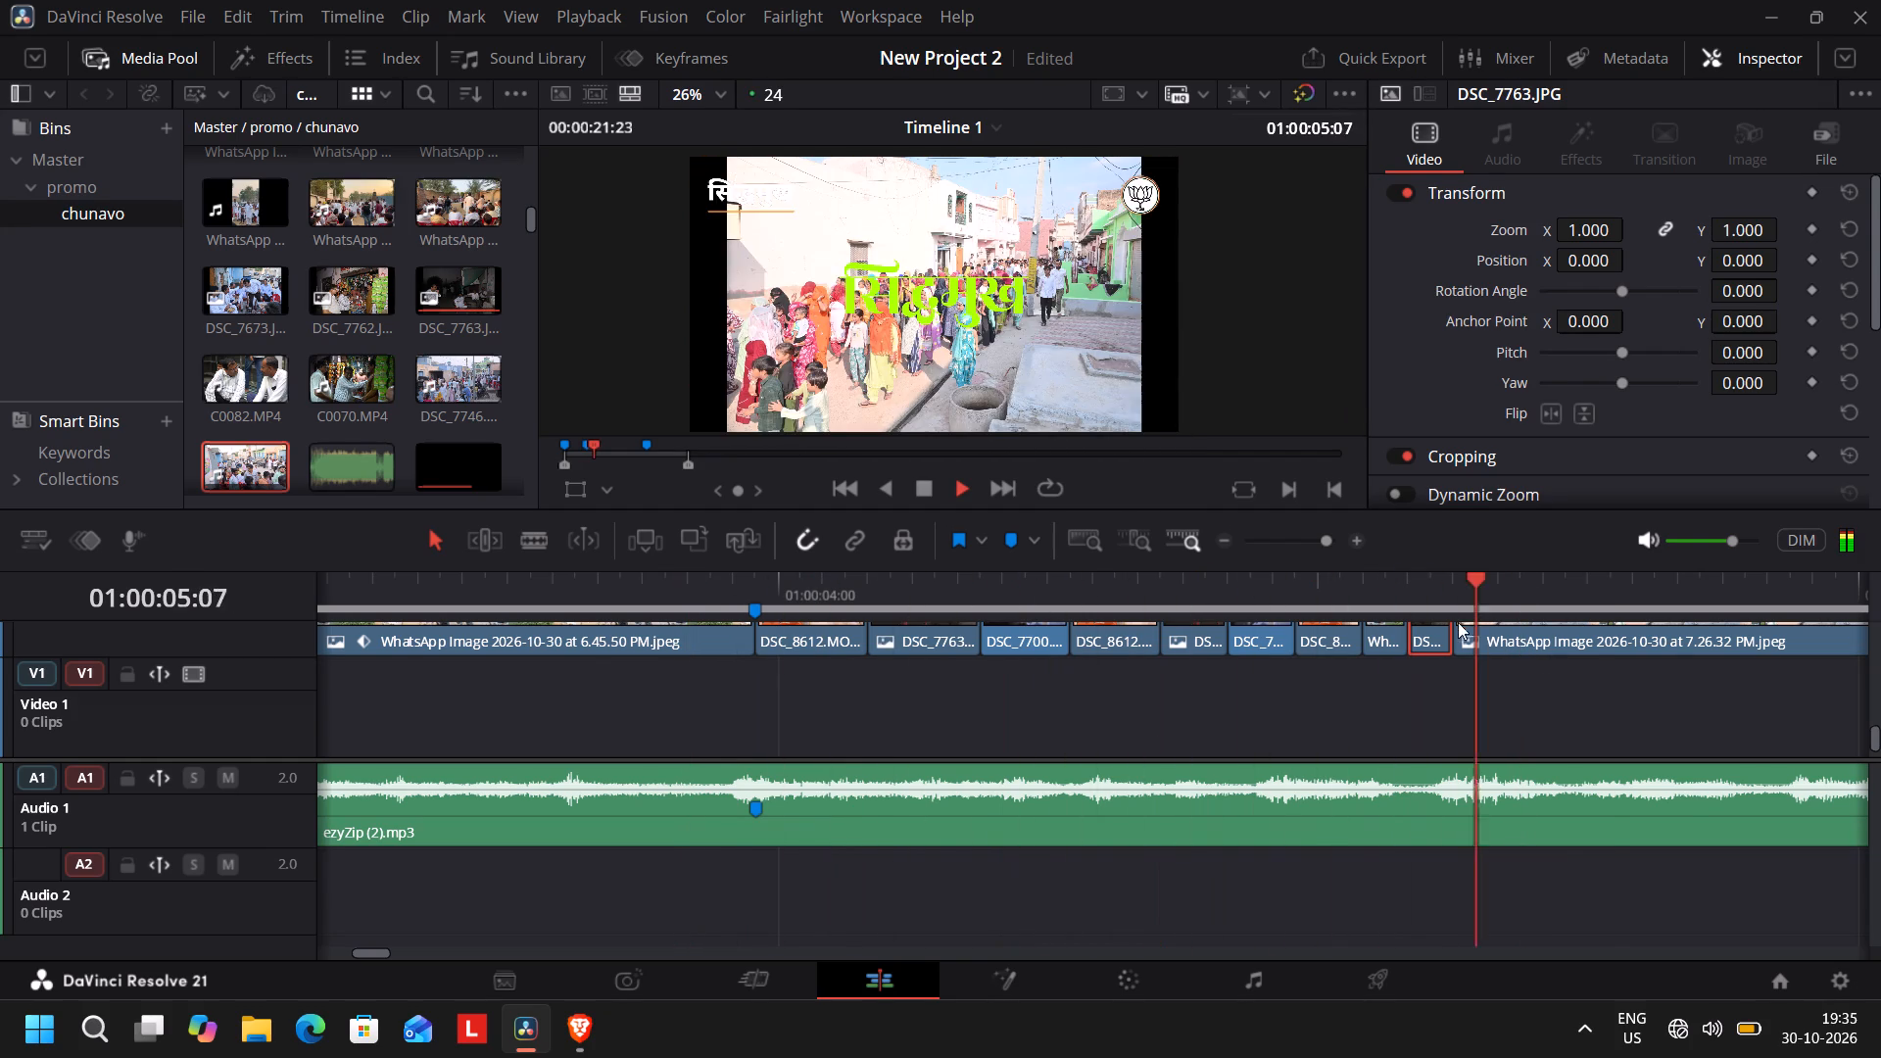
{"action": "key", "text": "space"}
{"action": "left_click_drag", "start_coordinate": [1635, 585], "coordinate": [725, 612]}
{"action": "key", "text": "space"}
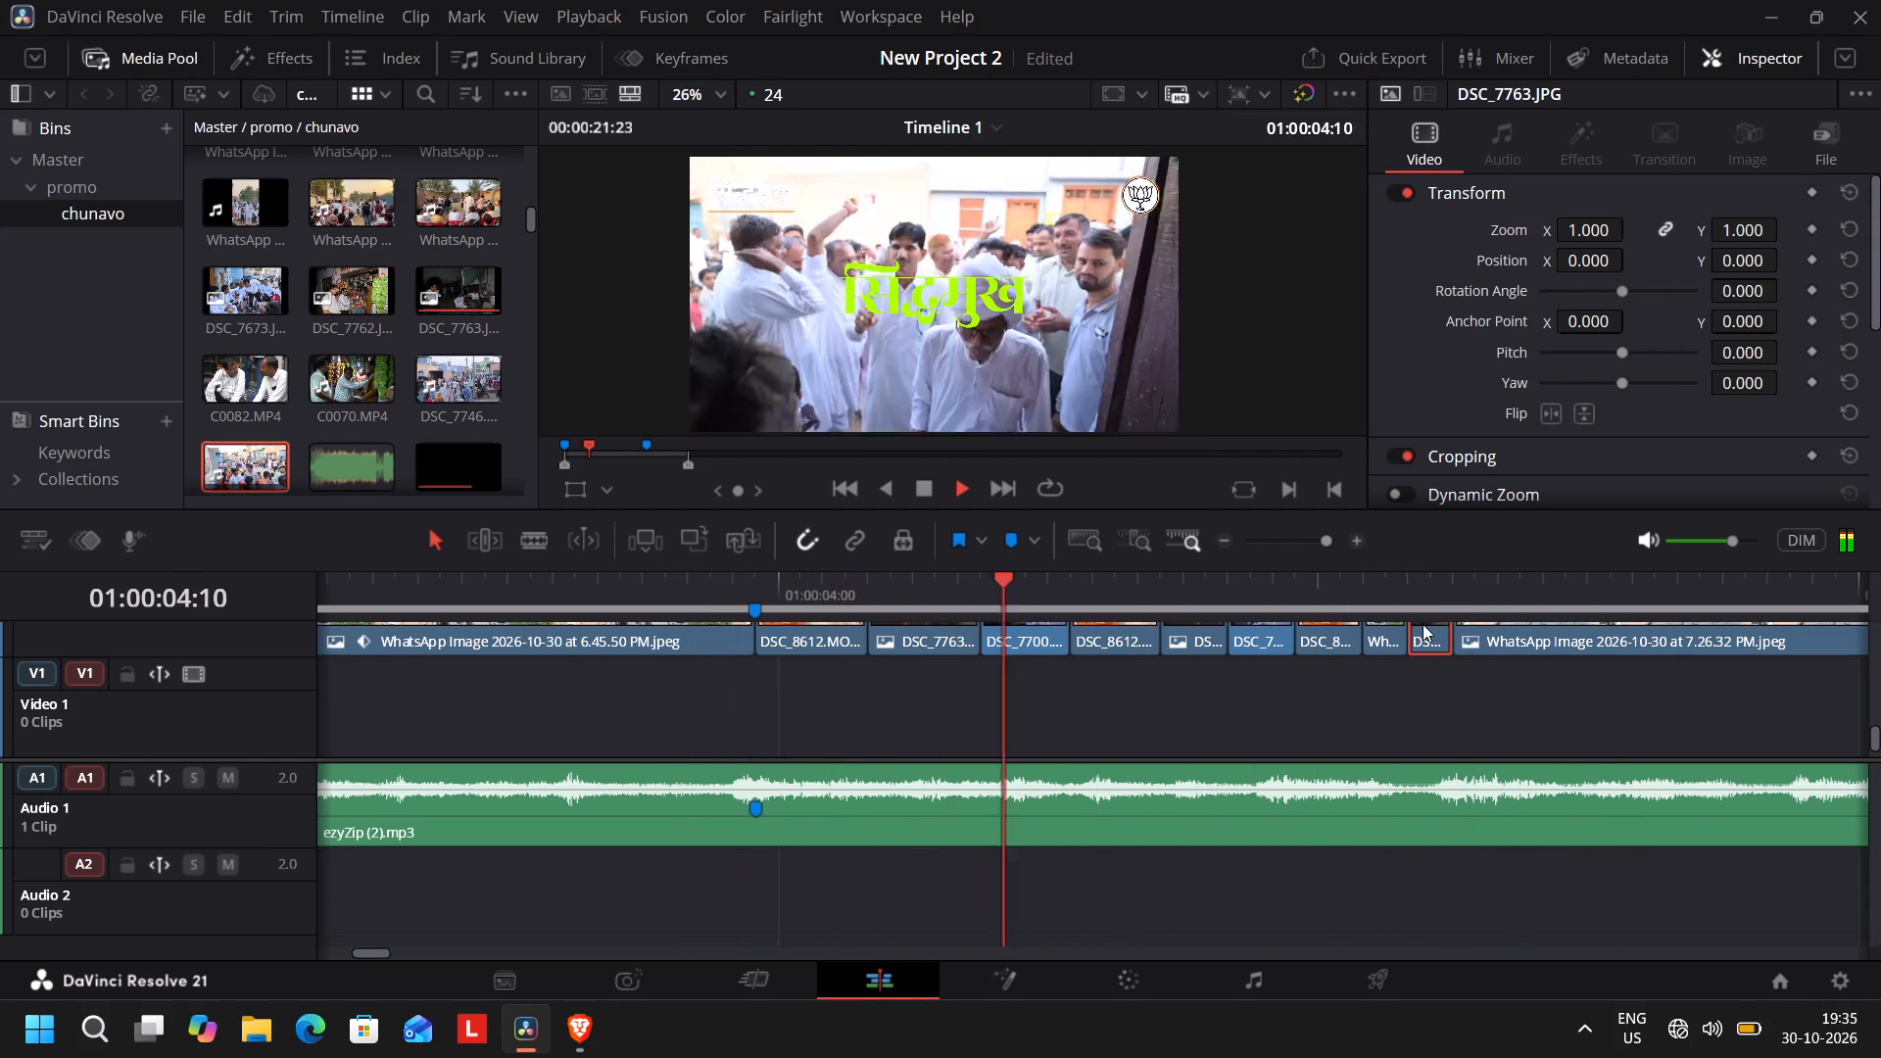
{"action": "key", "text": "space"}
{"action": "left_click_drag", "start_coordinate": [1479, 600], "coordinate": [860, 608]}
{"action": "key", "text": "space"}
{"action": "key", "text": "space"}
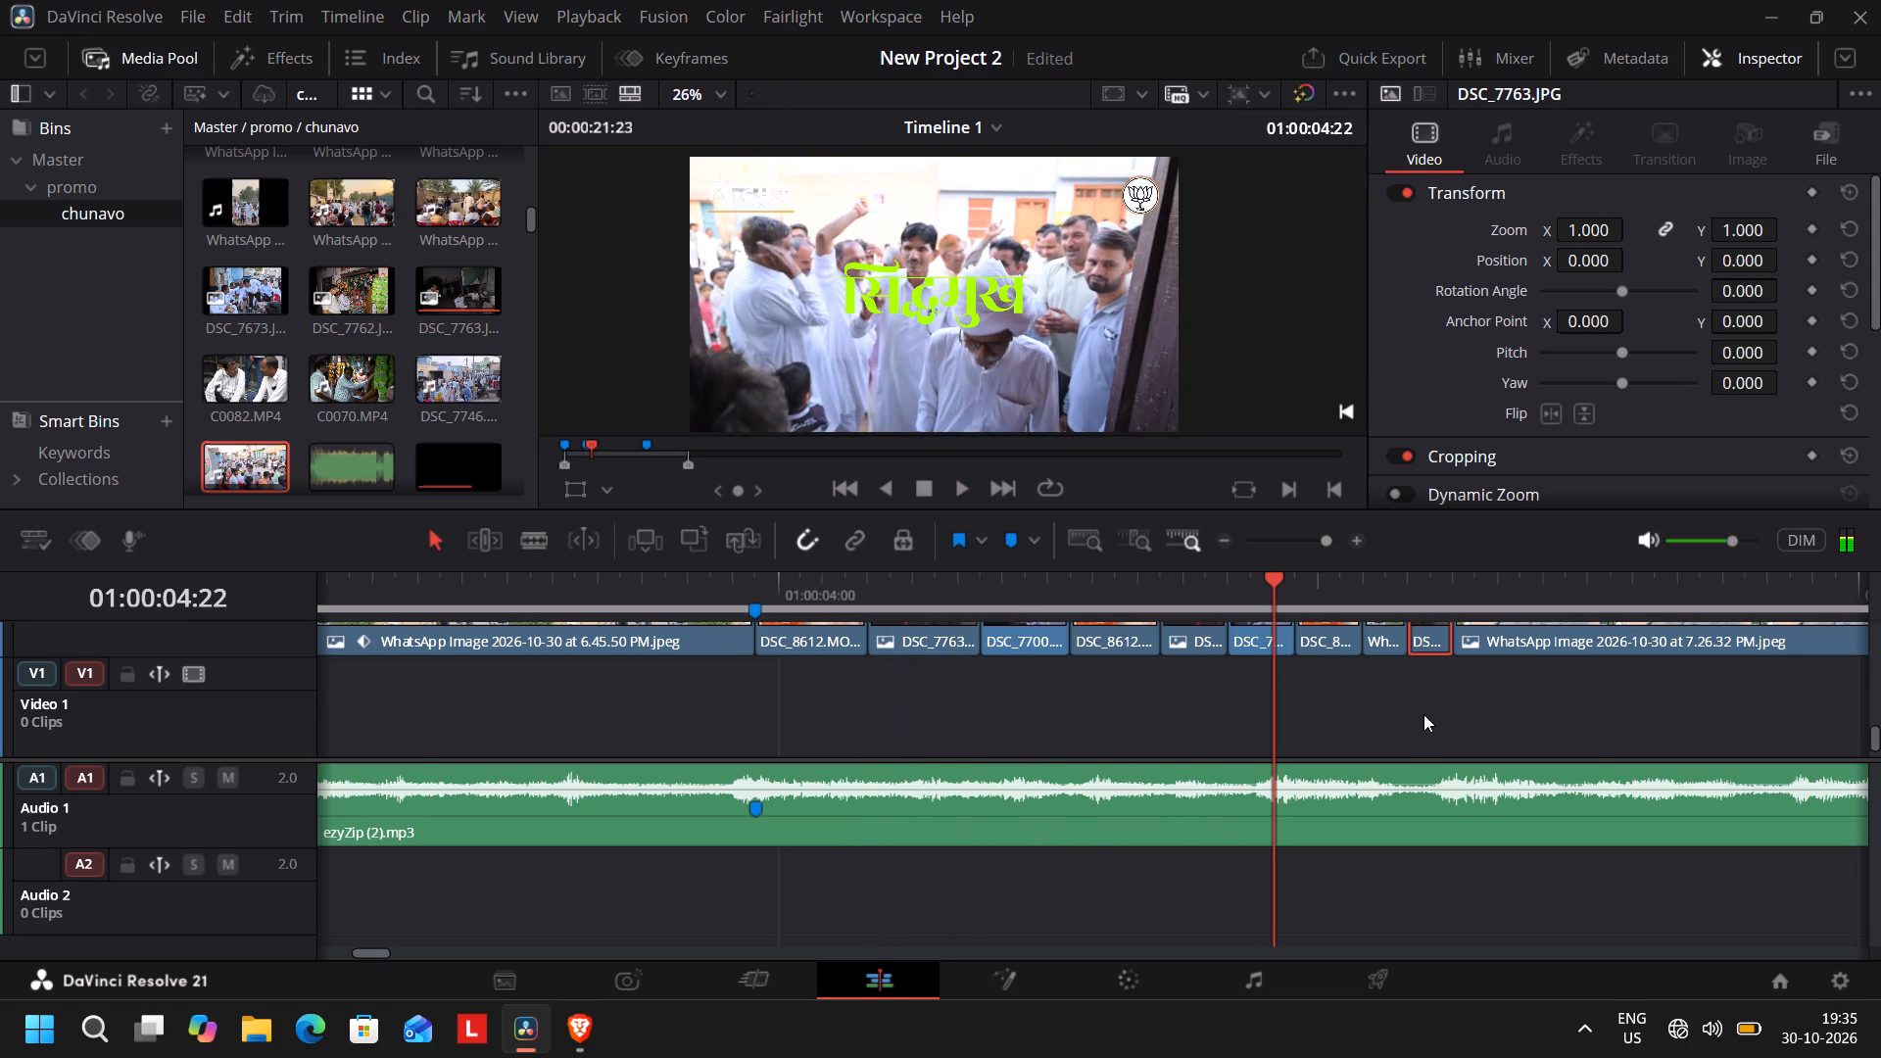
{"action": "scroll", "coordinate": [1418, 721], "scroll_direction": "up", "scroll_amount": 1}
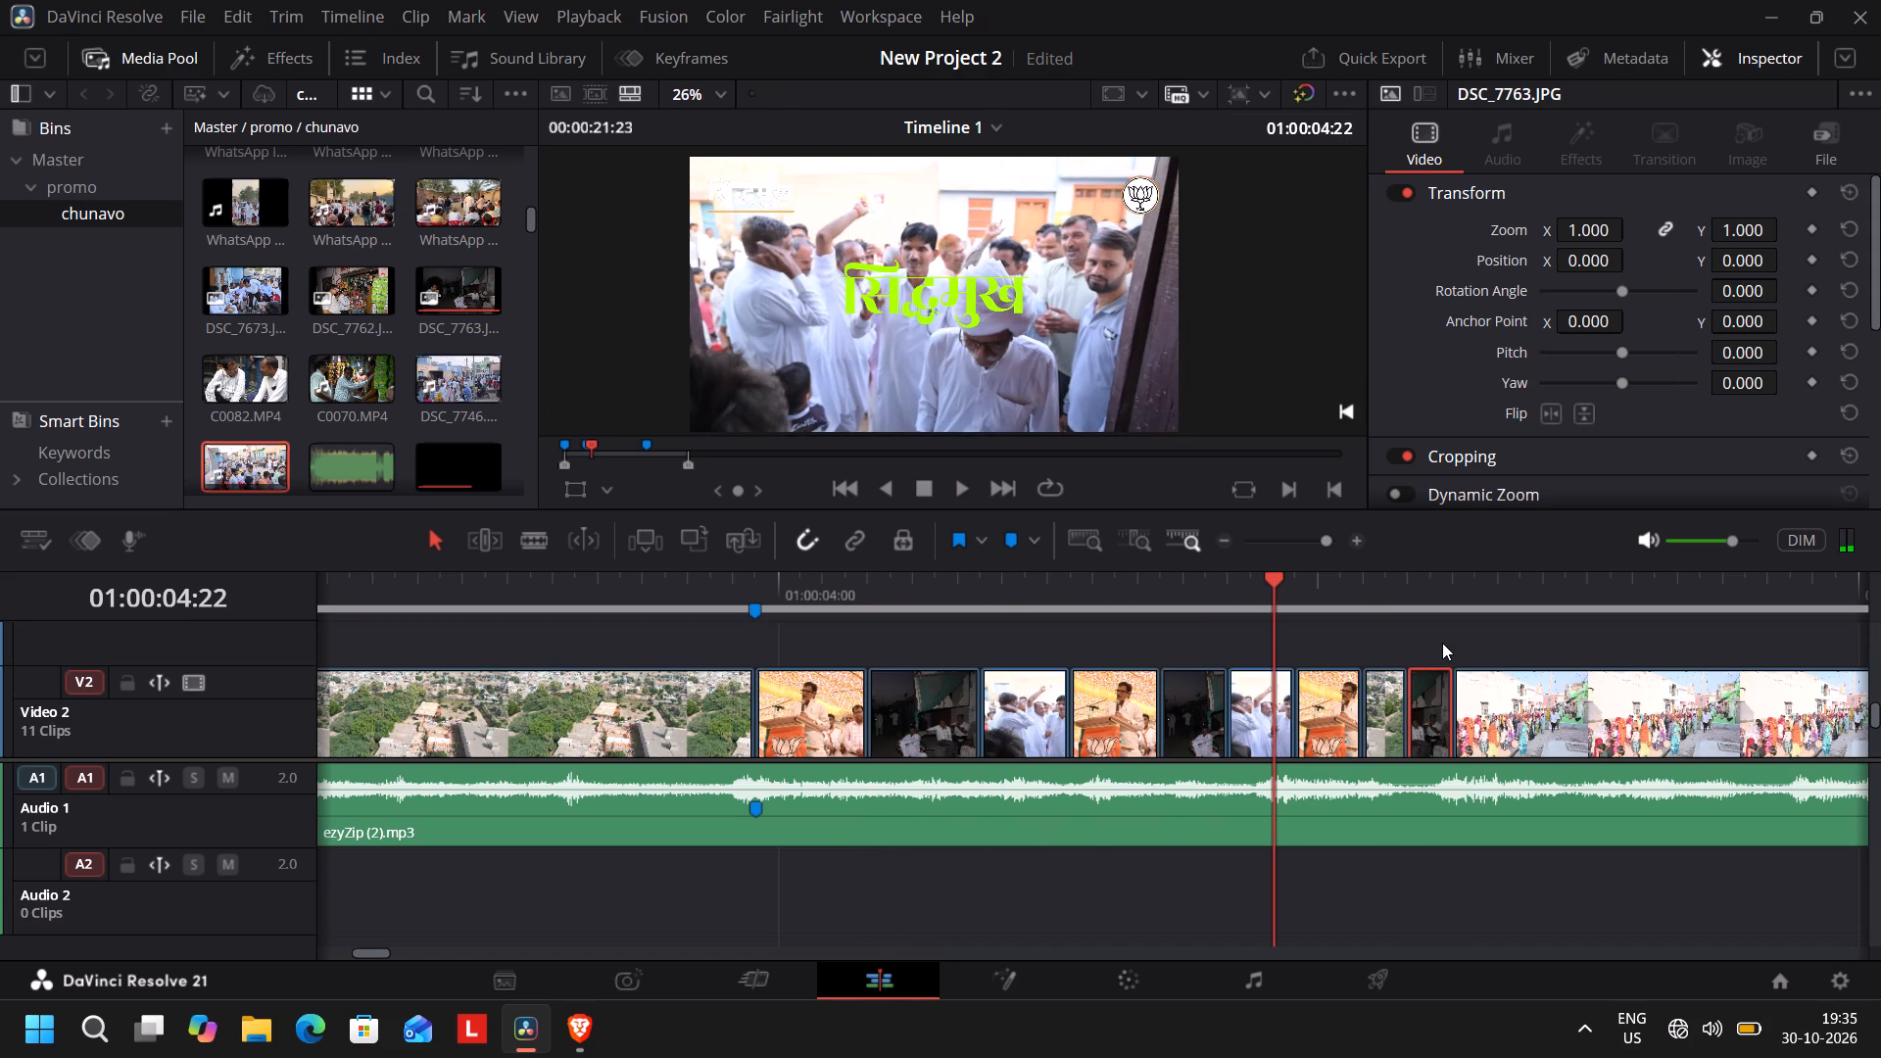
{"action": "key", "text": "space"}
{"action": "key", "text": "space"}
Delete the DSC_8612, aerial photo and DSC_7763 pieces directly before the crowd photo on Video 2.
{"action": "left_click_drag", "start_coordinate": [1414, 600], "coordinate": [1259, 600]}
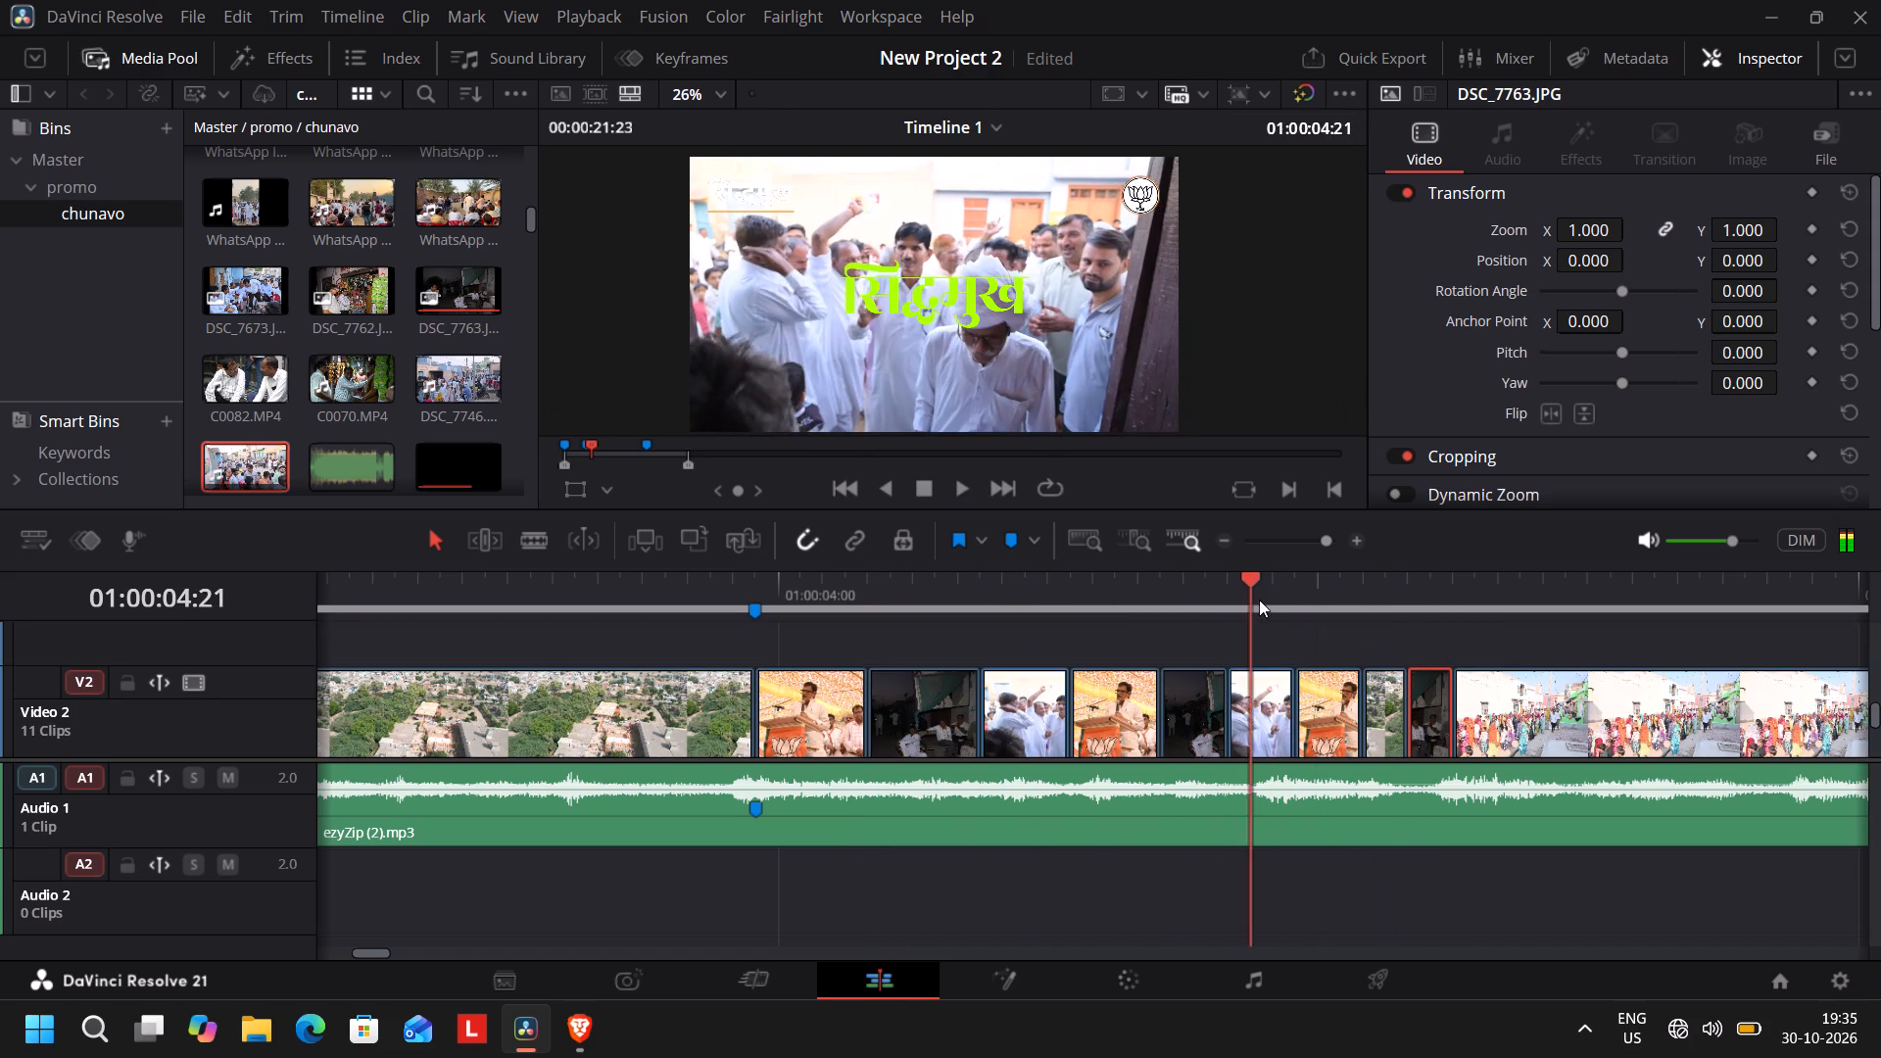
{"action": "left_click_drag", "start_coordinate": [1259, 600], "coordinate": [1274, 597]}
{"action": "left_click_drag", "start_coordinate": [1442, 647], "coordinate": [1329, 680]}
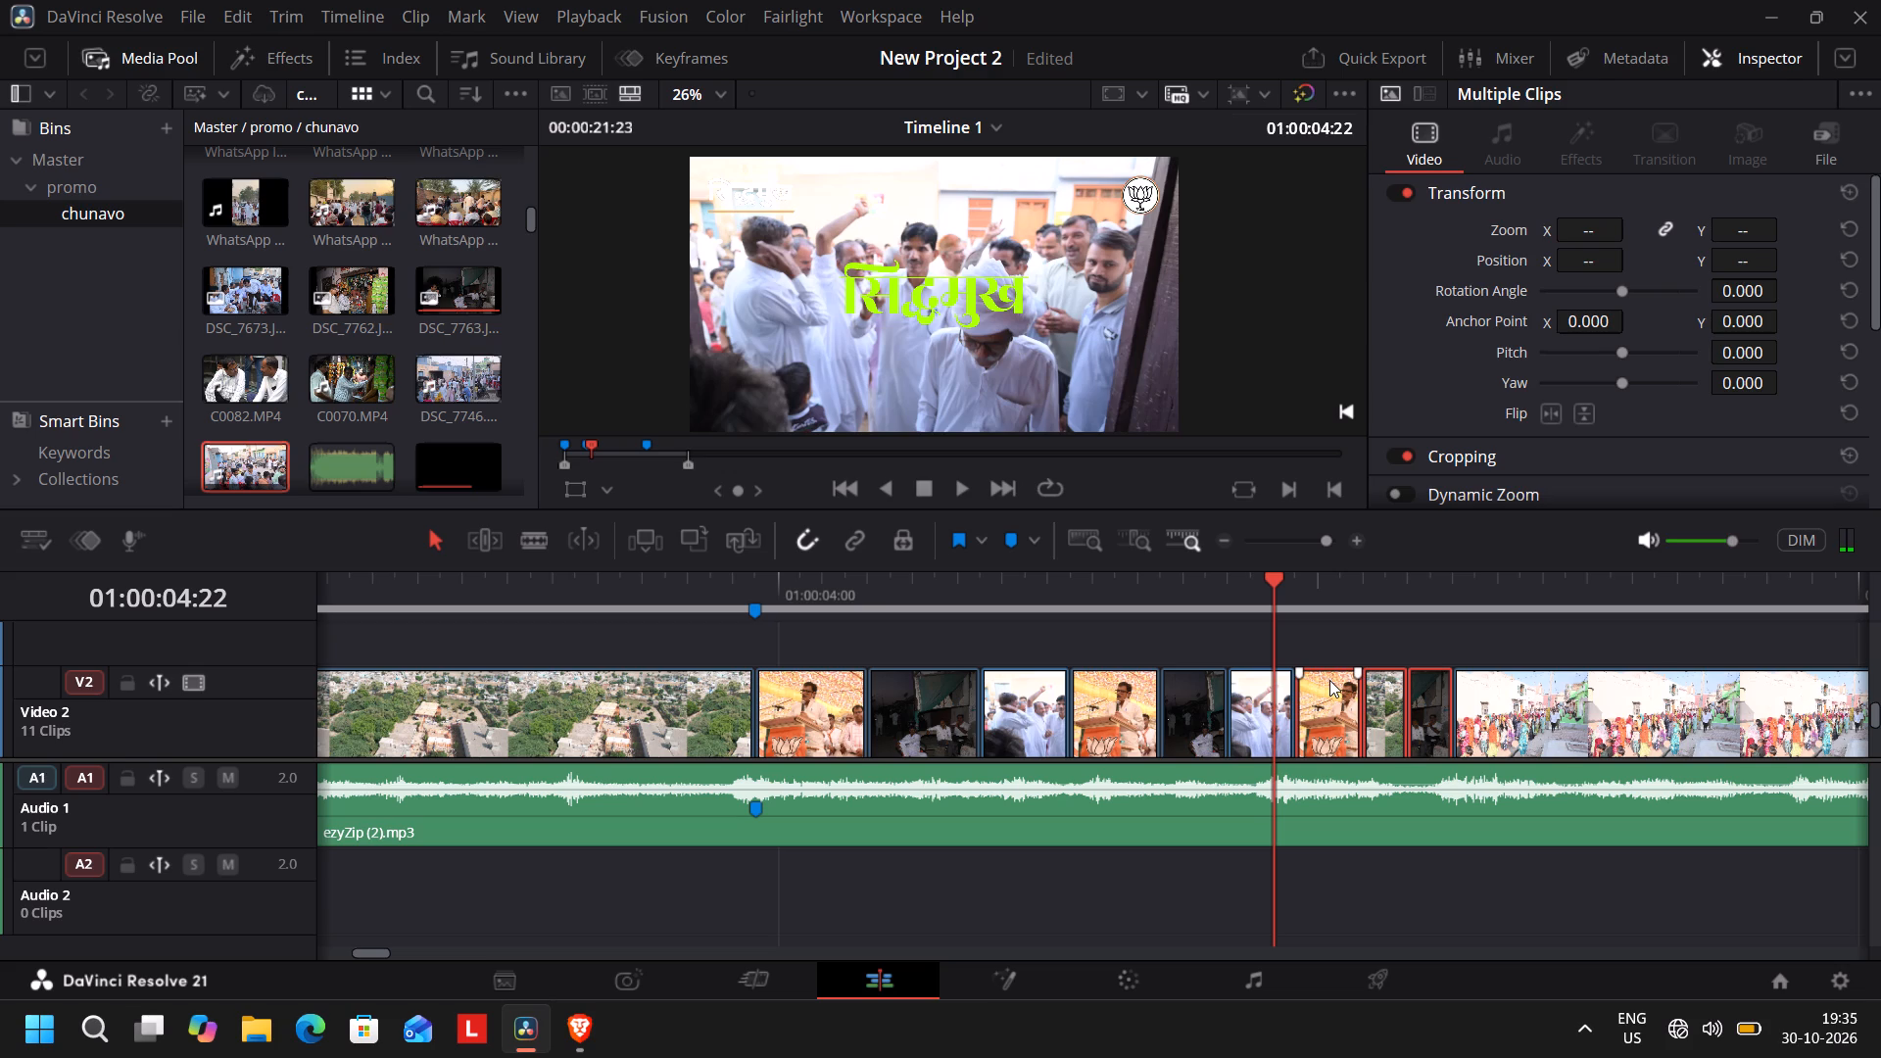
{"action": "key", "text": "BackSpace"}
Trim the last DSC_7700 piece to end at 01:00:04:22 and move the 7.26.32 PM crowd photo directly against it.
{"action": "left_click_drag", "start_coordinate": [1289, 712], "coordinate": [1253, 710]}
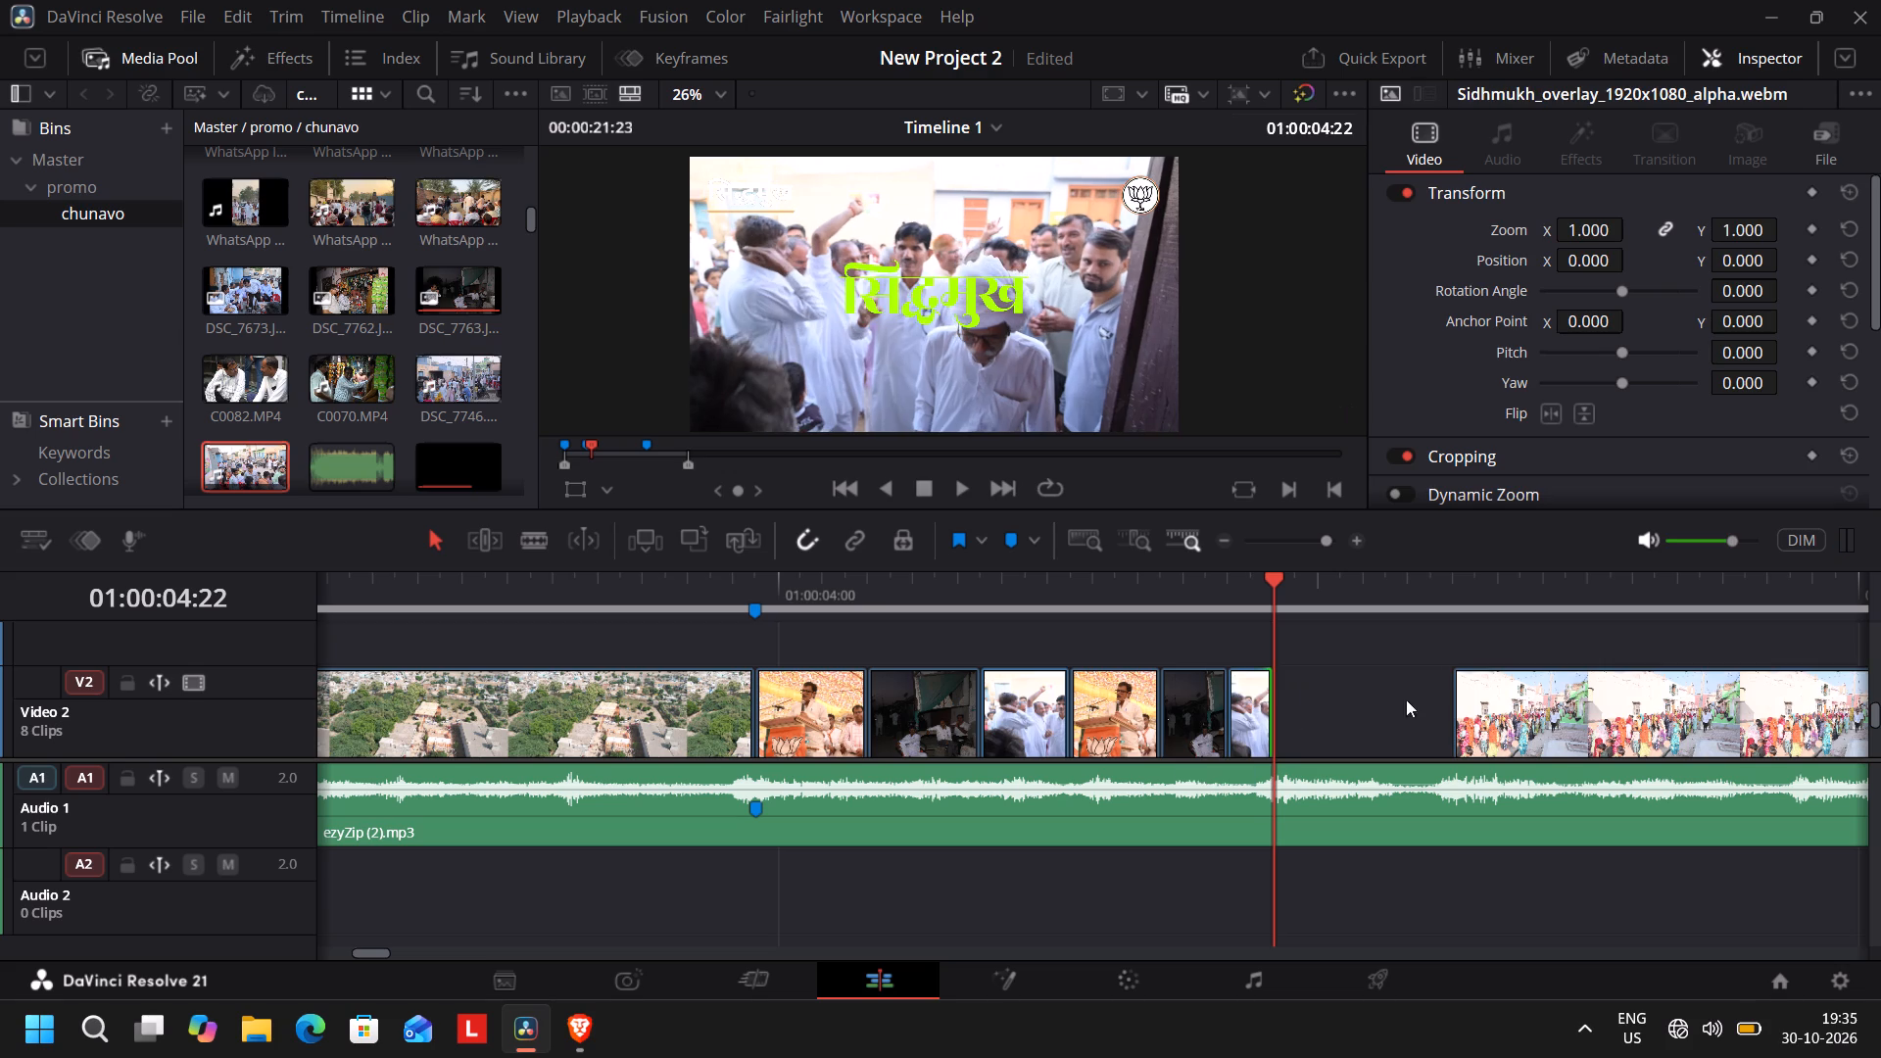
{"action": "left_click_drag", "start_coordinate": [1515, 710], "coordinate": [1330, 713]}
Play back the shortened sequence through the start of the crowd photo to check its timing against the music.
{"action": "left_click_drag", "start_coordinate": [1274, 579], "coordinate": [1177, 603]}
{"action": "key", "text": "space"}
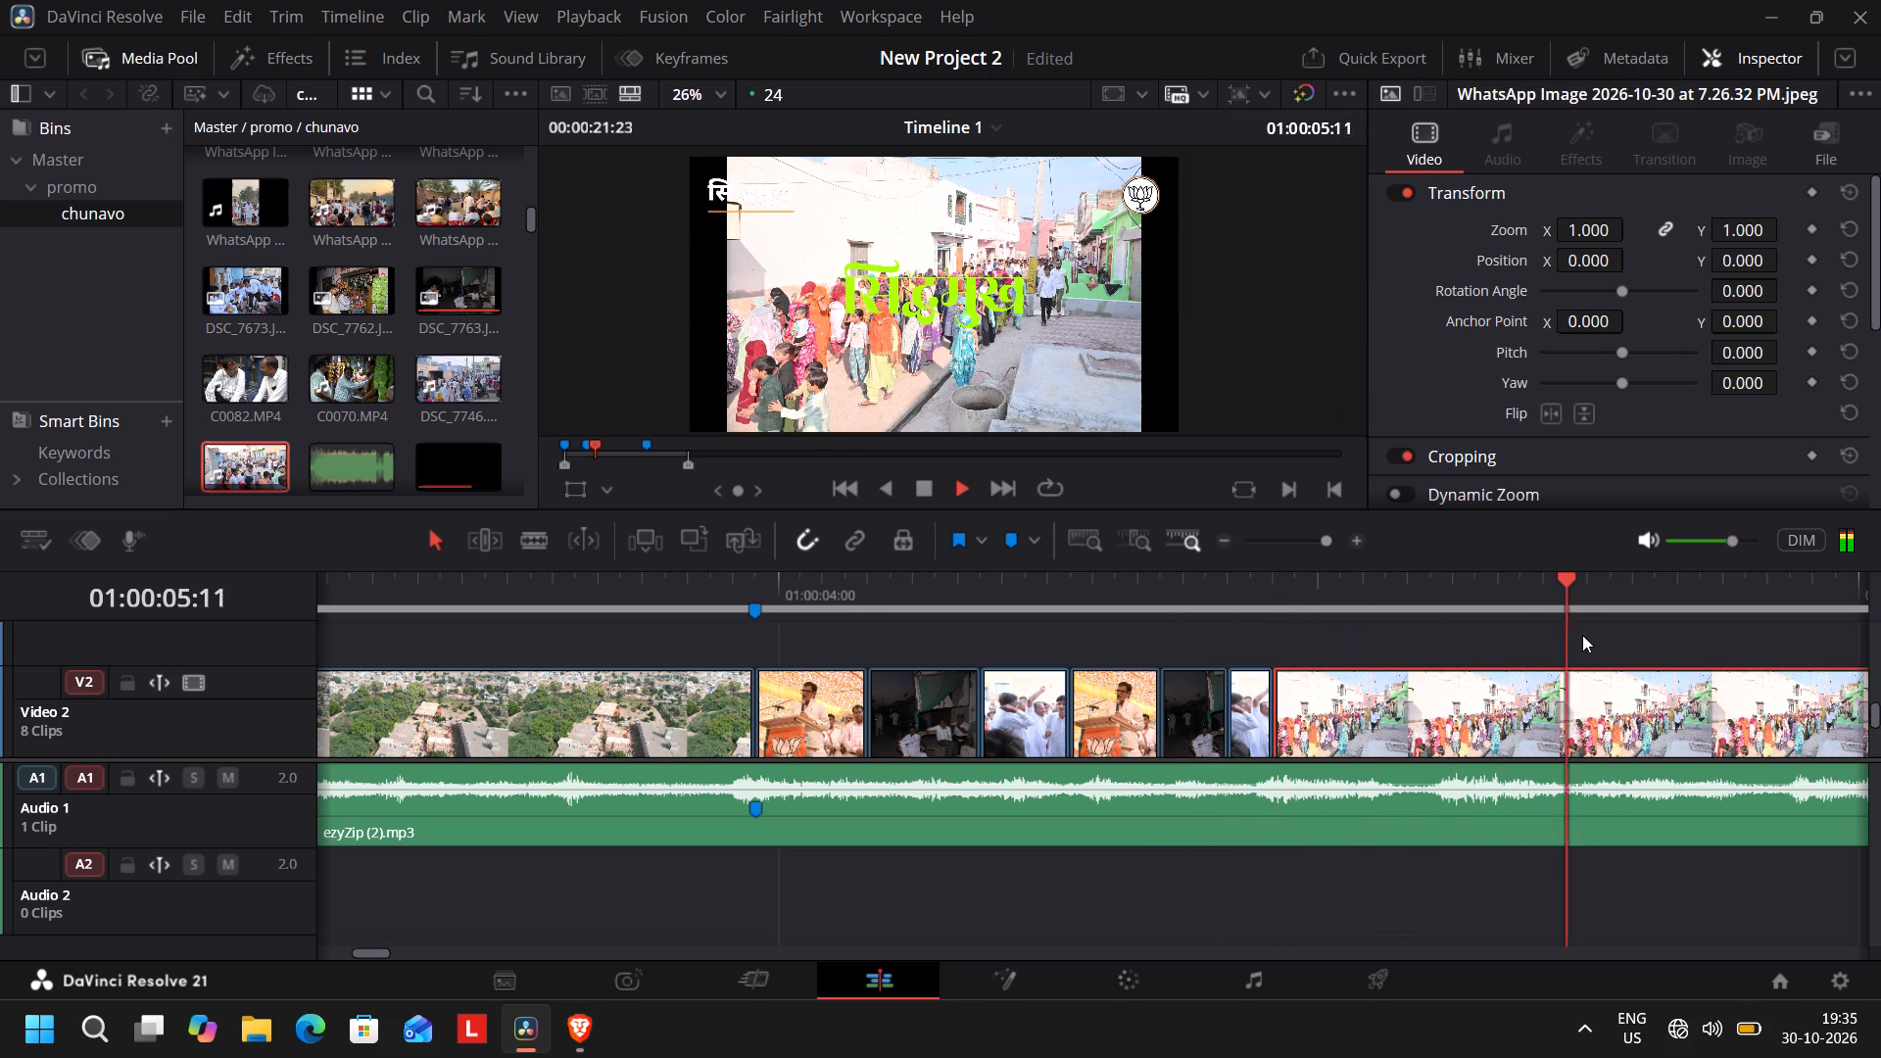
{"action": "key", "text": "space"}
{"action": "left_click_drag", "start_coordinate": [1719, 606], "coordinate": [635, 640]}
{"action": "key", "text": "space"}
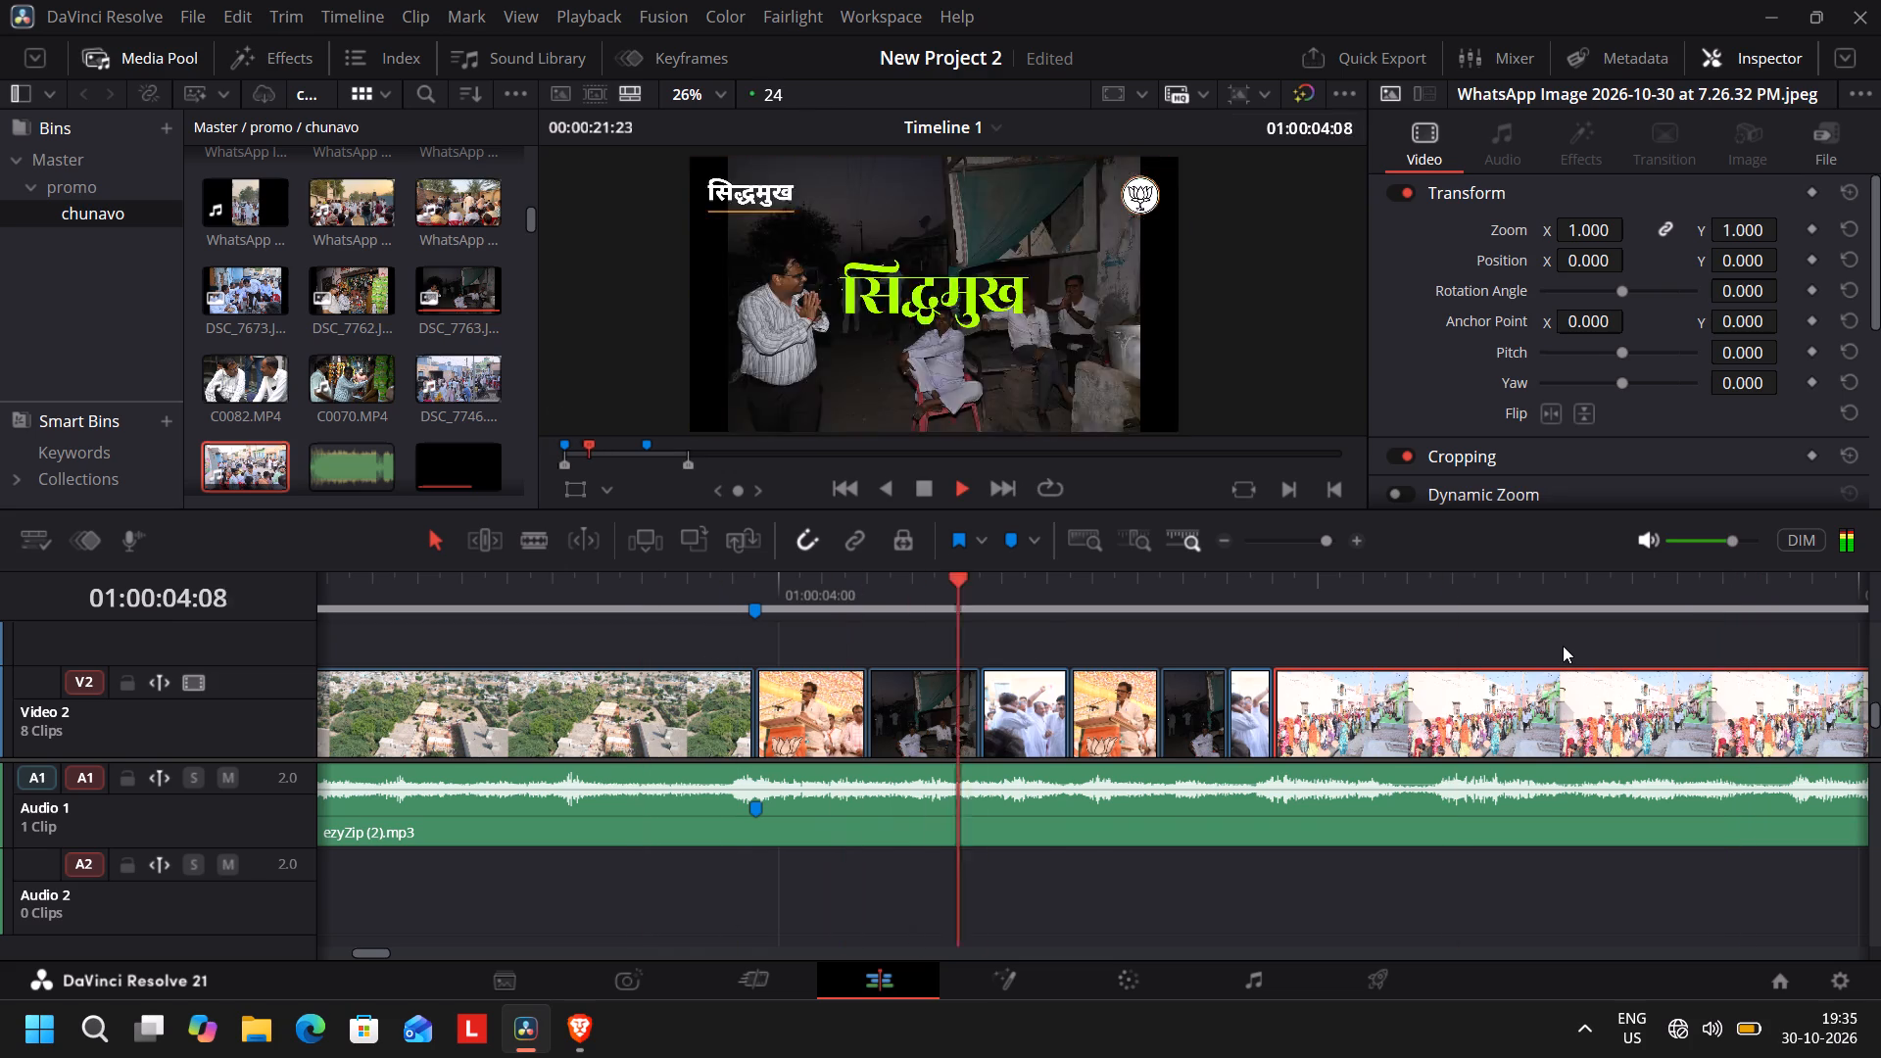
{"action": "key", "text": "space"}
Select the first DSC_7763 piece on Video 2 with the playhead at 01:00:04:06.
{"action": "left_click_drag", "start_coordinate": [1650, 599], "coordinate": [1224, 620]}
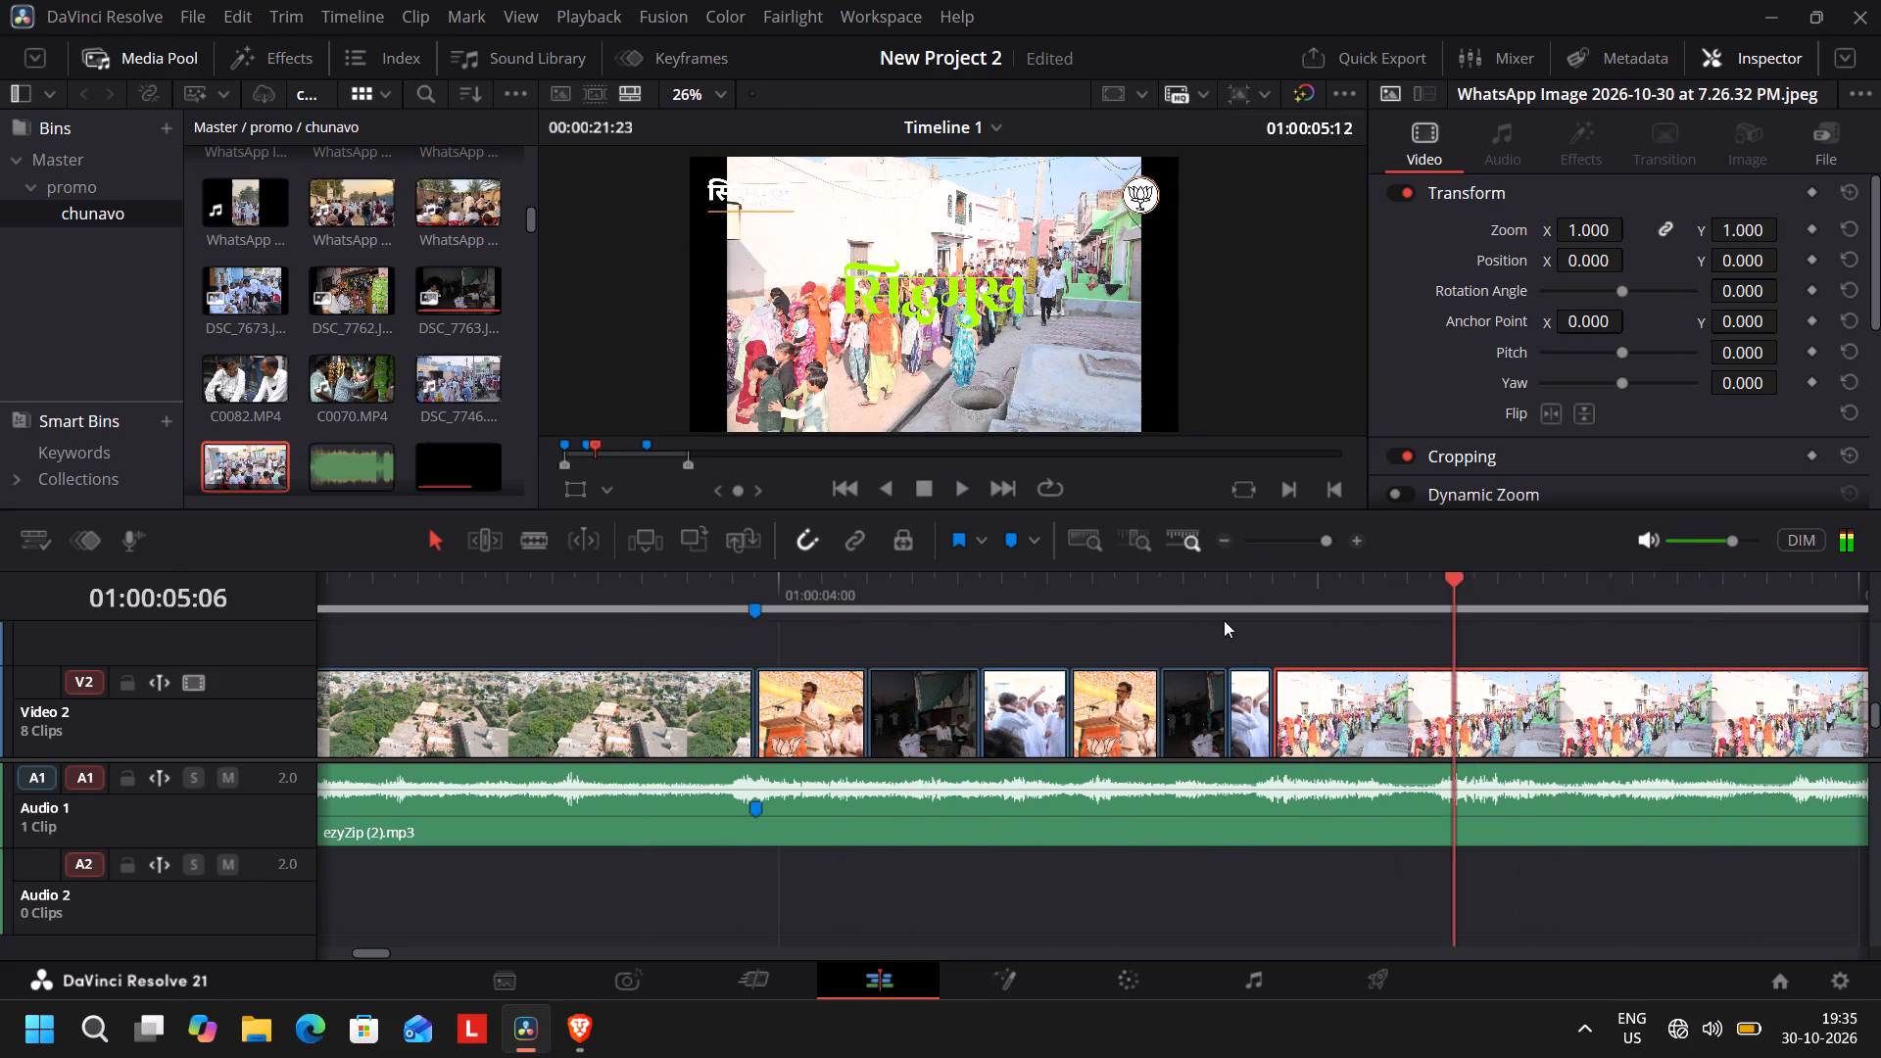
{"action": "left_click_drag", "start_coordinate": [1224, 620], "coordinate": [903, 620]}
{"action": "left_click", "coordinate": [944, 685]}
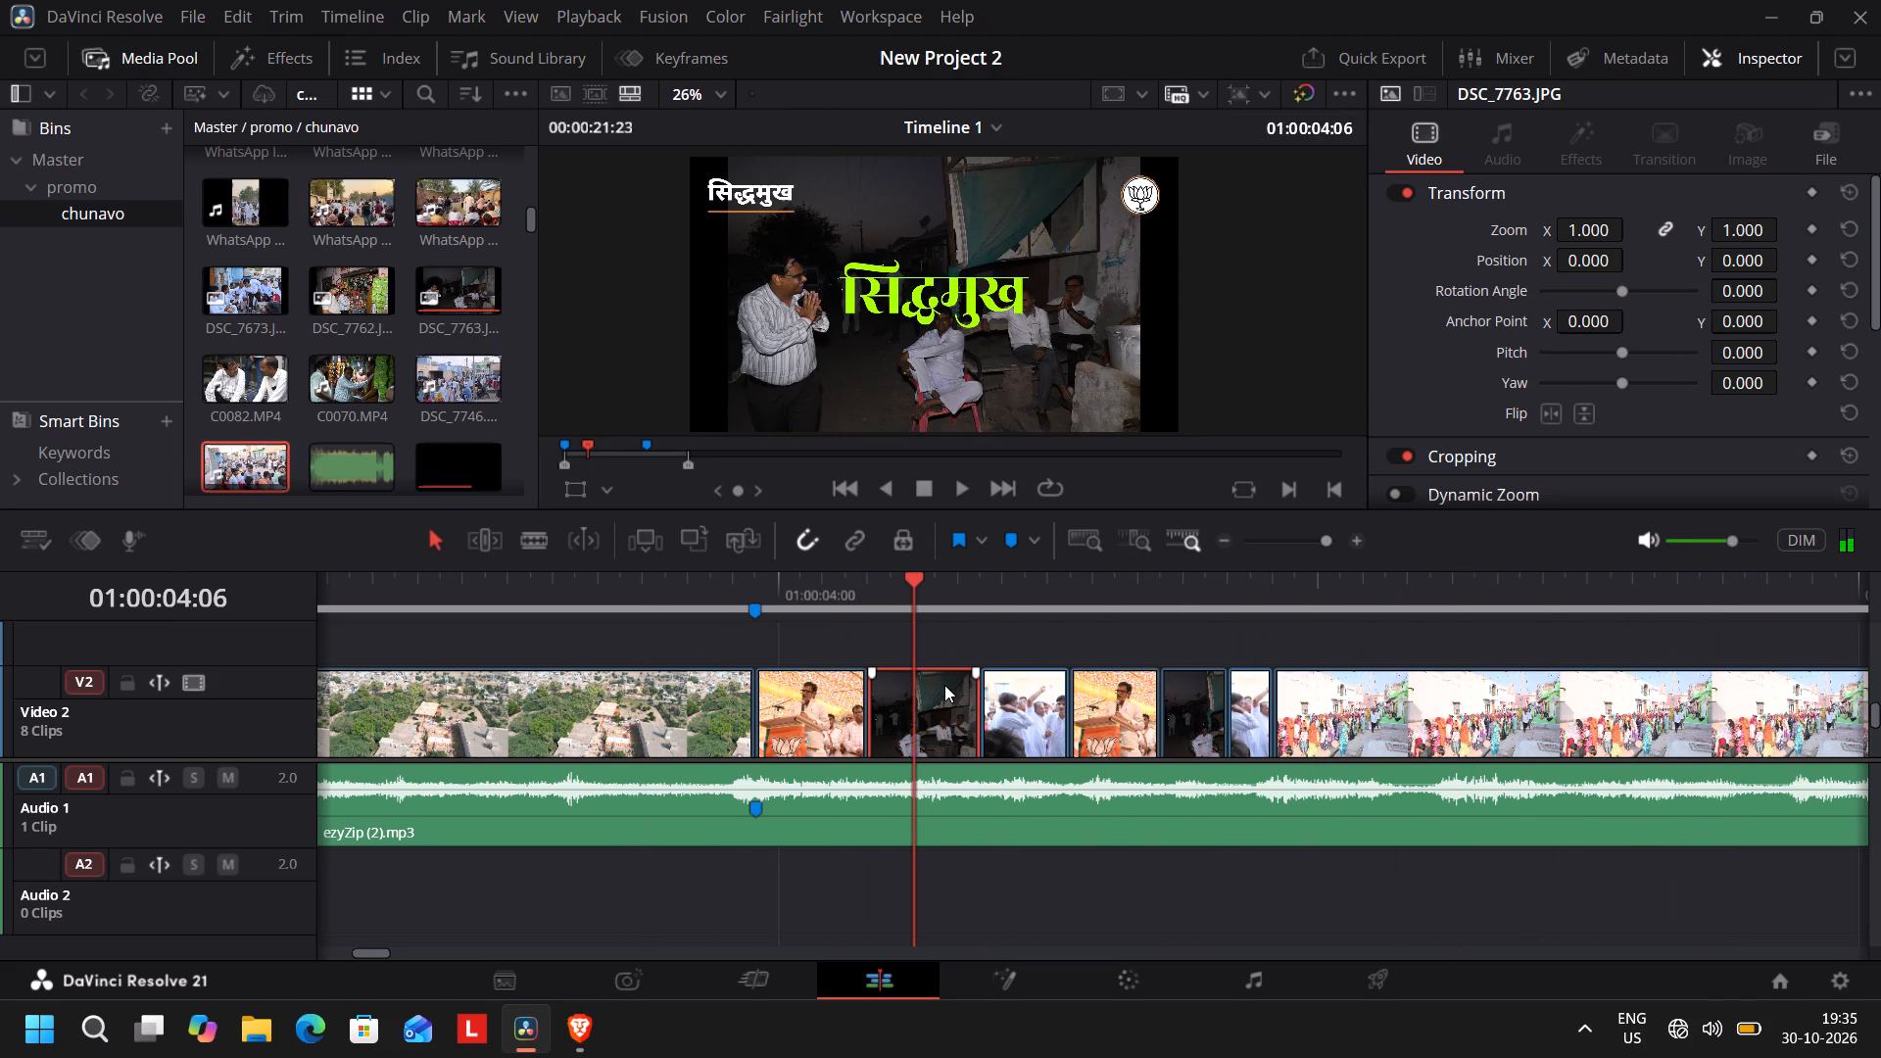